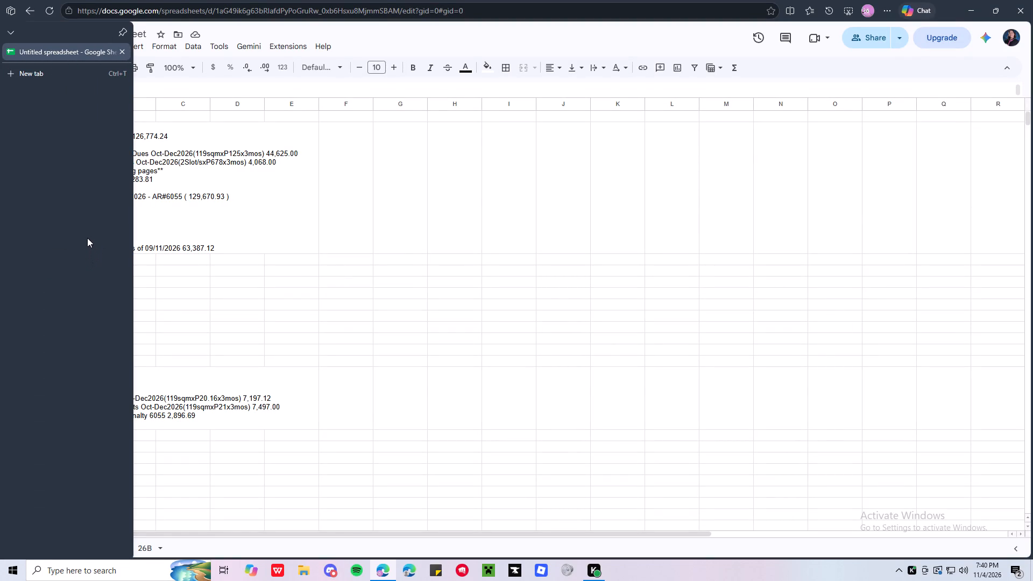
Copy the billing statement text from cell A2 into cell A3 as a backup copy.
key("ctrl+c")
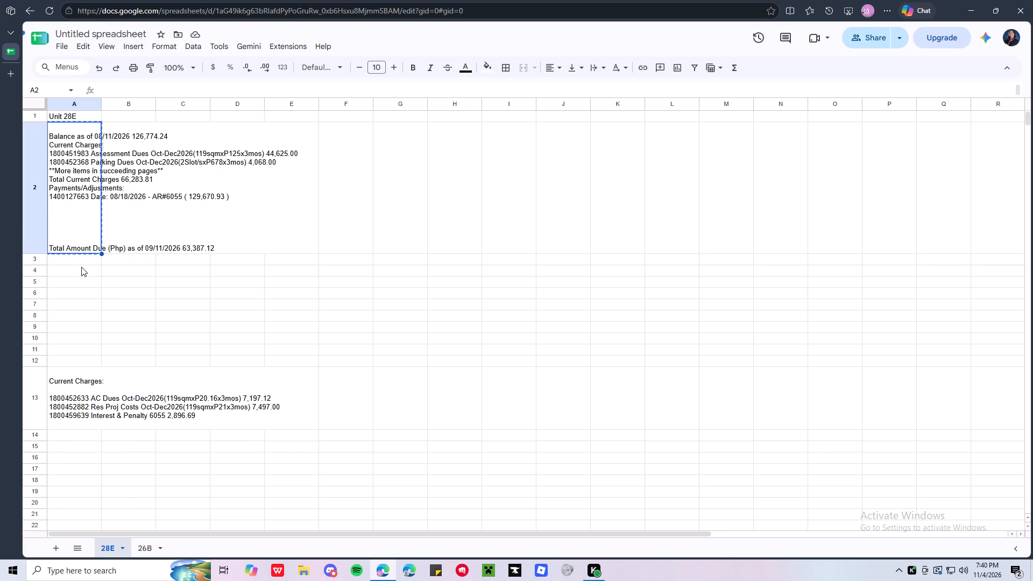
left_click(83, 262)
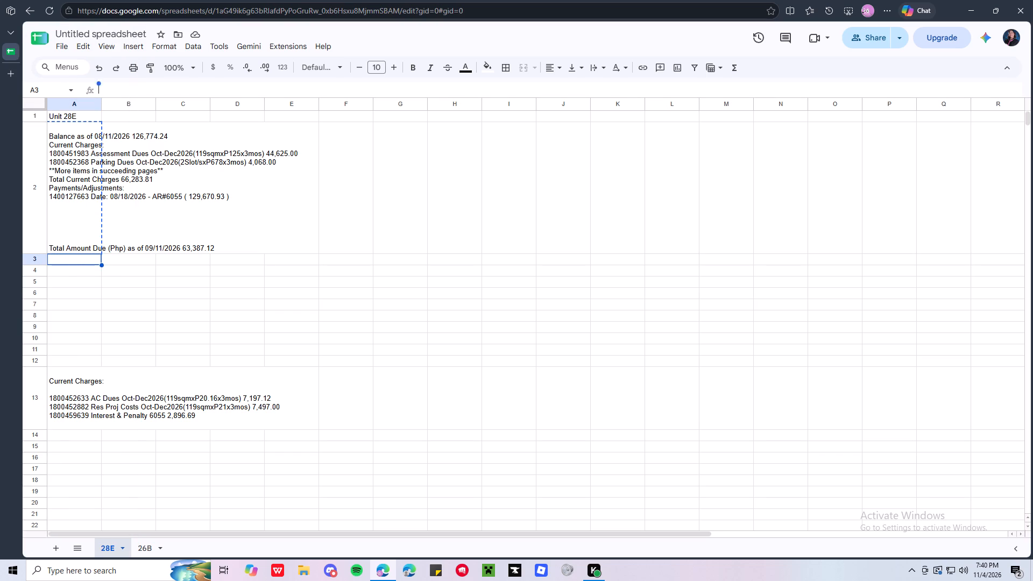
left_click(123, 94)
key("ctrl+v")
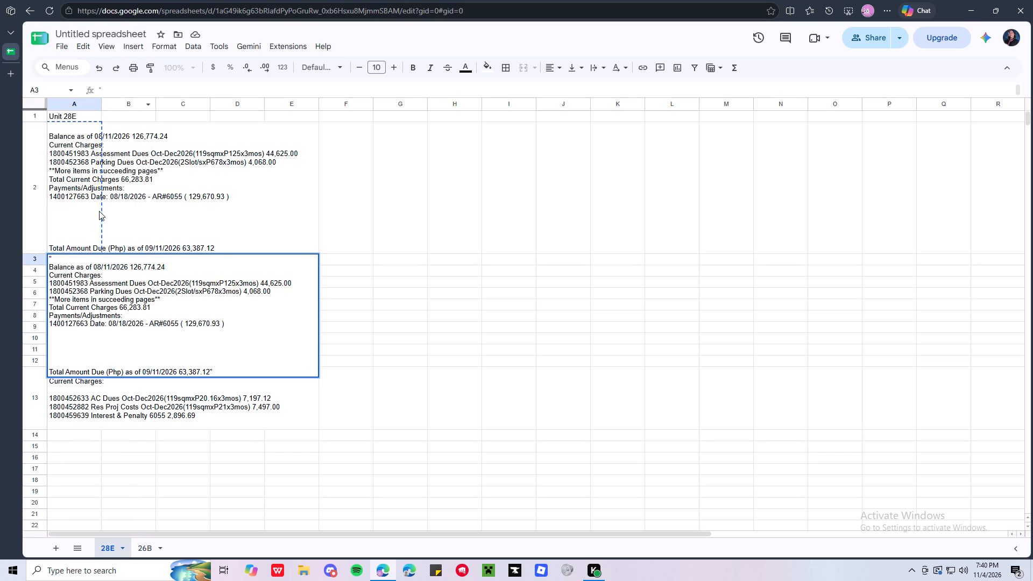
left_click(87, 199)
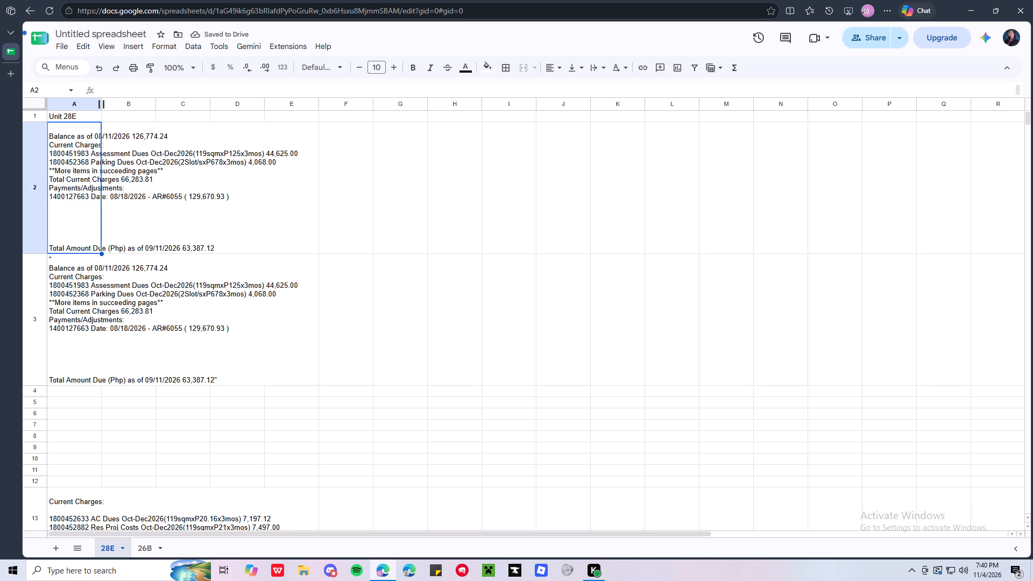
Widen column A to roughly double its width and narrow column B to about half.
left_click_drag(102, 103, 161, 111)
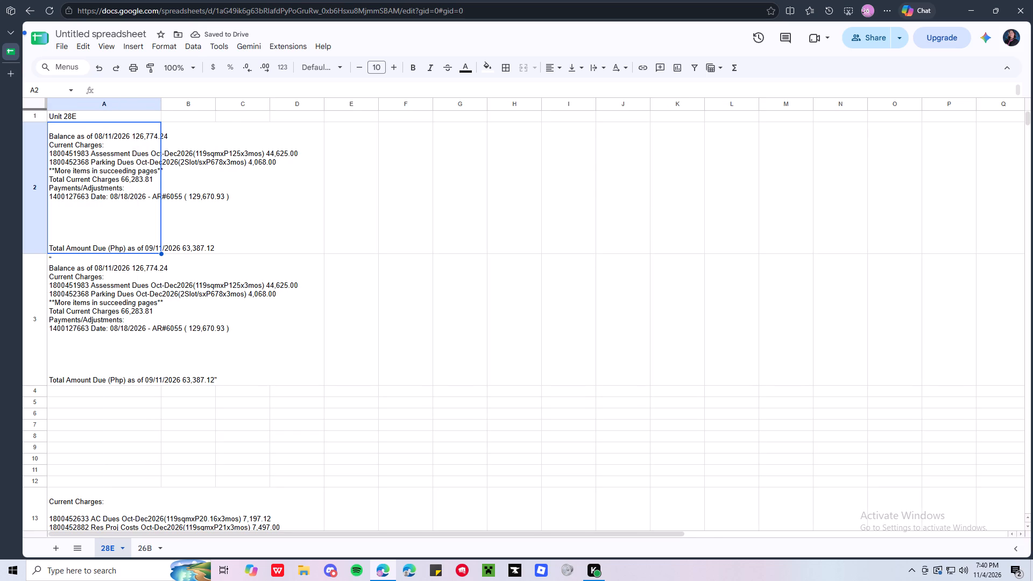
left_click_drag(216, 103, 185, 105)
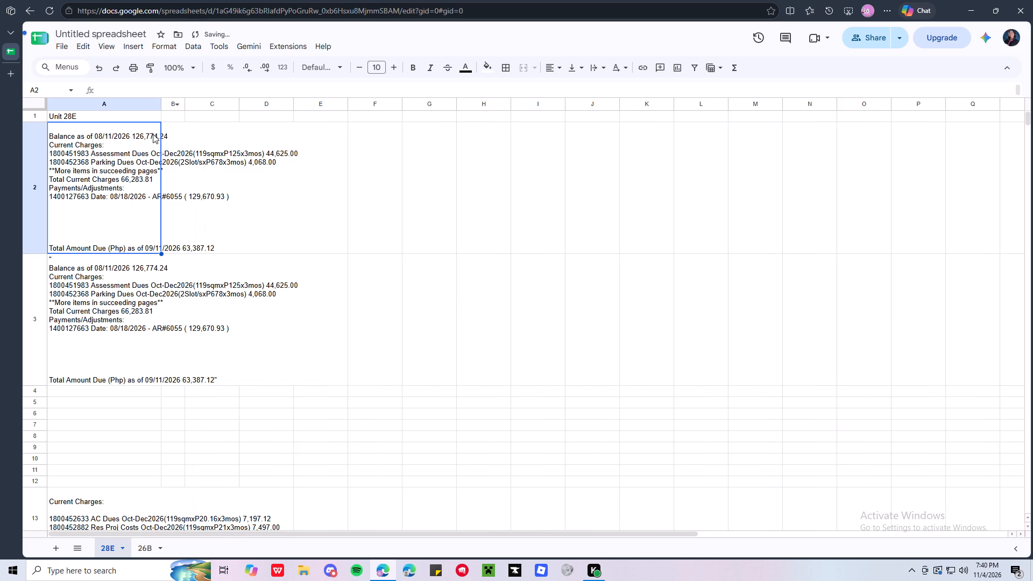
Insert six blank rows between the original statement in row 2 and its copy.
left_click(80, 134)
left_click(115, 278)
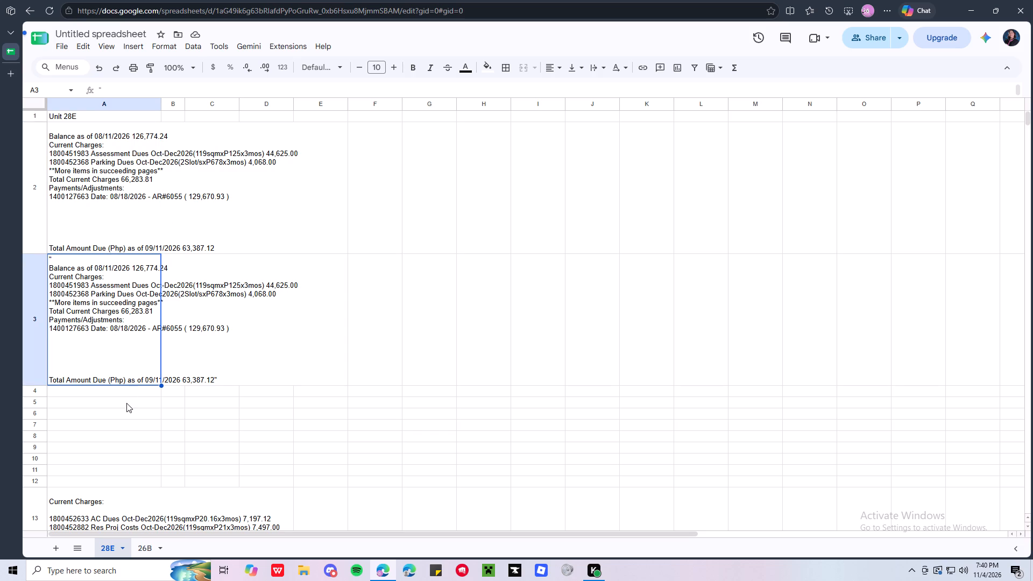
left_click(32, 297)
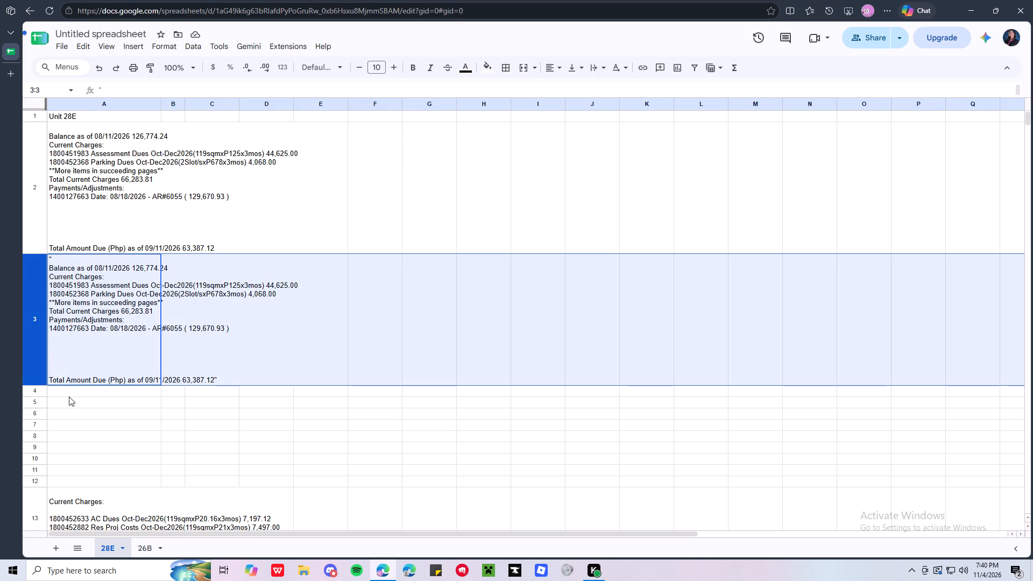
right_click(83, 329)
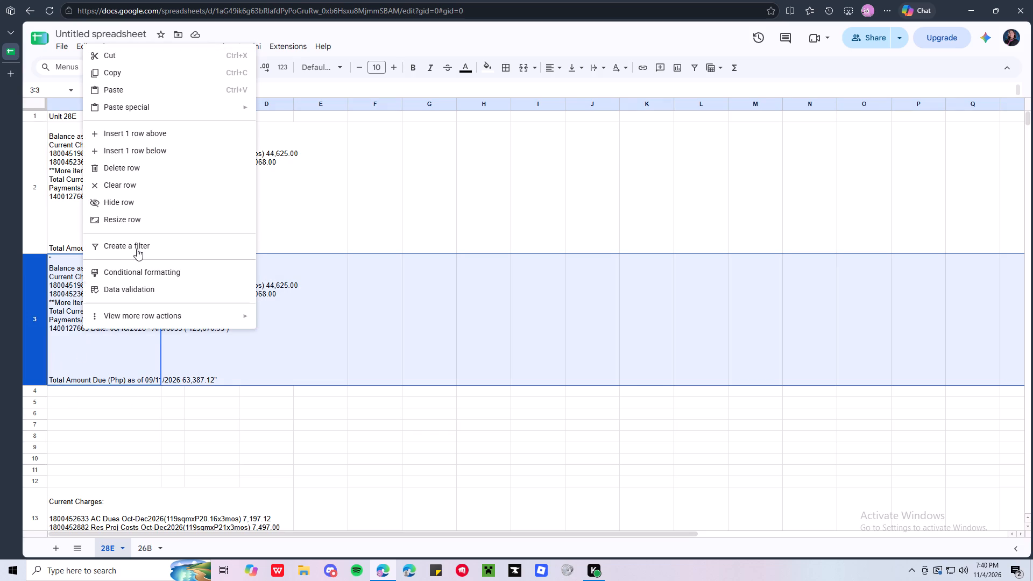
left_click(143, 134)
right_click(141, 264)
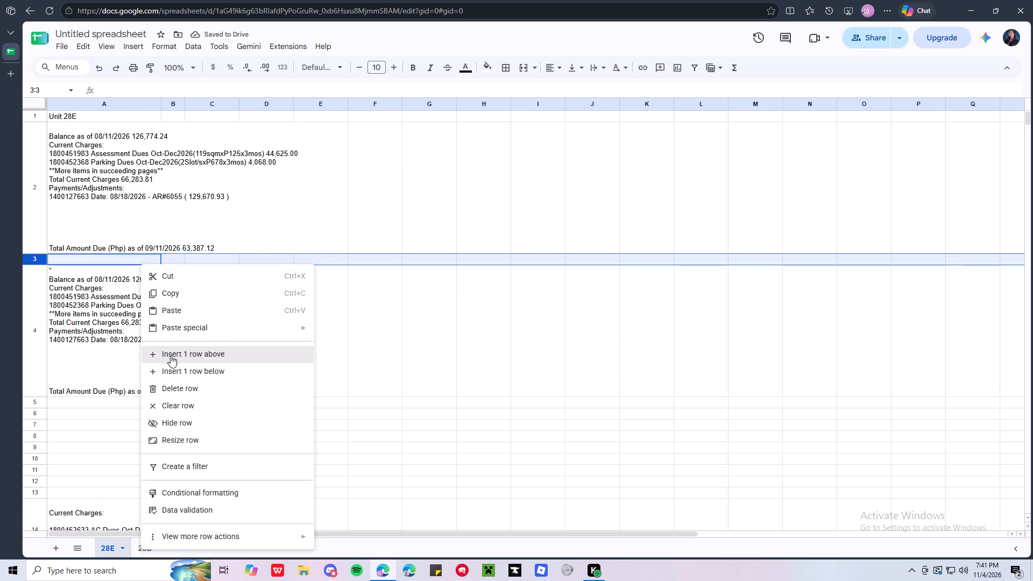
left_click(172, 356)
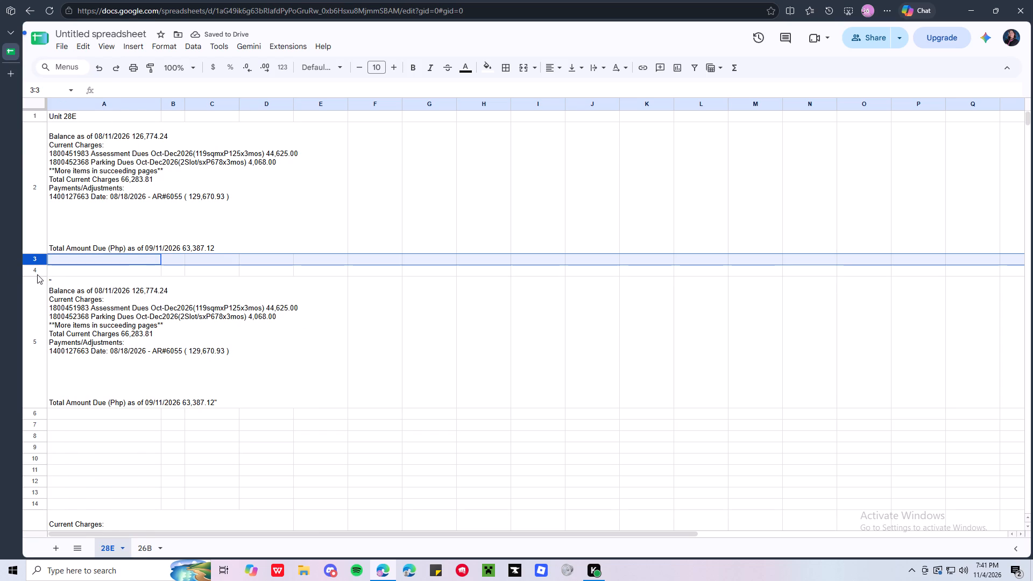
left_click(36, 272, "shift")
right_click(123, 260)
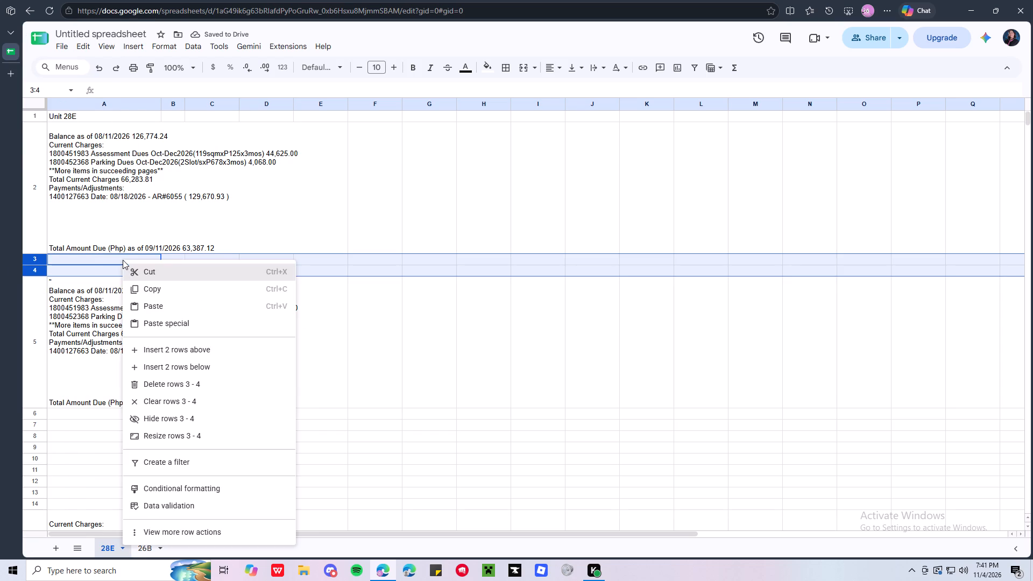
left_click(155, 350)
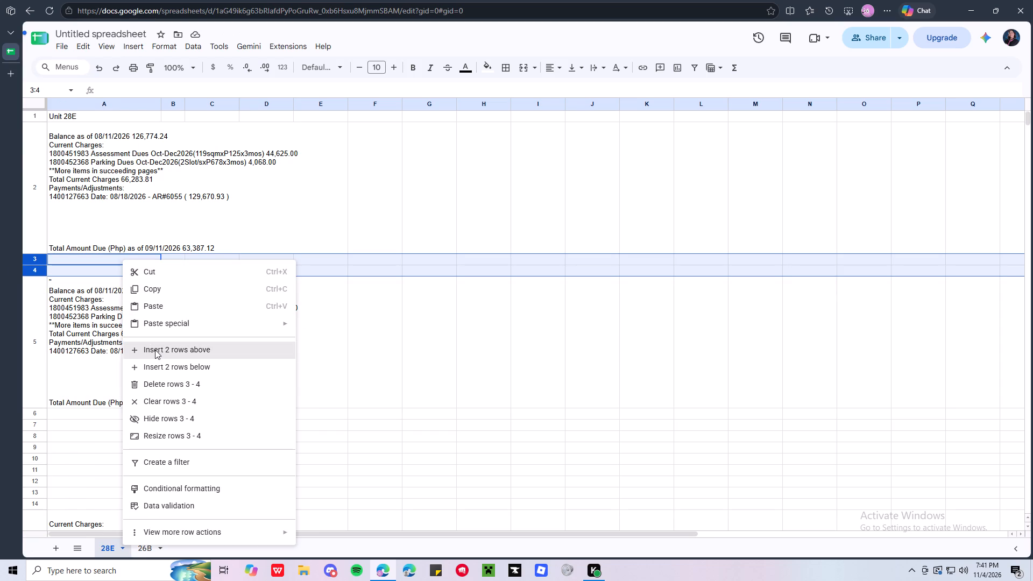
right_click(142, 268)
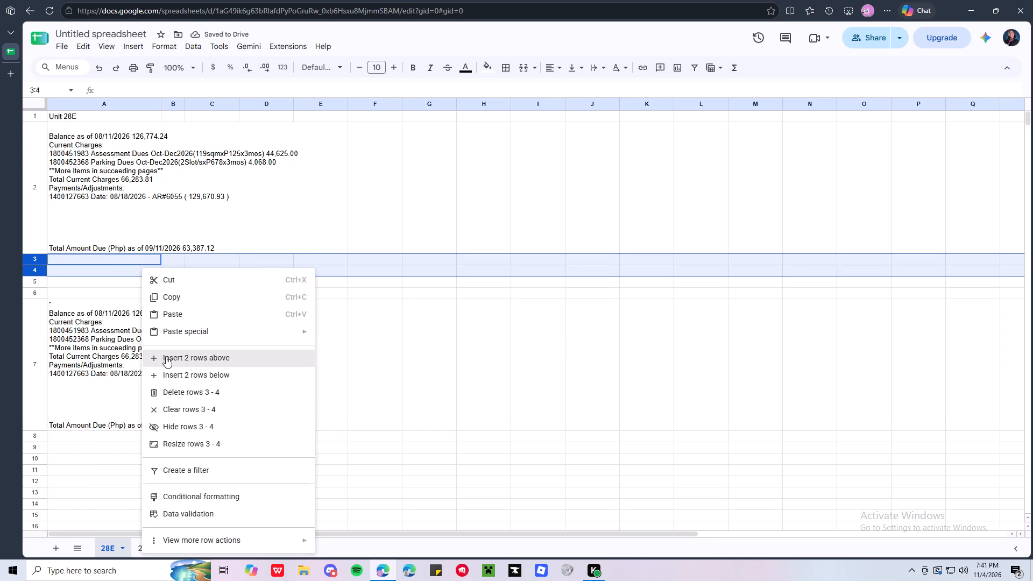
left_click(166, 356)
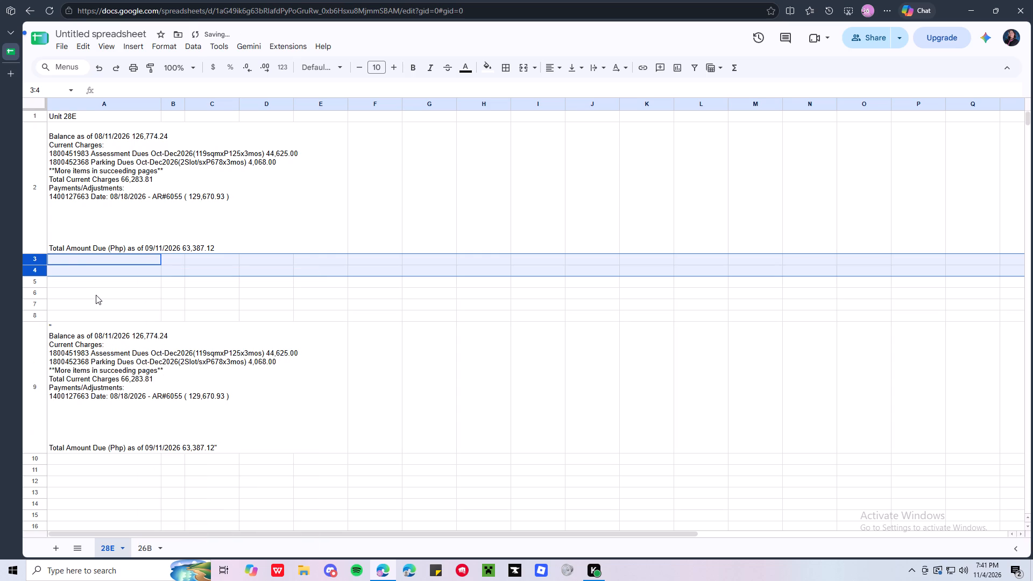
left_click(96, 295)
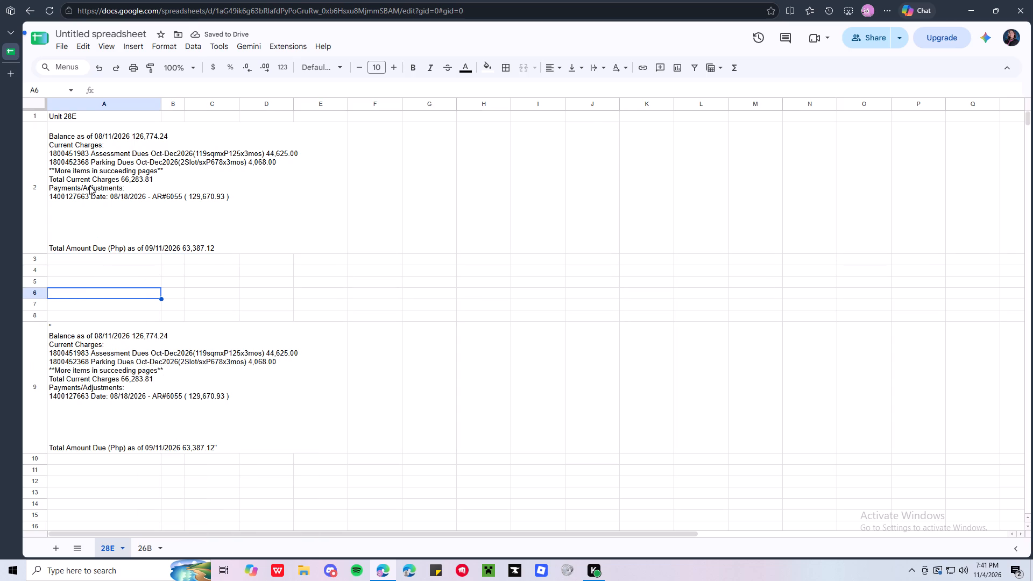
Remove the empty line before "Balance as of 08/11/2026" in cell A2.
left_click(89, 186)
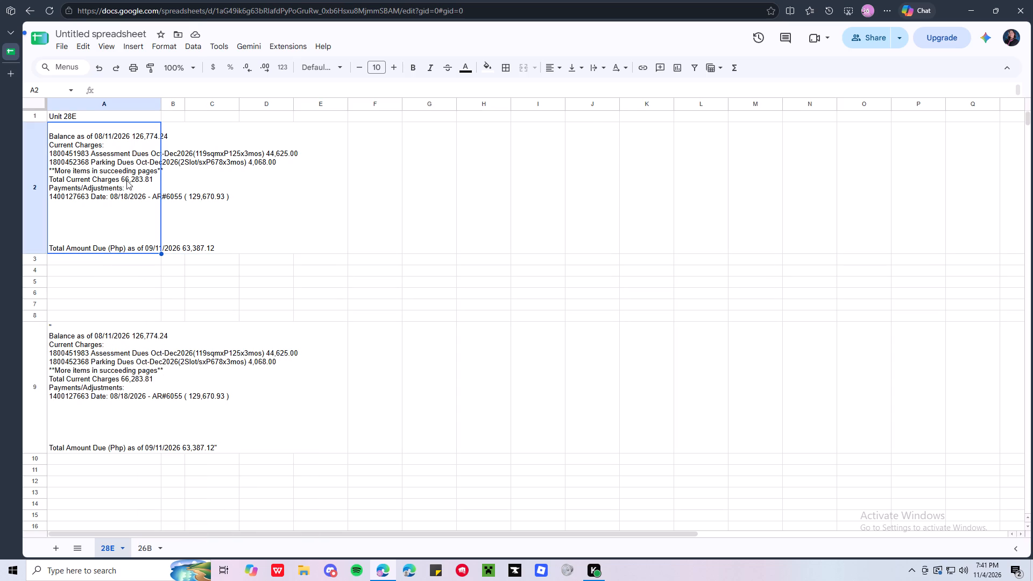
left_click(51, 137)
left_click(138, 91)
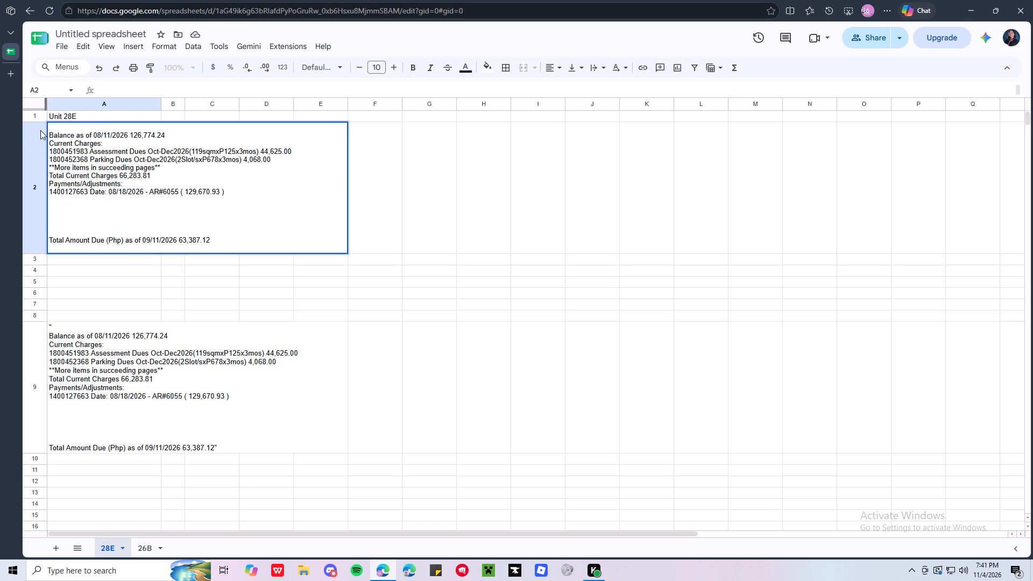
left_click(51, 133)
key("BackSpace")
key("BackSpace")
key("BackSpace")
key("BackSpace")
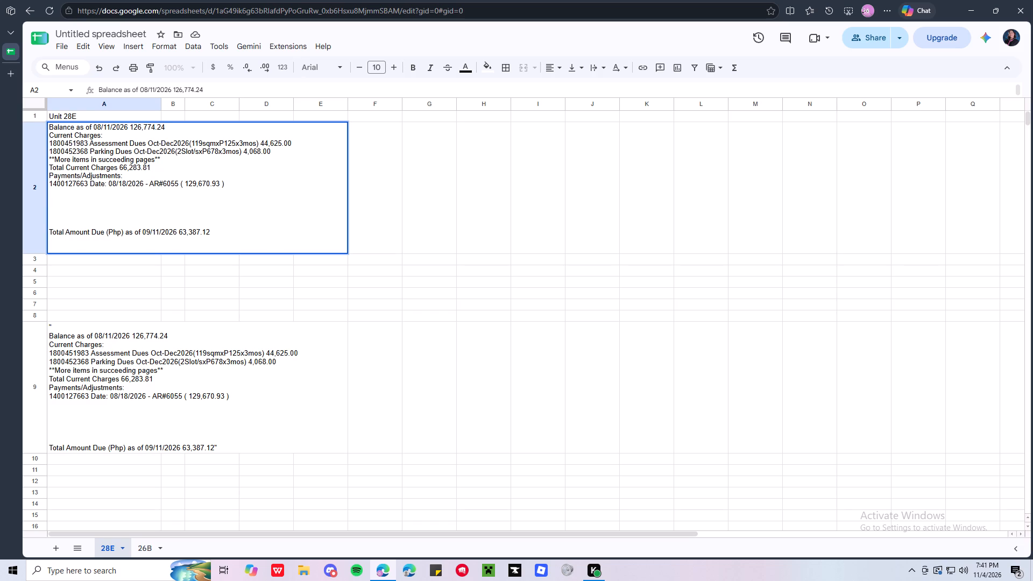
Move the text from "Current Charges:" through "Total Amount Due" out of cell A2 into cell A3.
left_click(51, 134)
left_click(215, 230, "shift")
key("ctrl+x")
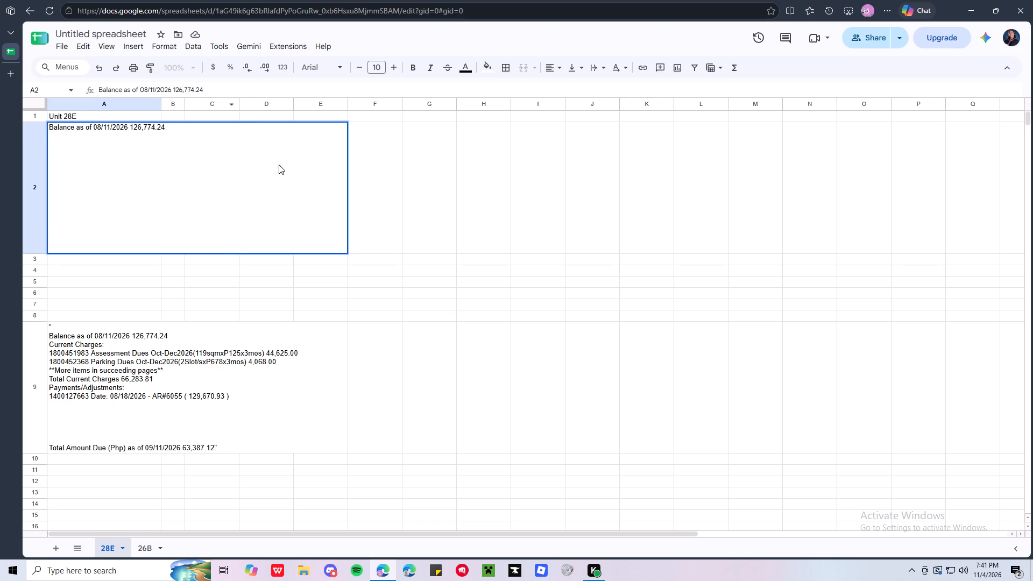
left_click(194, 273)
left_click(108, 135)
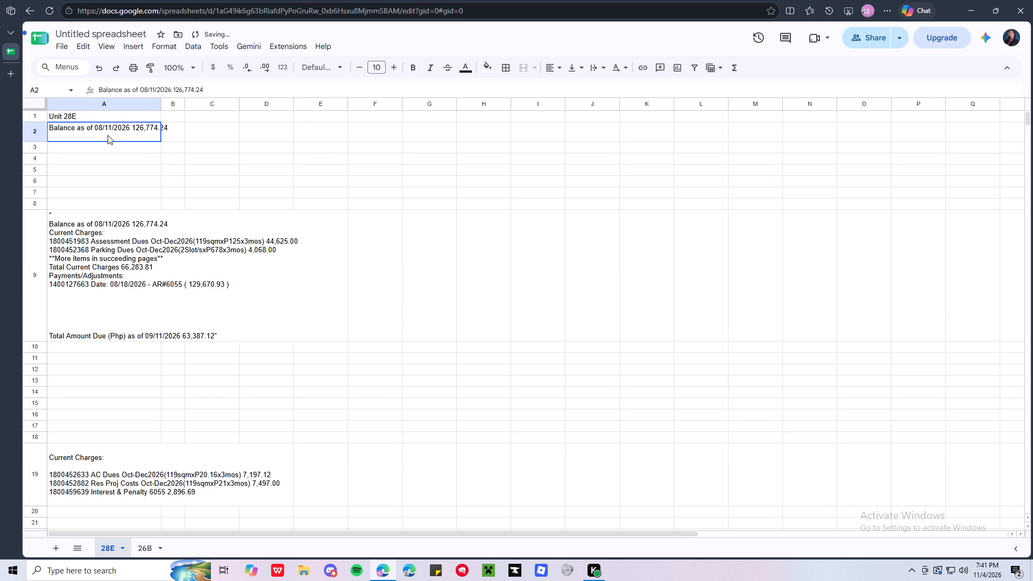
left_click(100, 148)
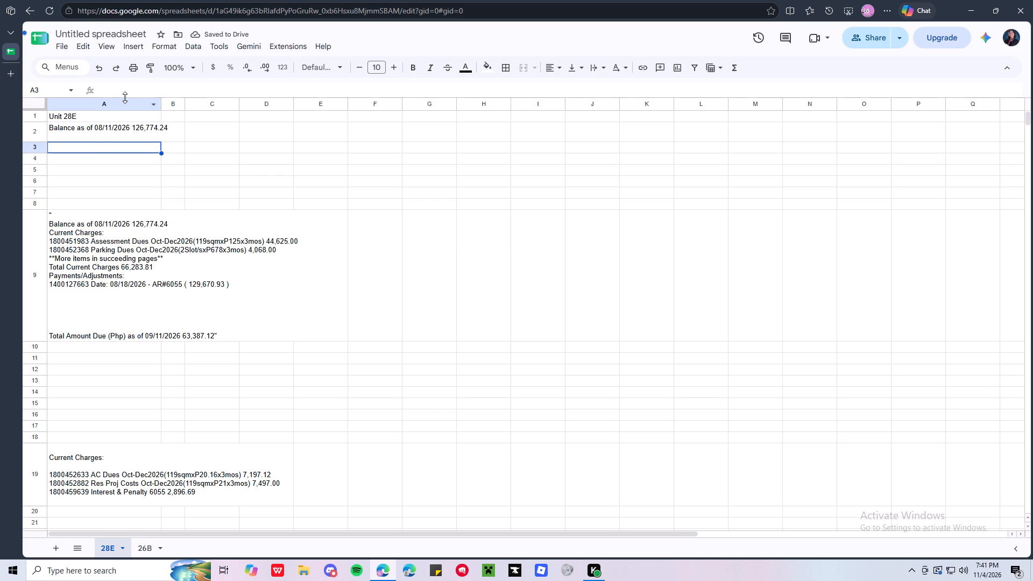
left_click(126, 88)
key("ctrl+v")
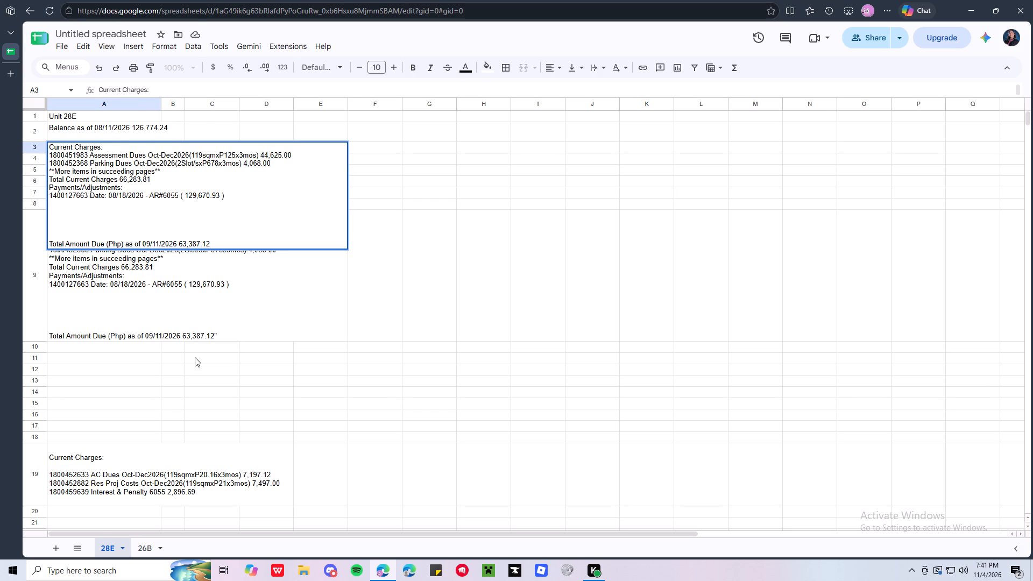
left_click(189, 383)
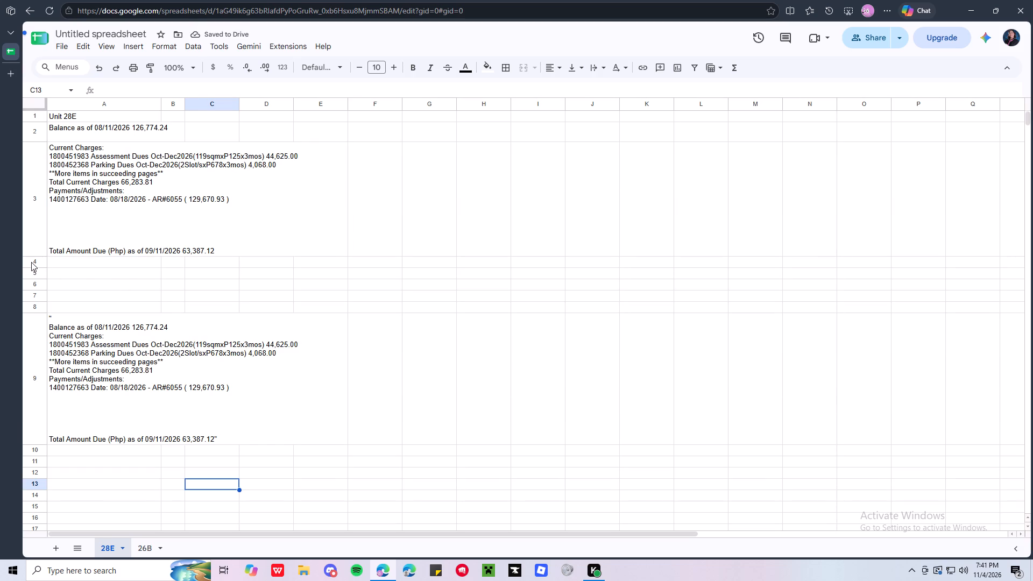
Insert 15 more blank rows below row 3, above the copied statement, in three batches of five.
left_click_drag(31, 262, 22, 312)
right_click(112, 293)
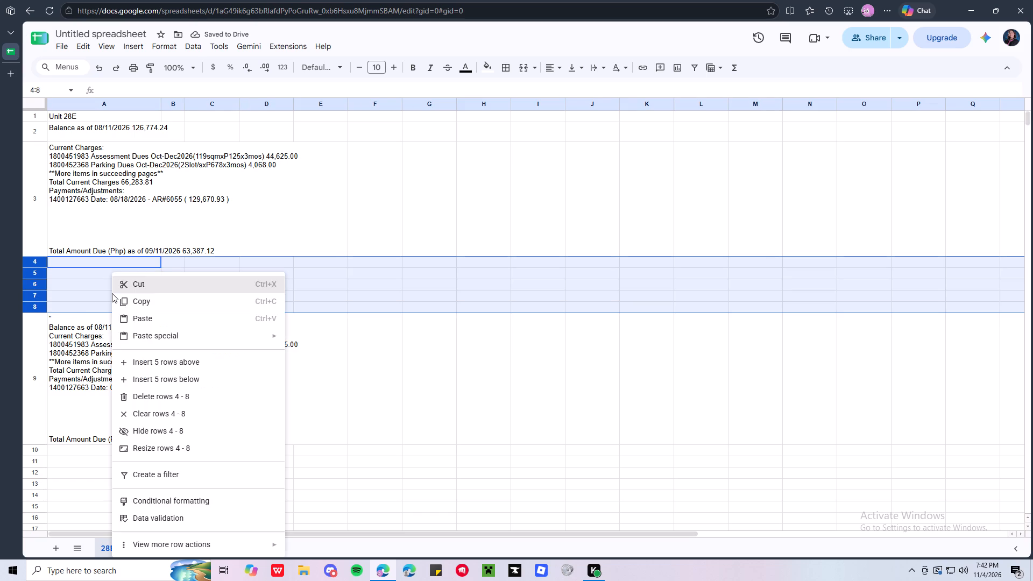
left_click(166, 359)
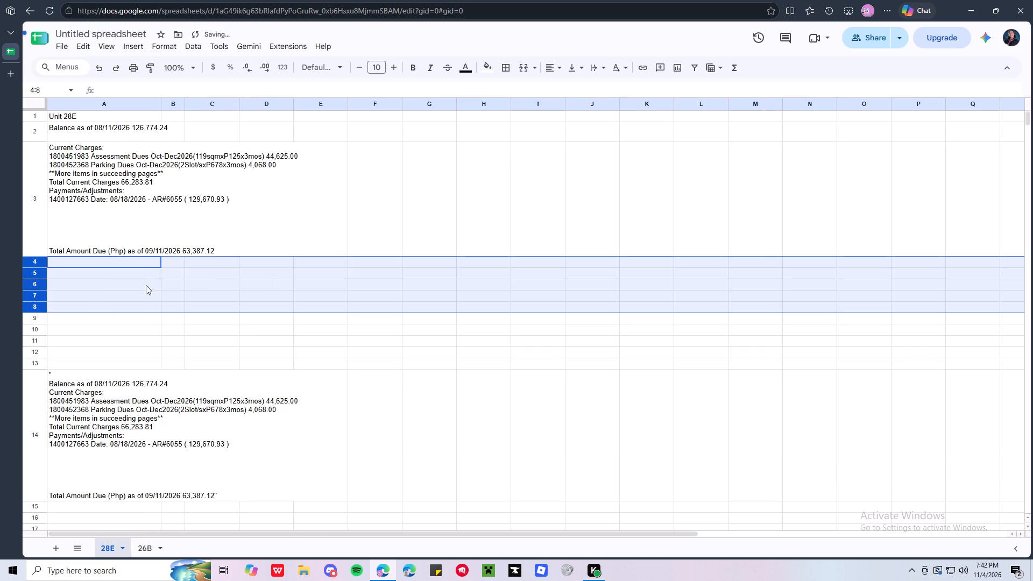
right_click(145, 285)
left_click(176, 363)
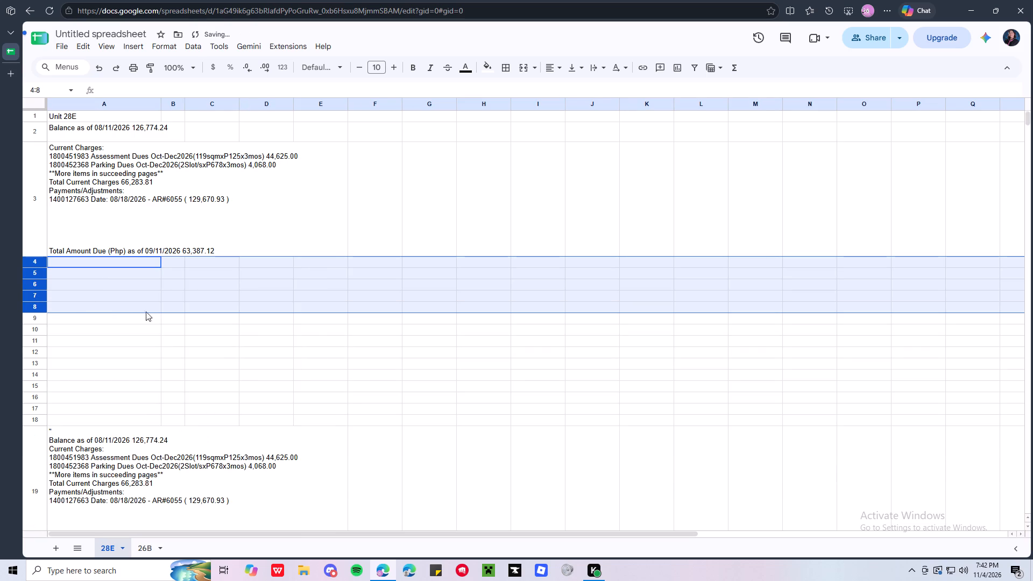
right_click(141, 287)
left_click(175, 359)
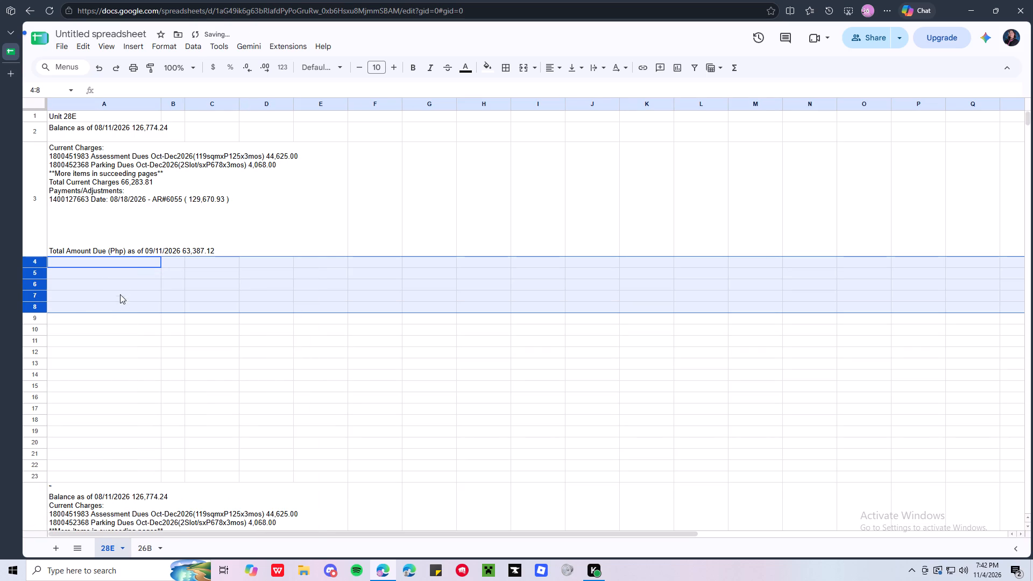
left_click(117, 284)
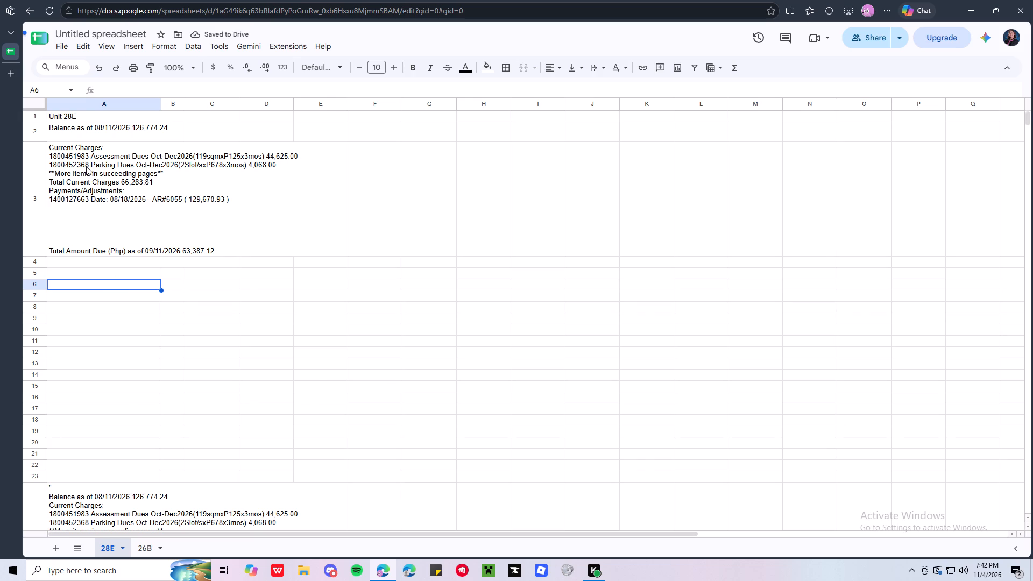
Move the balance amount 126,774.24 out of cell A2 into cell C2.
left_click(75, 129)
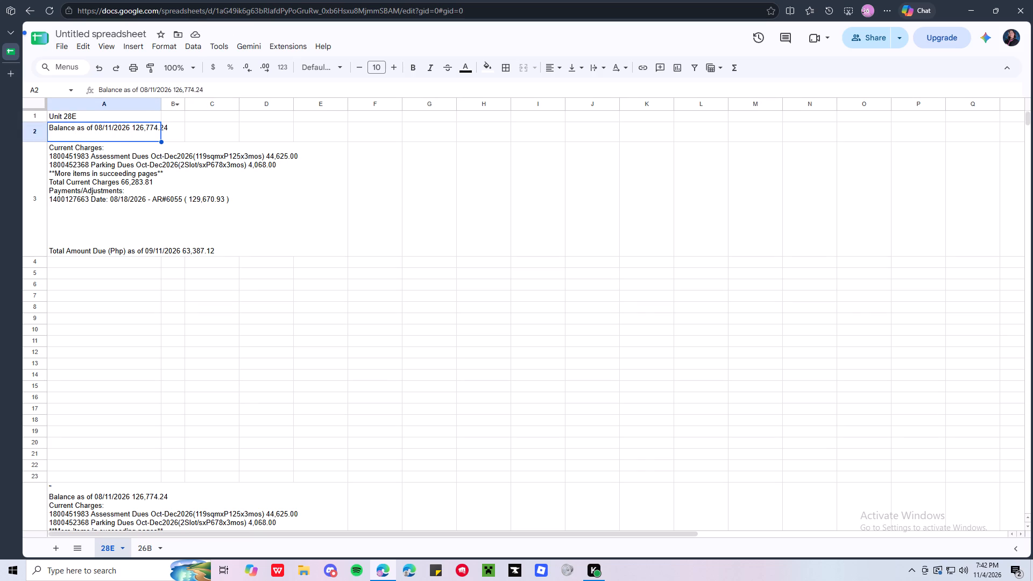
left_click_drag(172, 91, 248, 88)
key("ctrl+x")
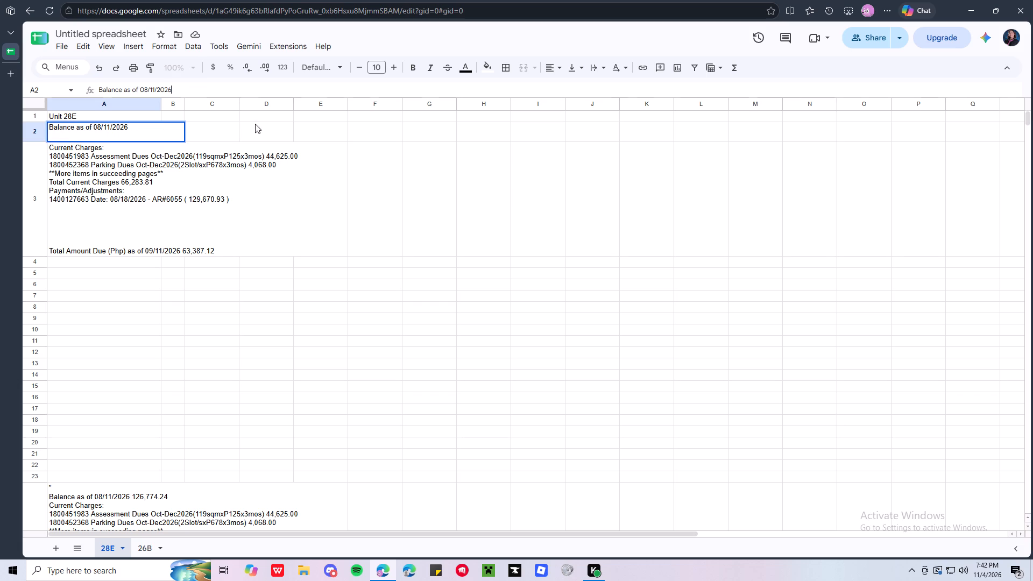
left_click(225, 133)
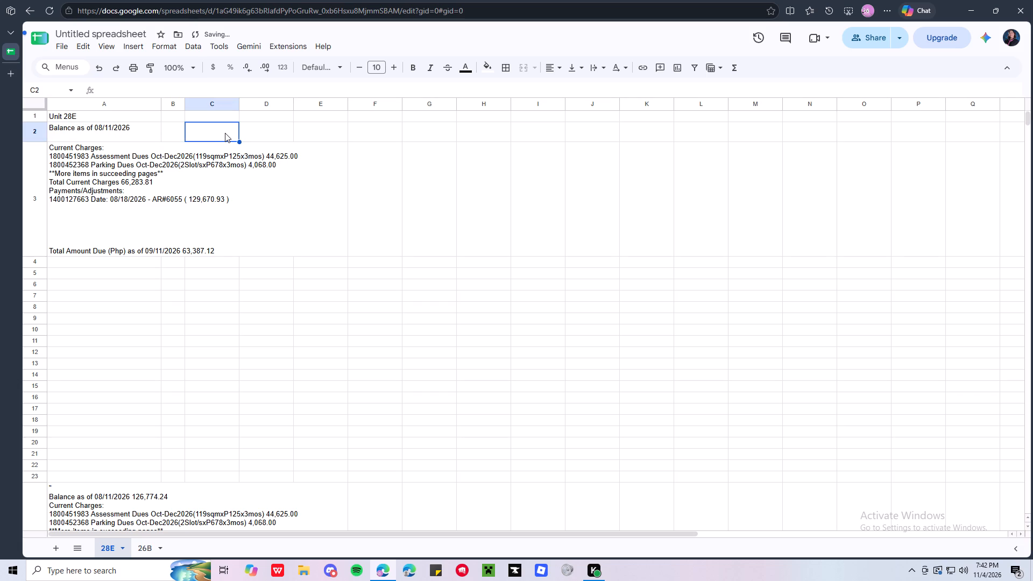
key("ctrl+v")
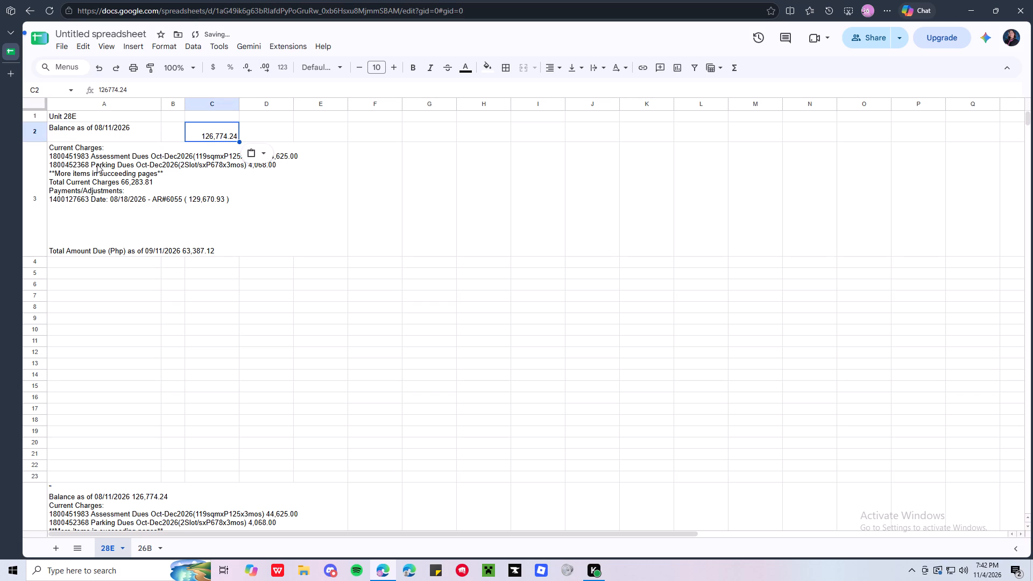
Widen column B to nearly the width of column A.
left_click(97, 164)
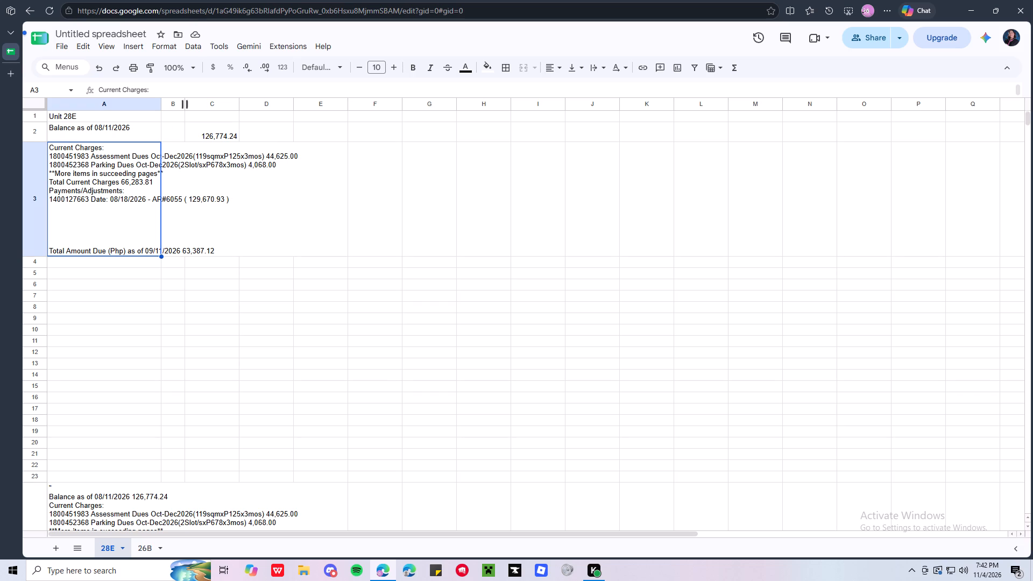
left_click_drag(183, 101, 261, 105)
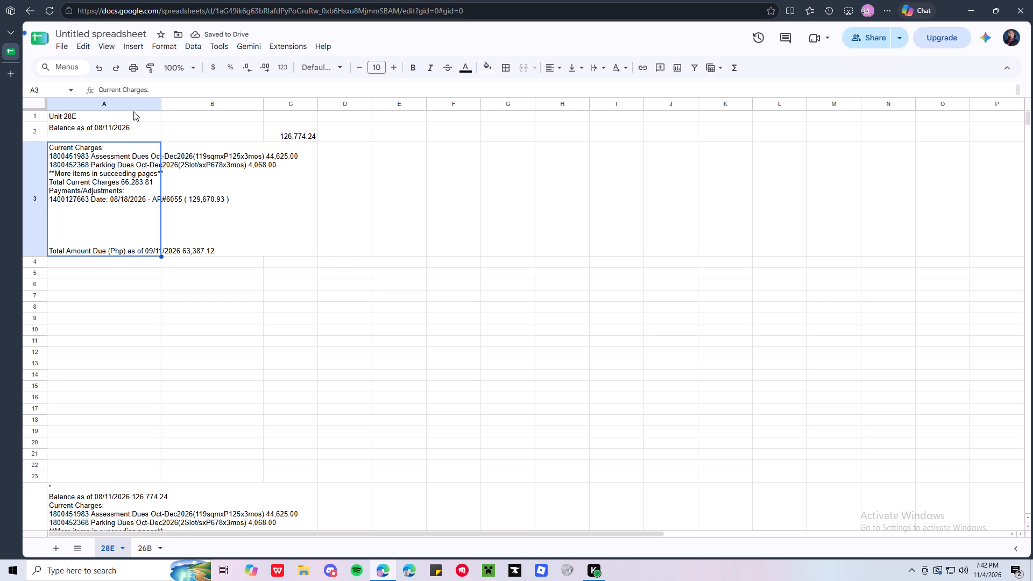
Move the text from the Assessment Dues line through "Total Amount Due" out of cell A3 into cell A7, leaving only "Current Charges:" in A3.
left_click(151, 90)
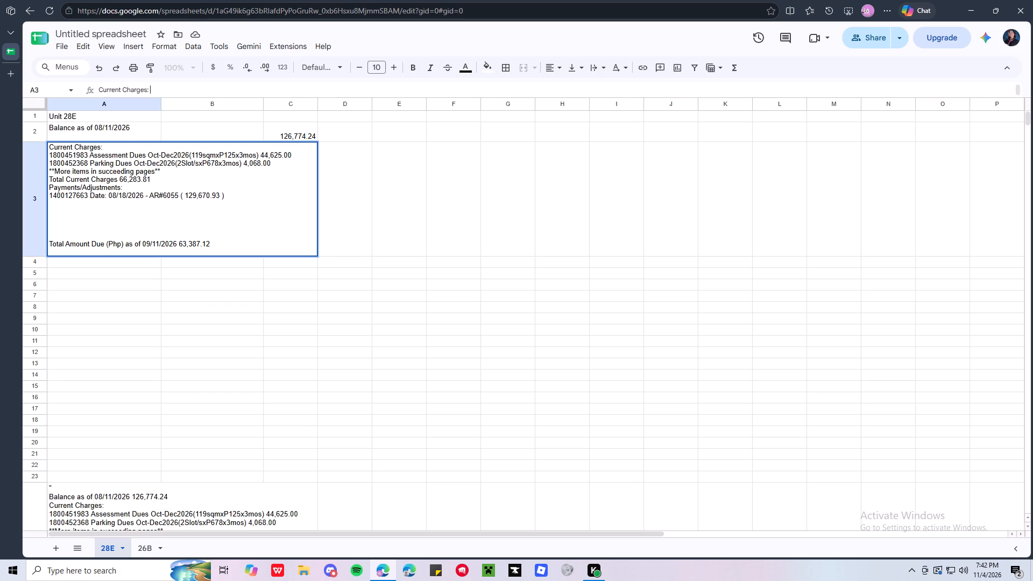
left_click(57, 159)
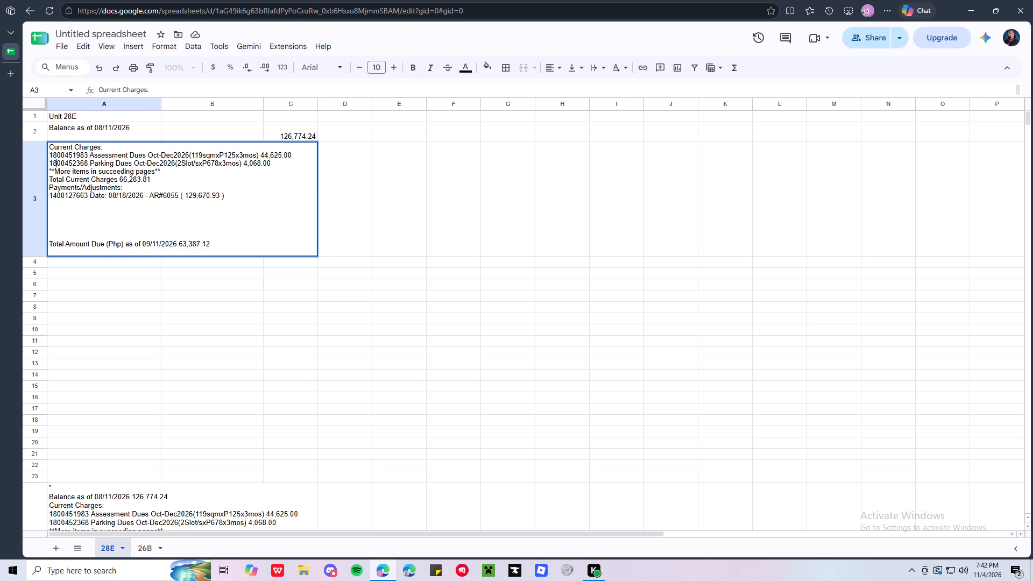
left_click(49, 152)
left_click(225, 242, "shift")
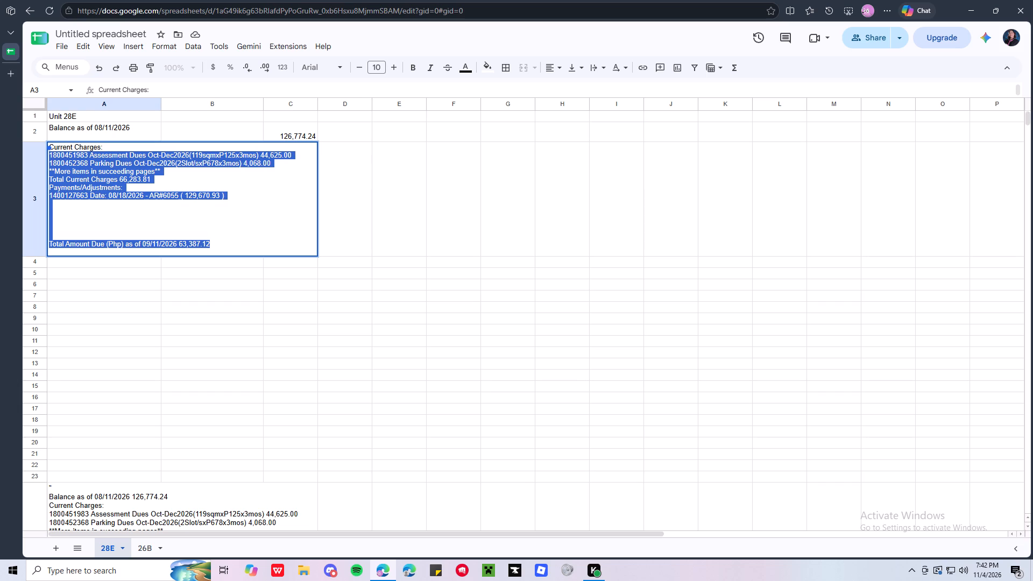
key("ctrl+x")
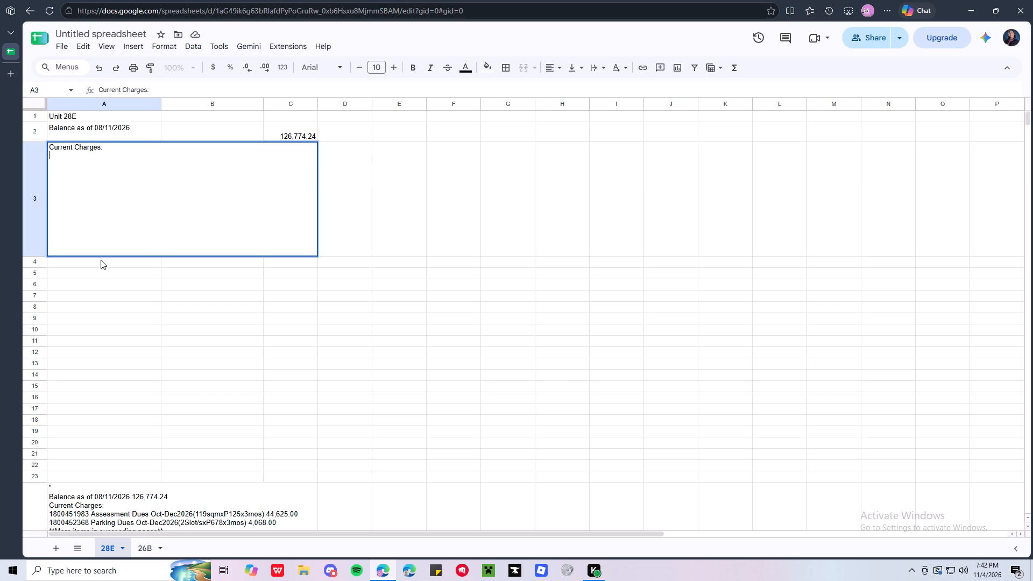
key("BackSpace")
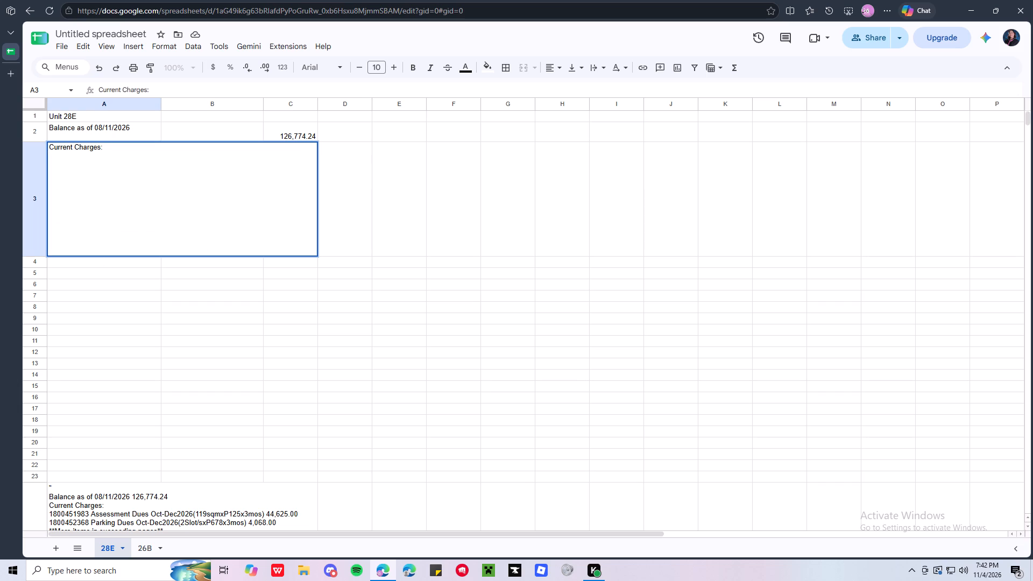
left_click(104, 278)
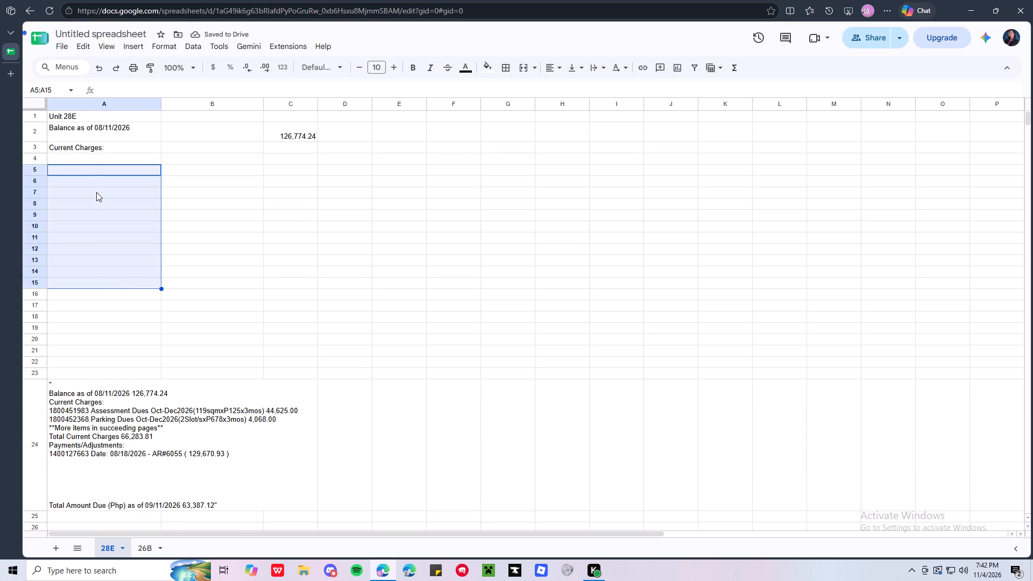
left_click(96, 192)
left_click(147, 87)
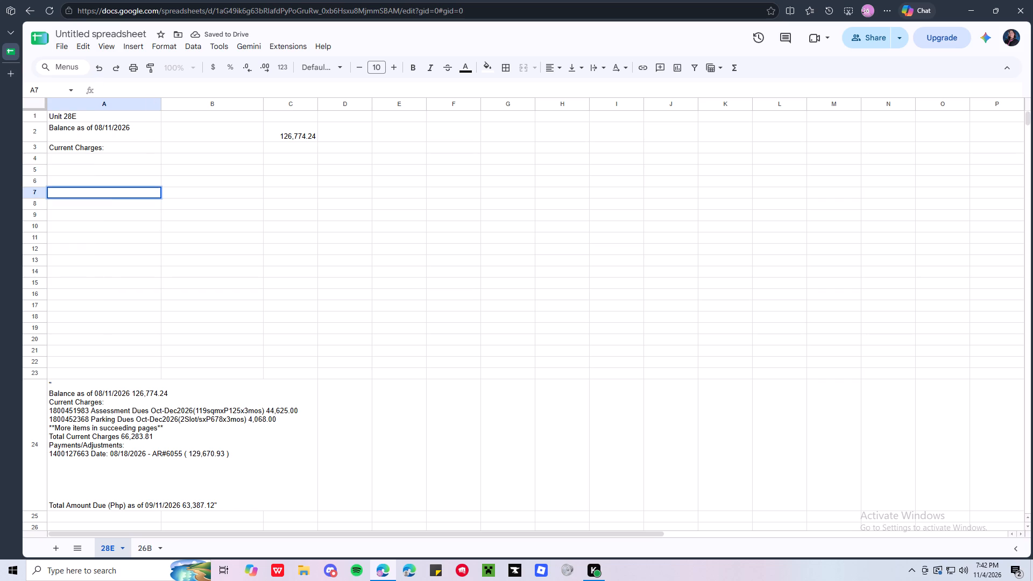
key("ctrl+v")
key("Return")
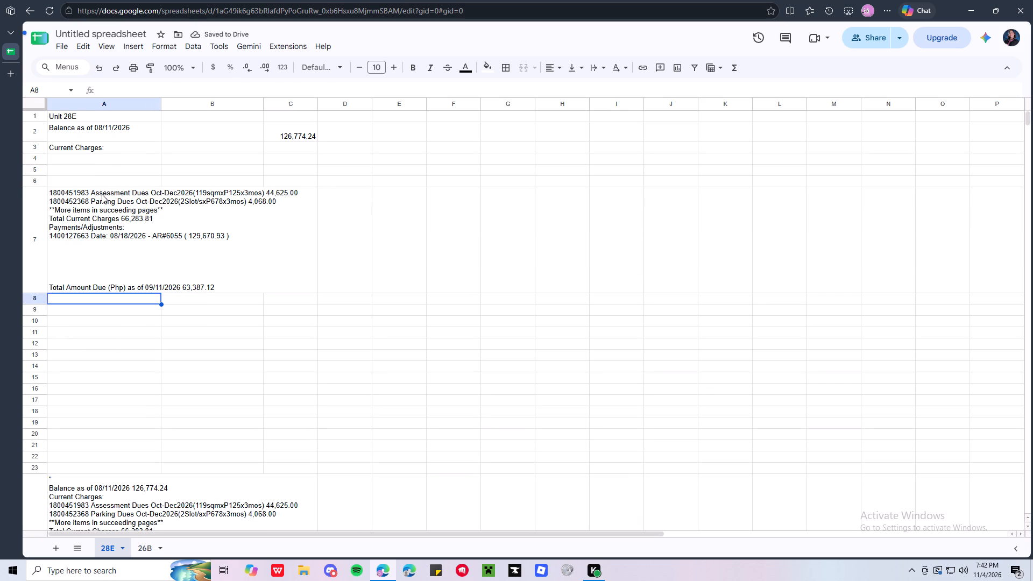
Move the text from the Parking Dues line through "Total Amount Due" out of cell A7 into cell A8.
left_click(102, 194)
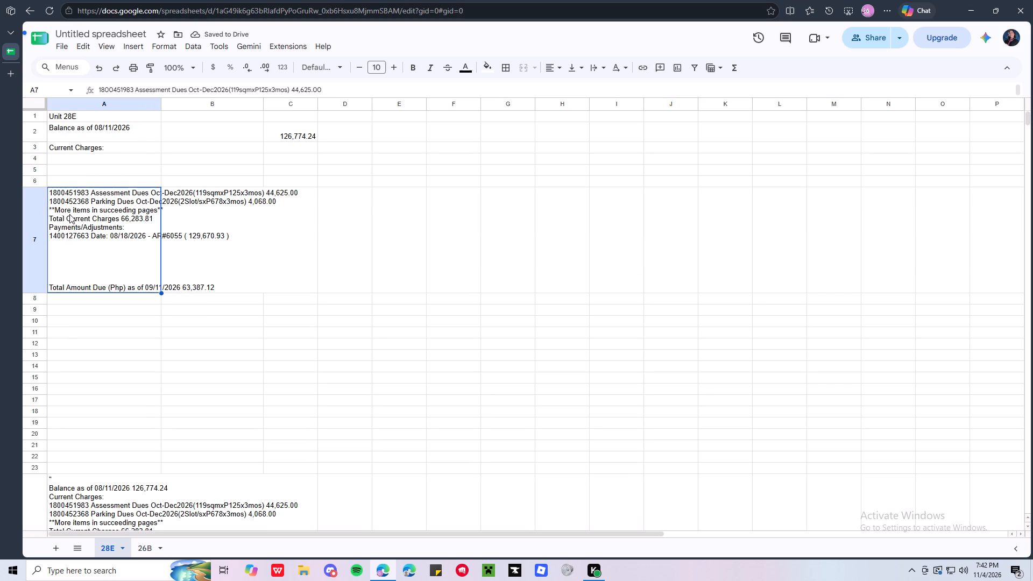
left_click(57, 205)
left_click(55, 202)
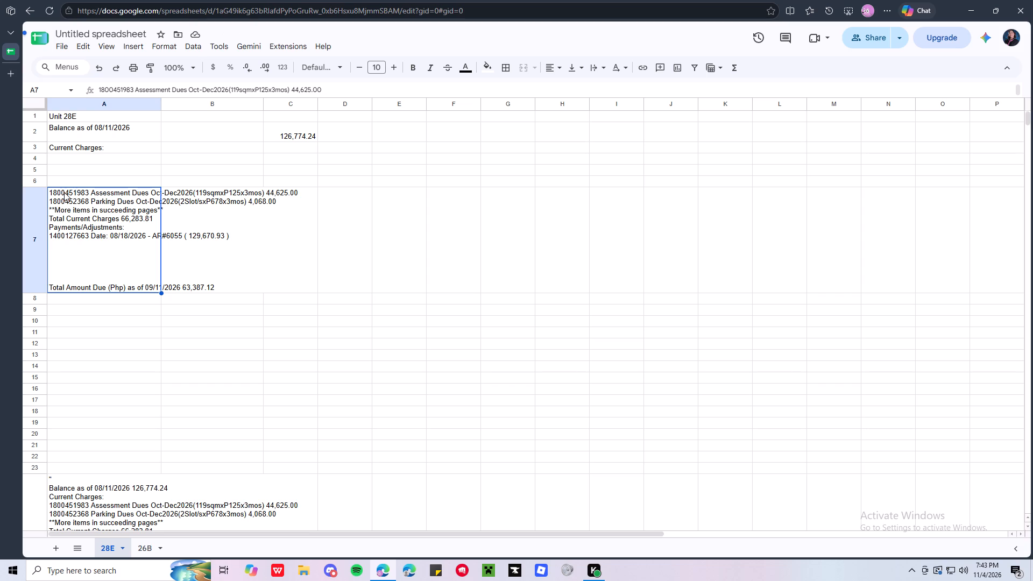
left_click(340, 88)
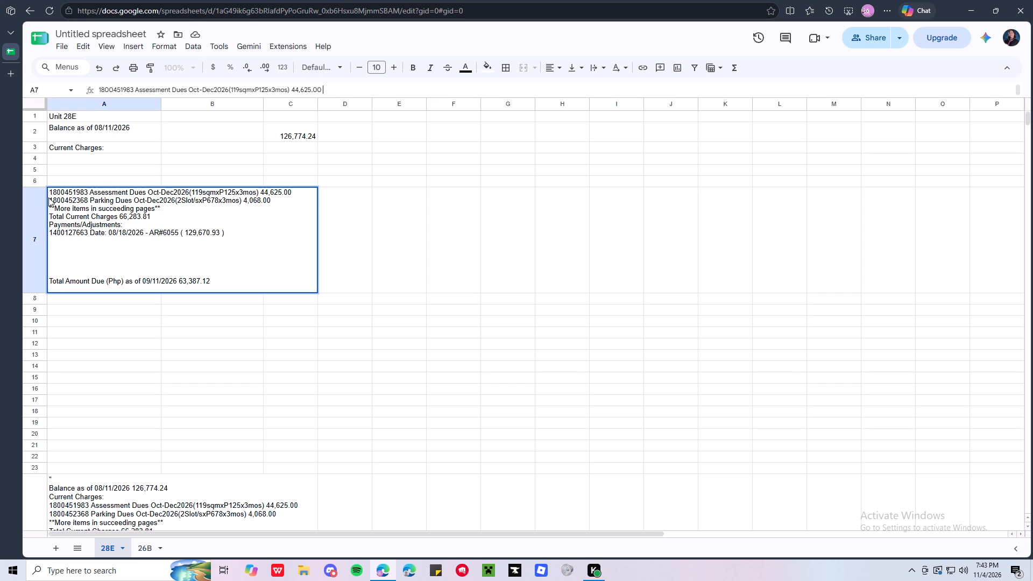
left_click_drag(48, 197, 132, 242)
left_click(111, 196)
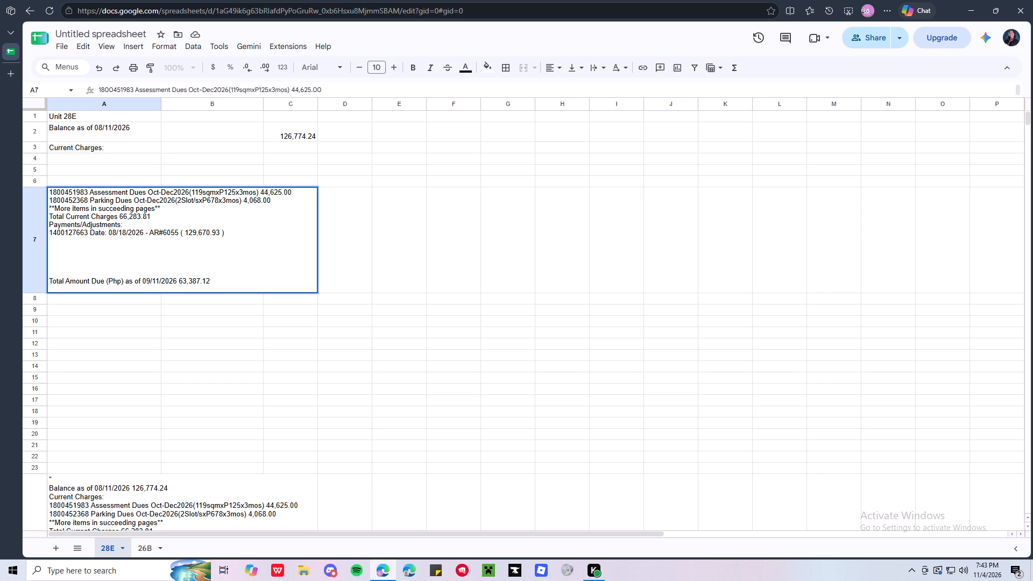
left_click(68, 204)
left_click(54, 200)
key("Left")
key("Left")
key("shift+Down")
key("shift+Down")
key("shift+Down")
key("shift+Down")
key("shift+Down")
key("shift+Down")
key("shift+Down")
key("shift+Down")
key("shift+Down")
key("shift+Down")
key("shift+Down")
key("shift+Down")
key("shift+Down")
key("shift+Down")
key("shift+Down")
key("shift+Down")
key("shift+Down")
key("shift+Down")
key("shift+Down")
key("shift+Down")
key("shift+Down")
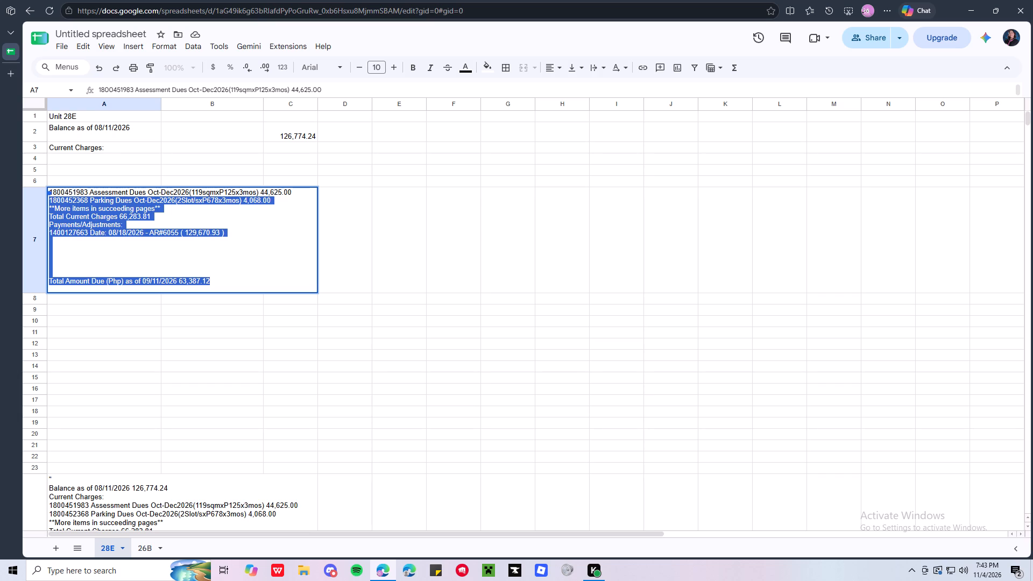
key("ctrl+x")
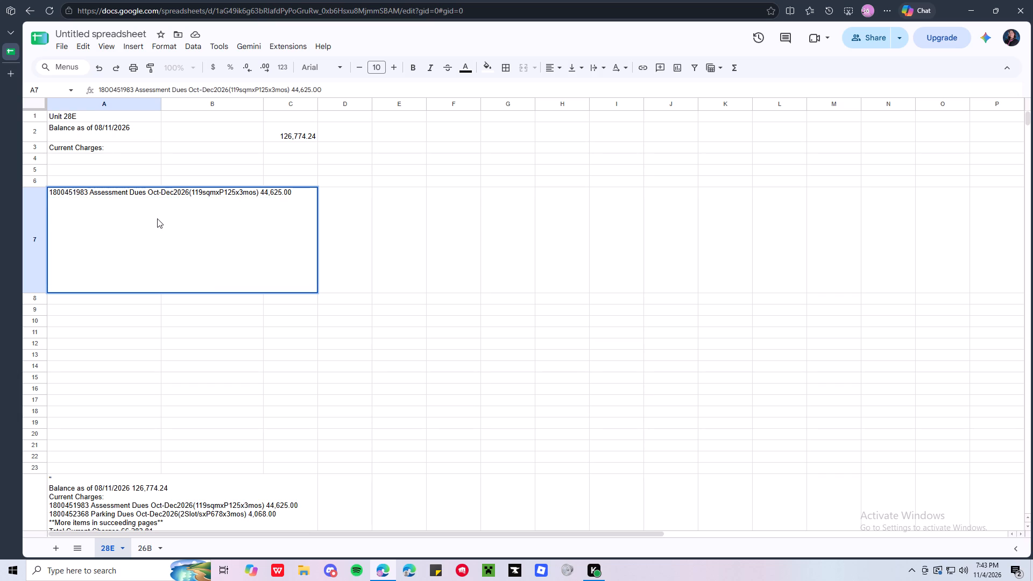
left_click(121, 349)
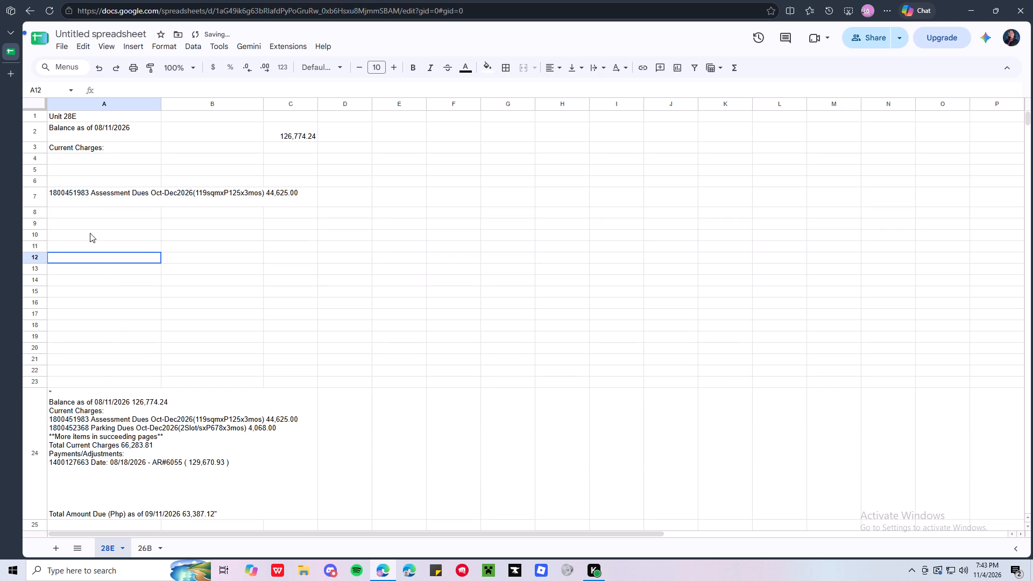
left_click(75, 215)
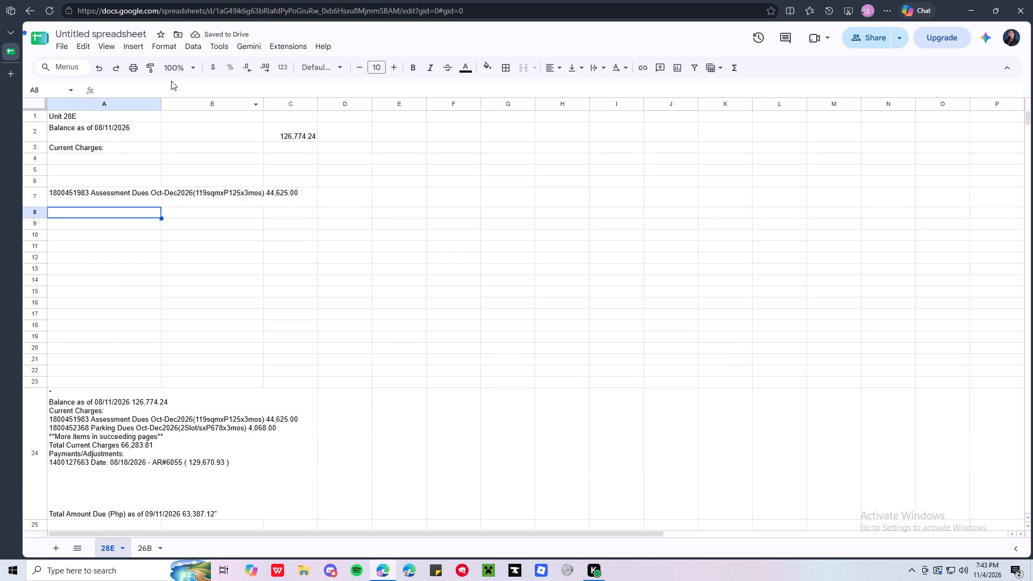
left_click(168, 93)
key("ctrl+v")
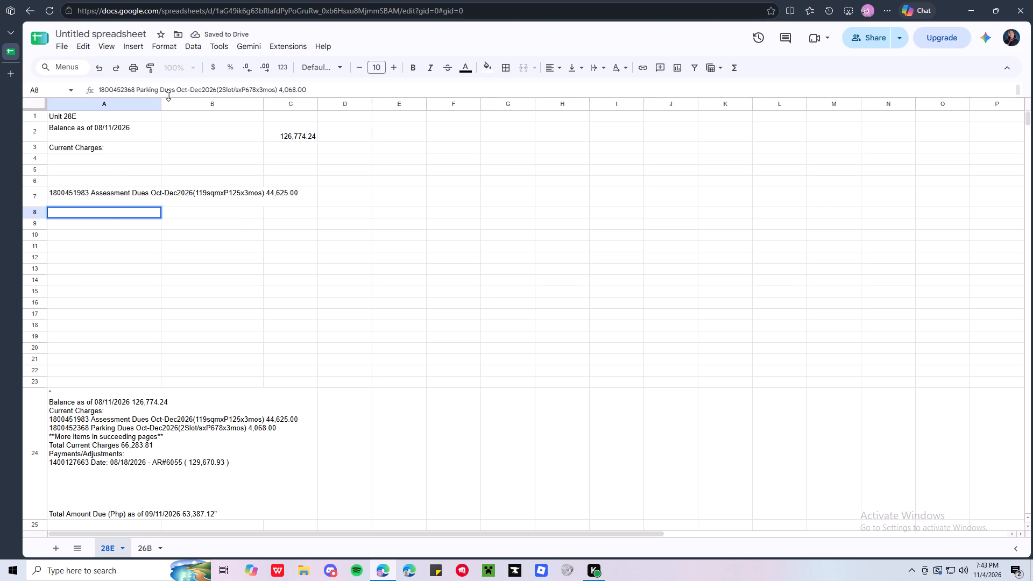
key("Return")
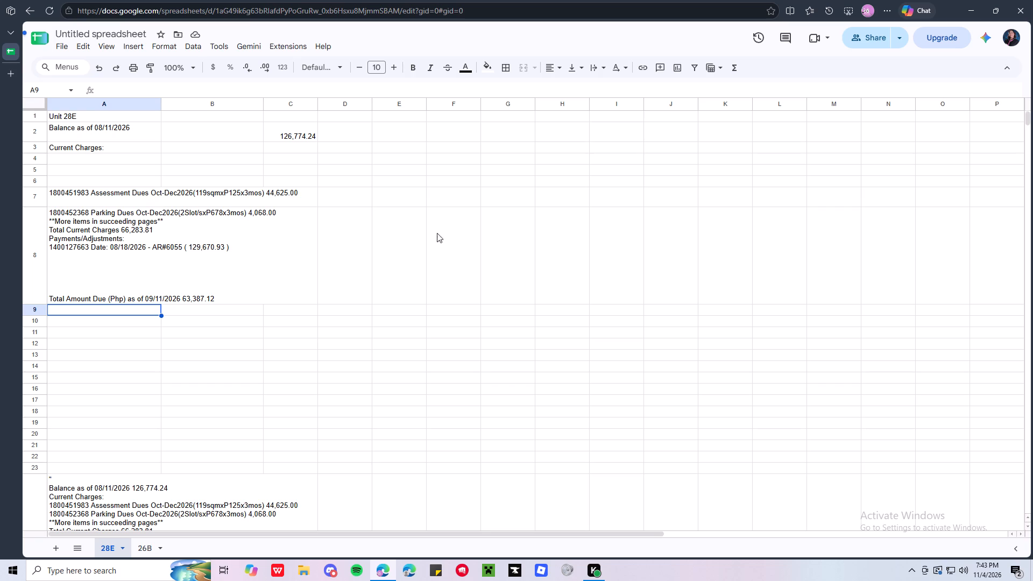
Move the Assessment Dues cell from A7 up to A4, directly below "Current Charges:".
left_click(121, 191)
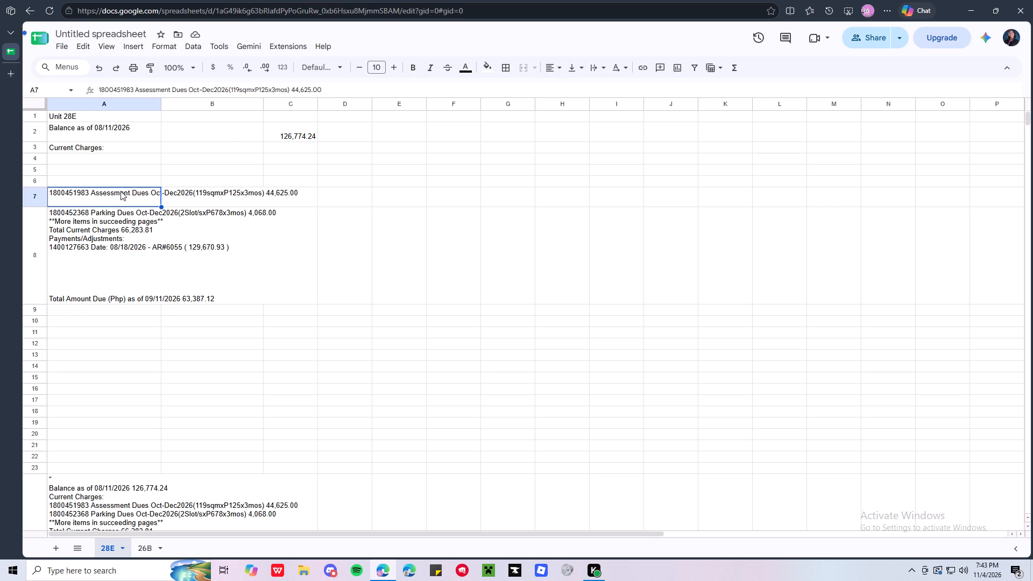
left_click(77, 196)
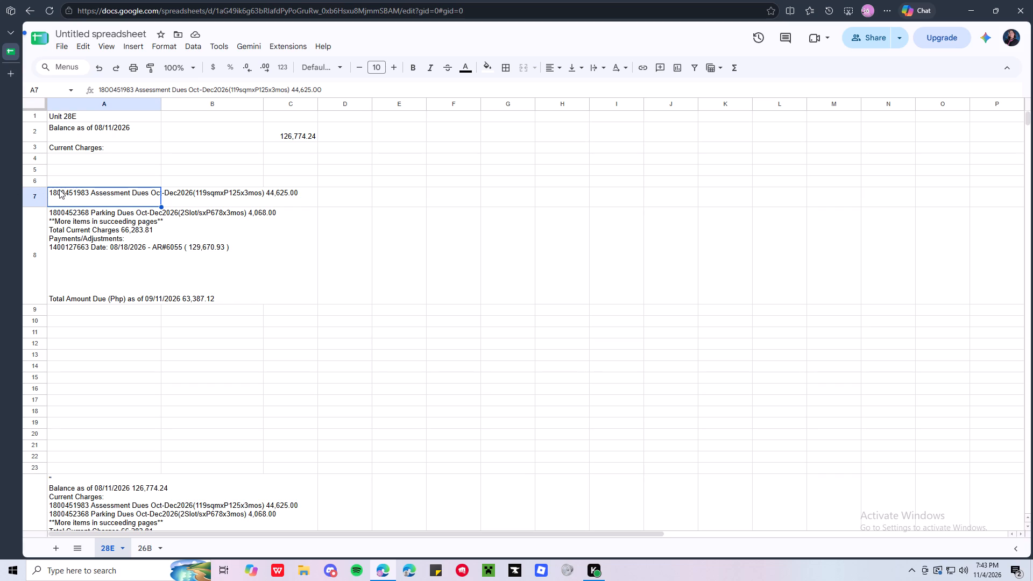
left_click(59, 189)
left_click_drag(58, 187, 58, 162)
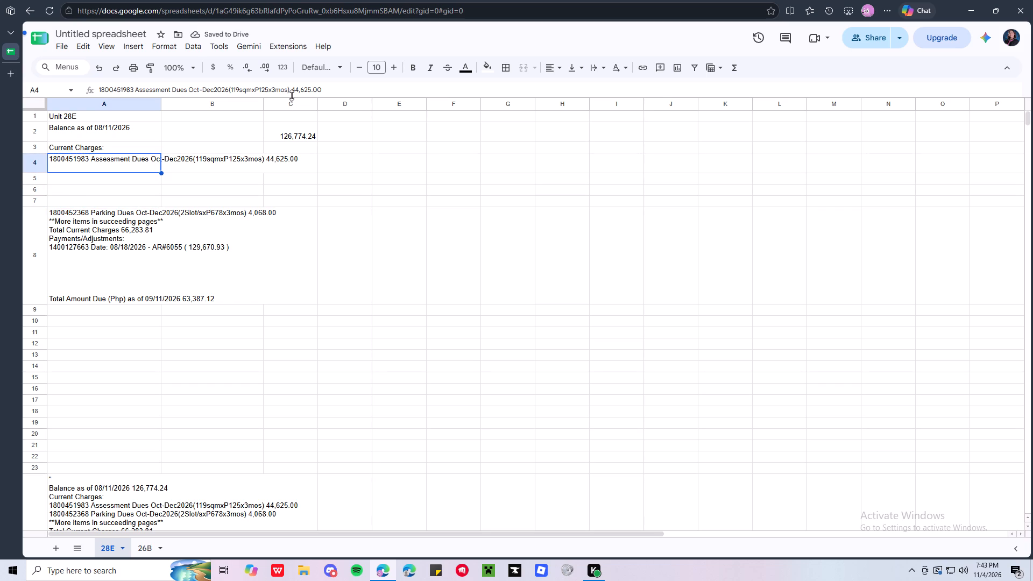
Move the Assessment Dues amount 44,625.00 out of cell A4 into cell C4.
left_click_drag(293, 87, 330, 95)
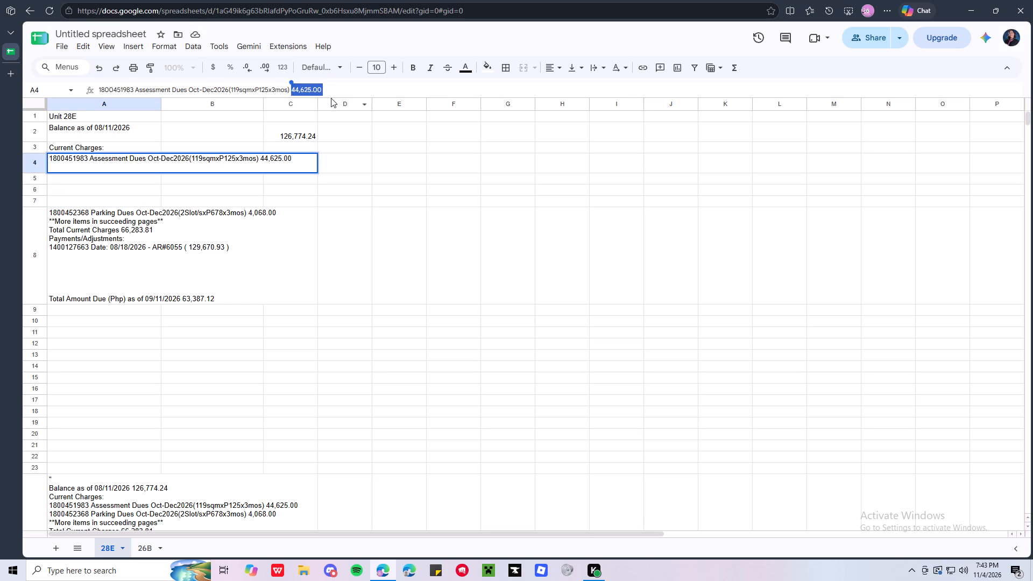
key("ctrl+x")
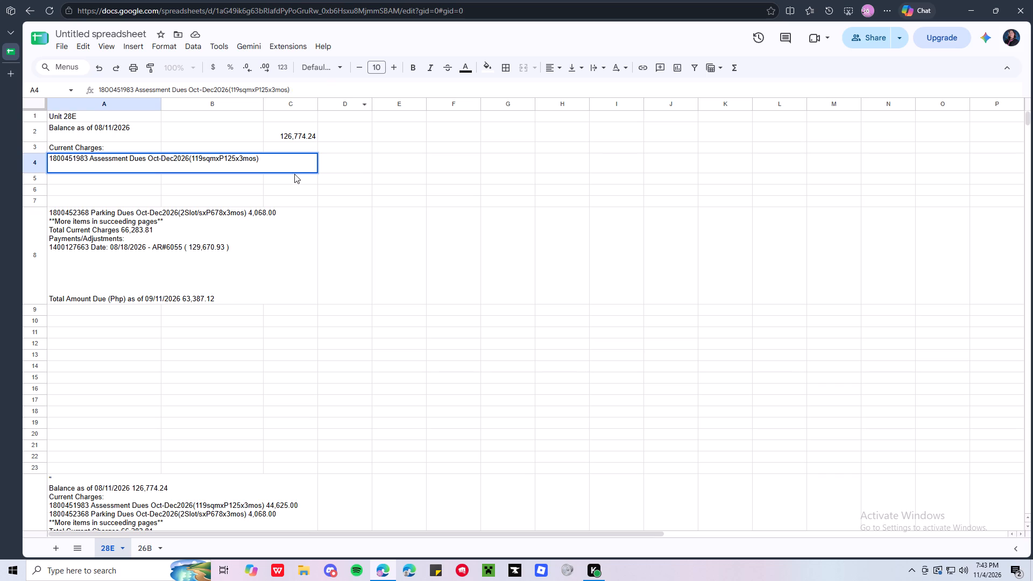
left_click(337, 158)
left_click(280, 159)
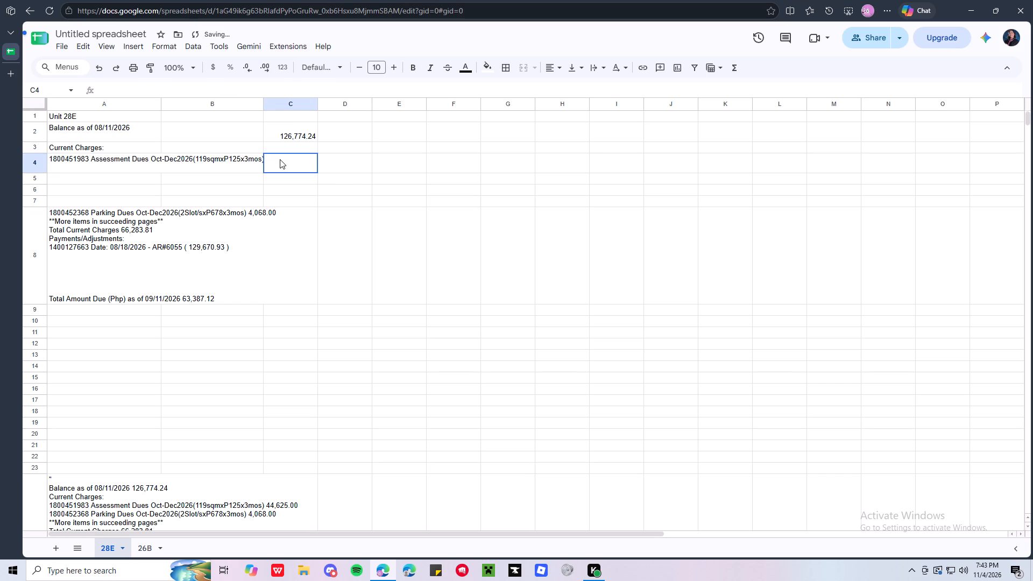
key("ctrl+v")
key("Return")
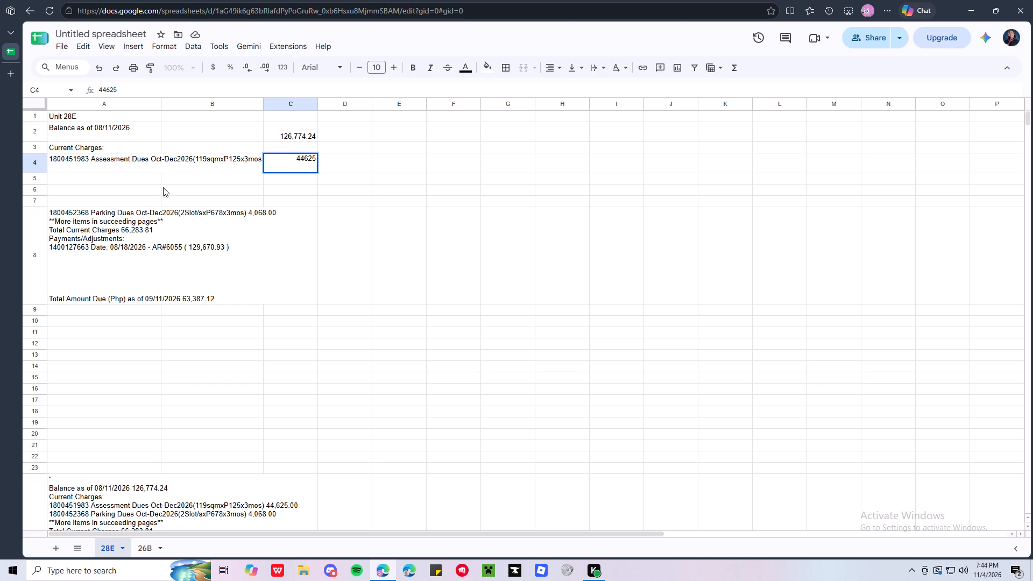
Move the text from the "**More items in succeeding pages**" line through "Total Amount Due" out of cell A8 into cell A10.
left_click(85, 218)
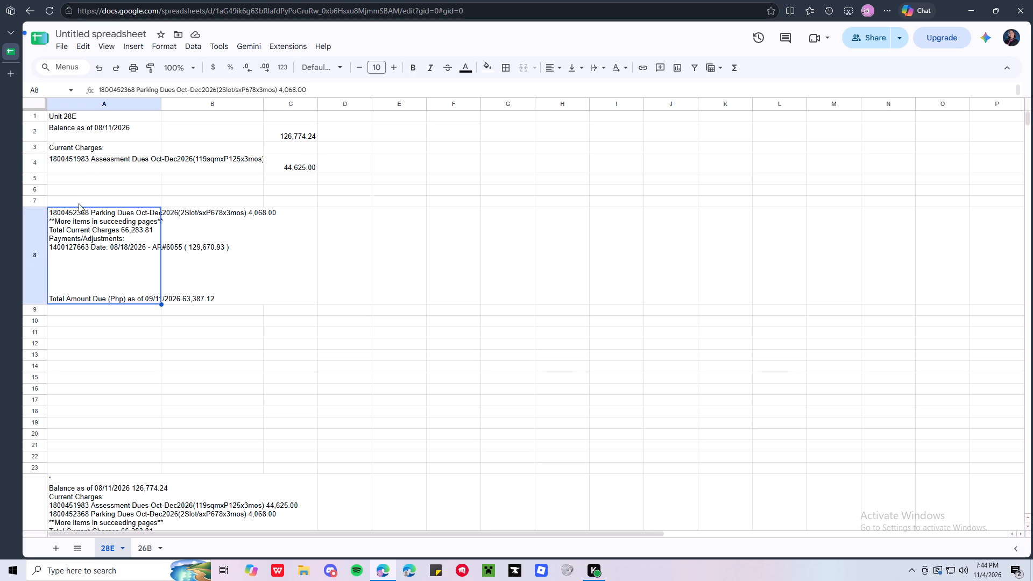
left_click(223, 86)
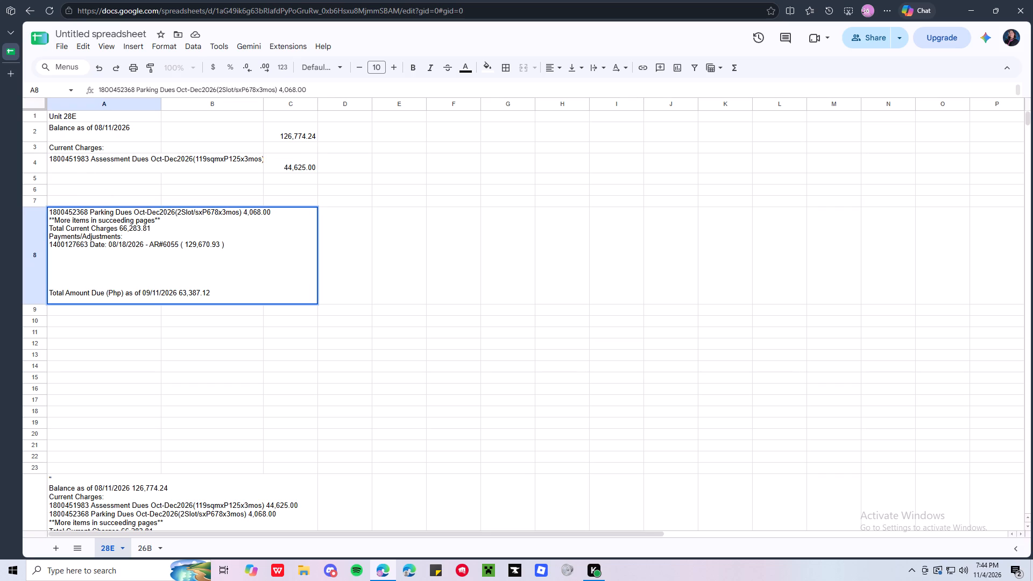
left_click(173, 219)
key("Left")
key("Left")
key("Left")
key("Left")
key("Left")
key("Left")
key("Left")
key("Left")
key("Left")
key("Left")
key("Left")
key("Left")
key("Left")
key("Left")
key("Left")
key("Left")
key("Left")
key("Left")
key("Left")
key("Left")
key("Left")
key("shift+Down")
key("shift+Down")
key("shift+Down")
key("shift+Down")
key("shift+Down")
key("shift+Down")
key("shift+Down")
key("shift+Down")
key("shift+Down")
key("shift+Down")
key("shift+Down")
key("shift+Down")
key("shift+Down")
key("shift+Down")
key("shift+Down")
key("shift+Down")
key("shift+Down")
key("shift+Down")
key("shift+Down")
key("shift+Down")
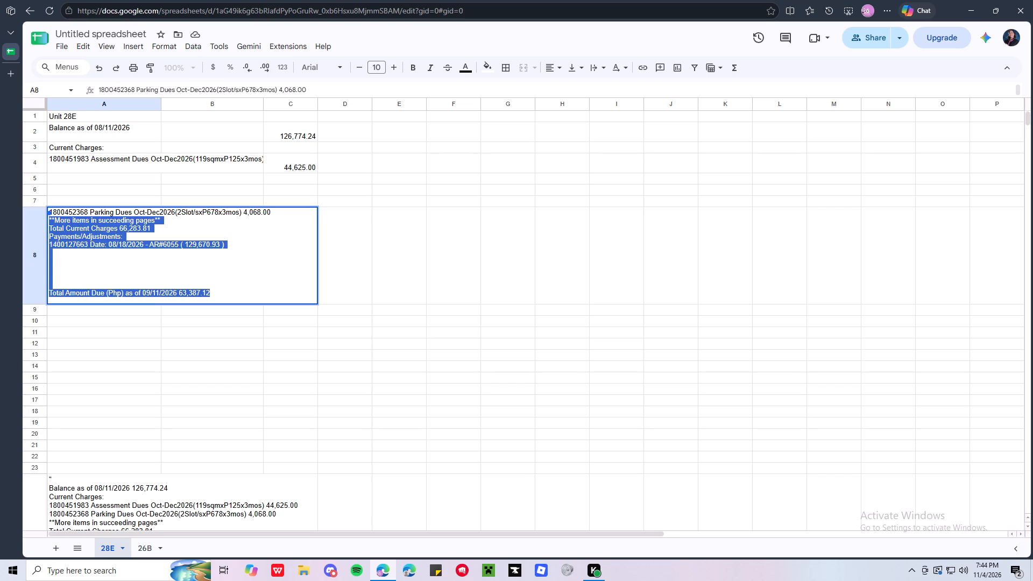
key("ctrl+x")
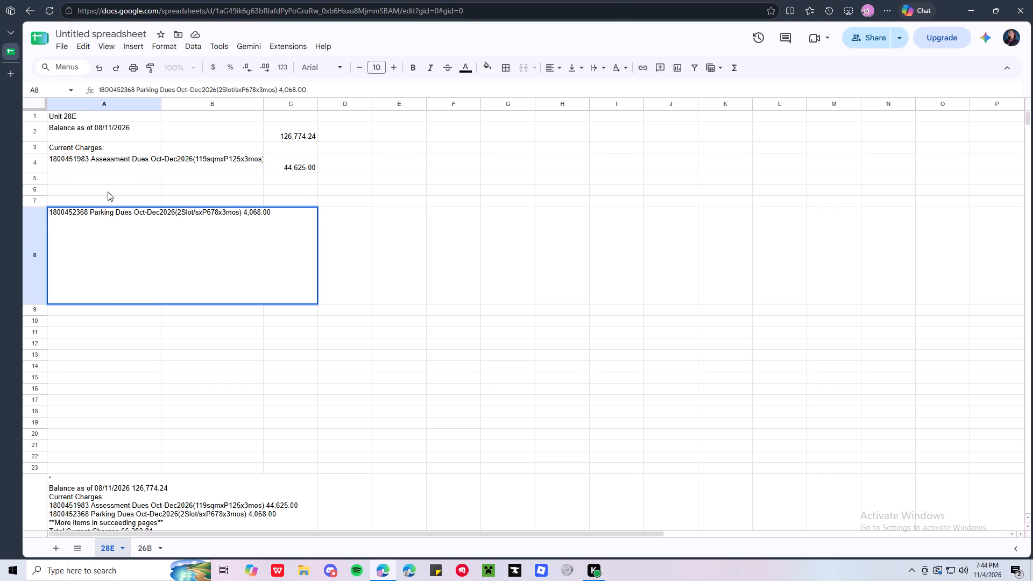
left_click(104, 176)
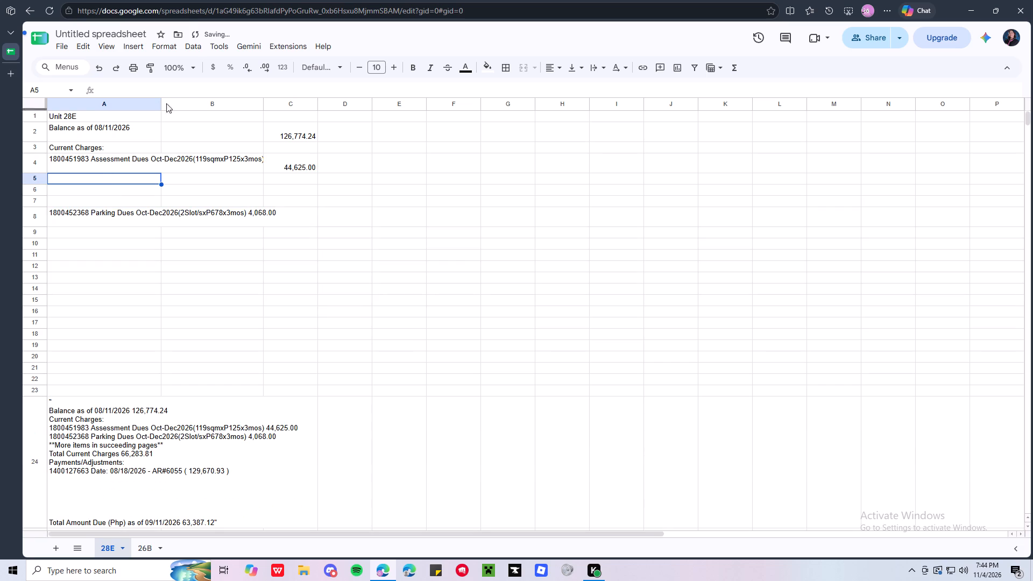
left_click(93, 245)
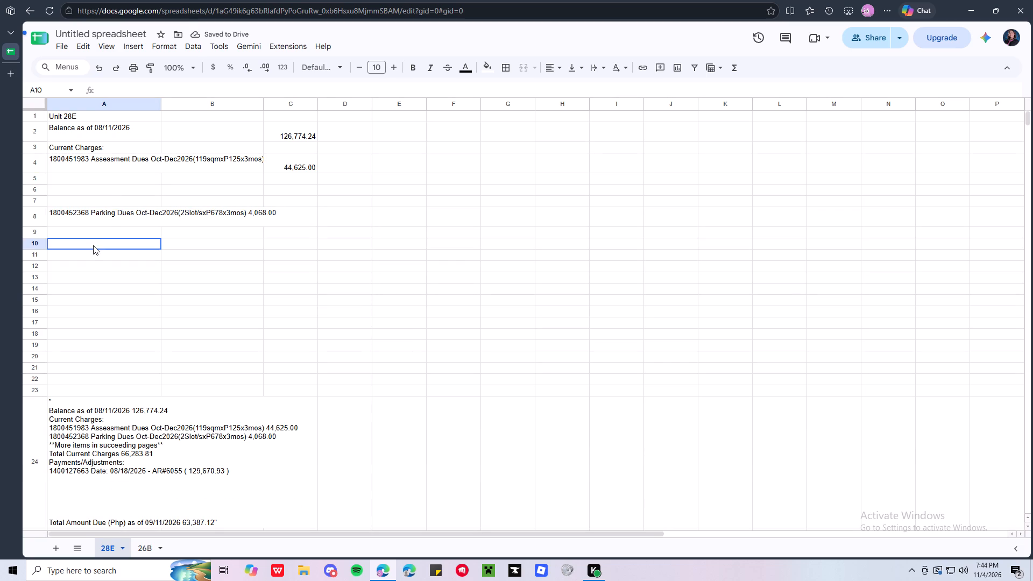
left_click(179, 87)
key("ctrl+v")
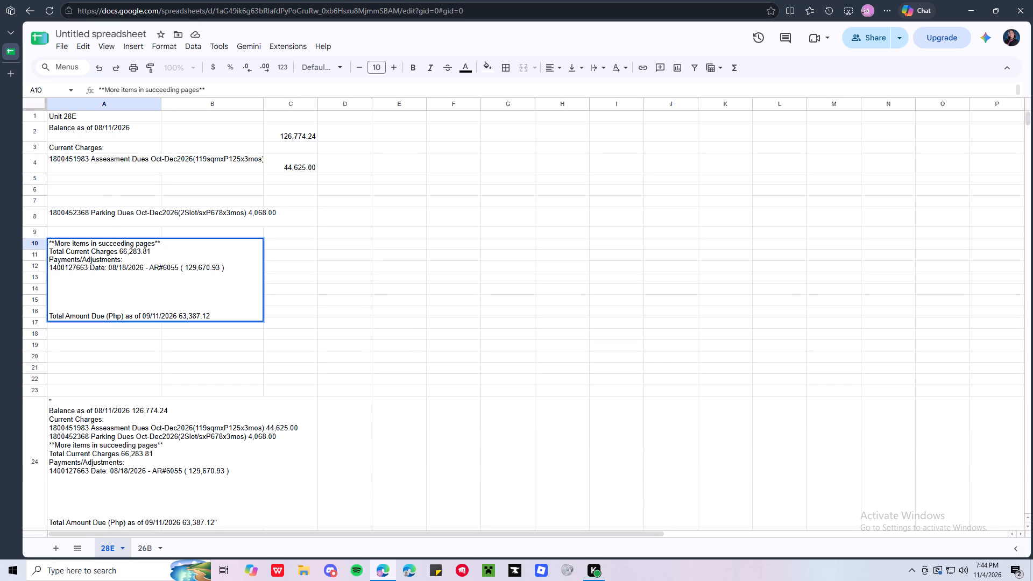
key("Return")
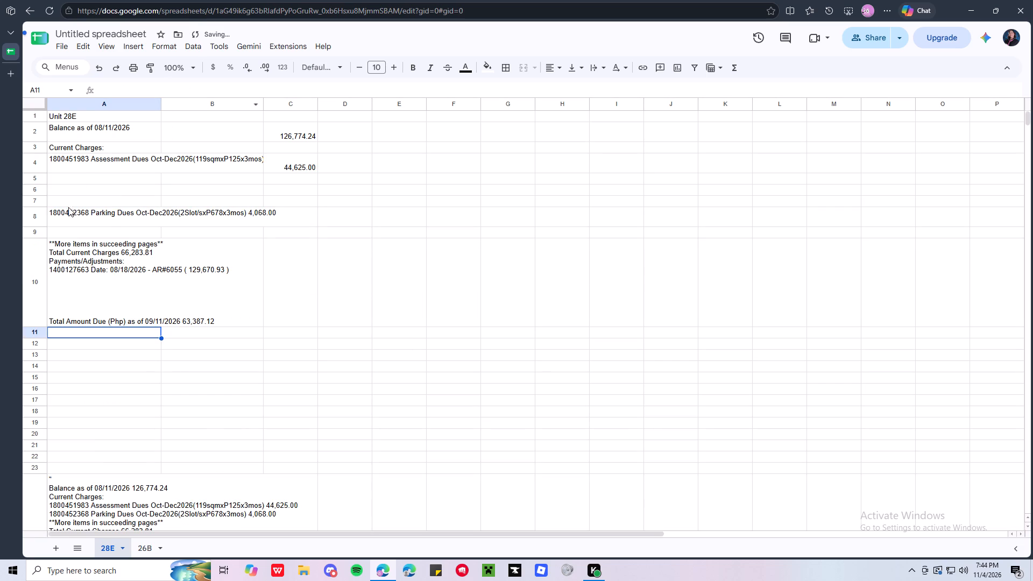
Move the Parking Dues cell from A8 up to A5, directly below the Assessment Dues row.
left_click(73, 215)
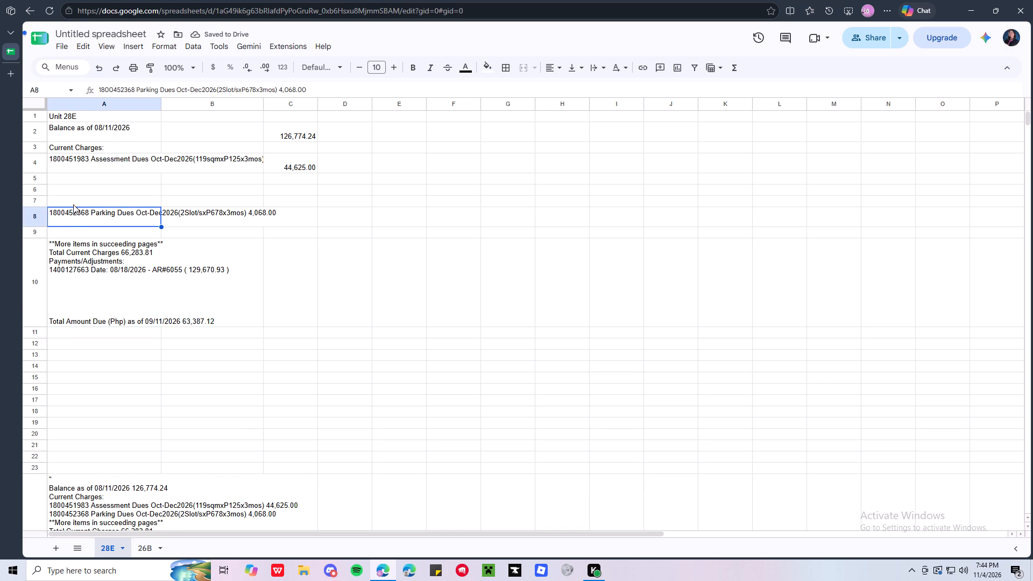
left_click_drag(78, 207, 89, 177)
left_click_drag(89, 177, 90, 177)
Move the Parking Dues amount 4,068.00 out of cell A5 into cell C5.
left_click_drag(277, 86, 279, 86)
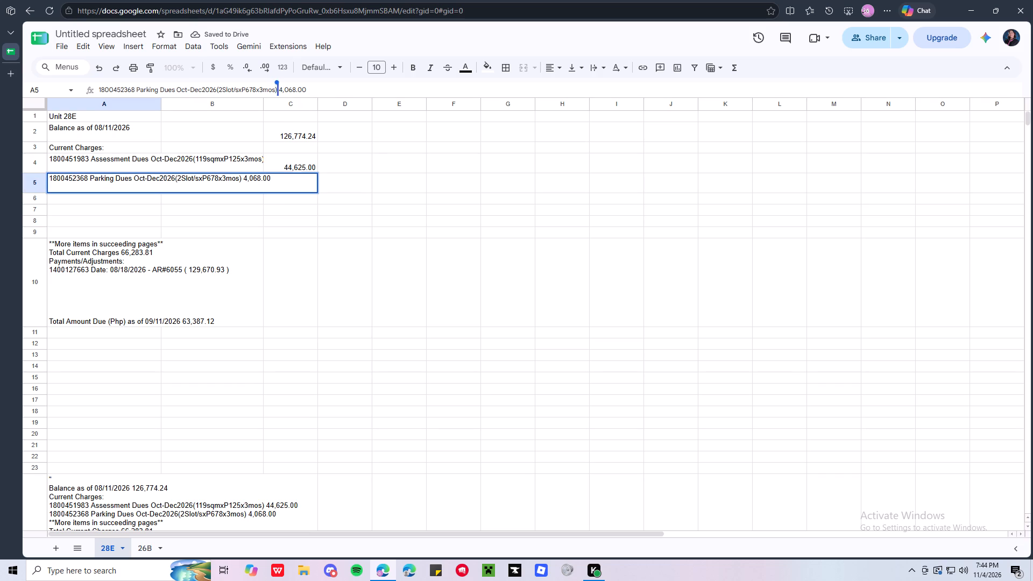
left_click_drag(279, 86, 388, 93)
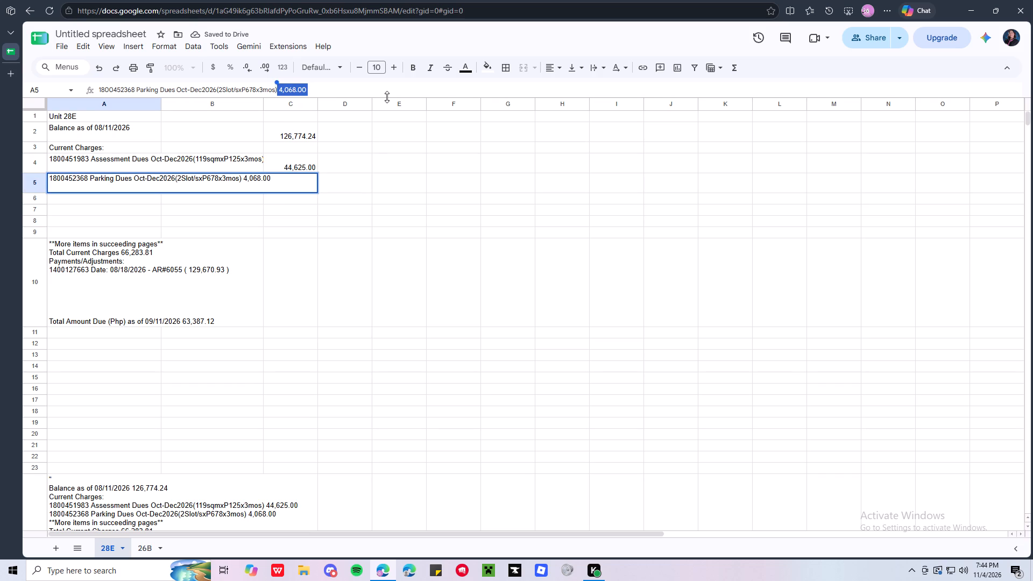
key("ctrl+x")
left_click(305, 211)
left_click(294, 181)
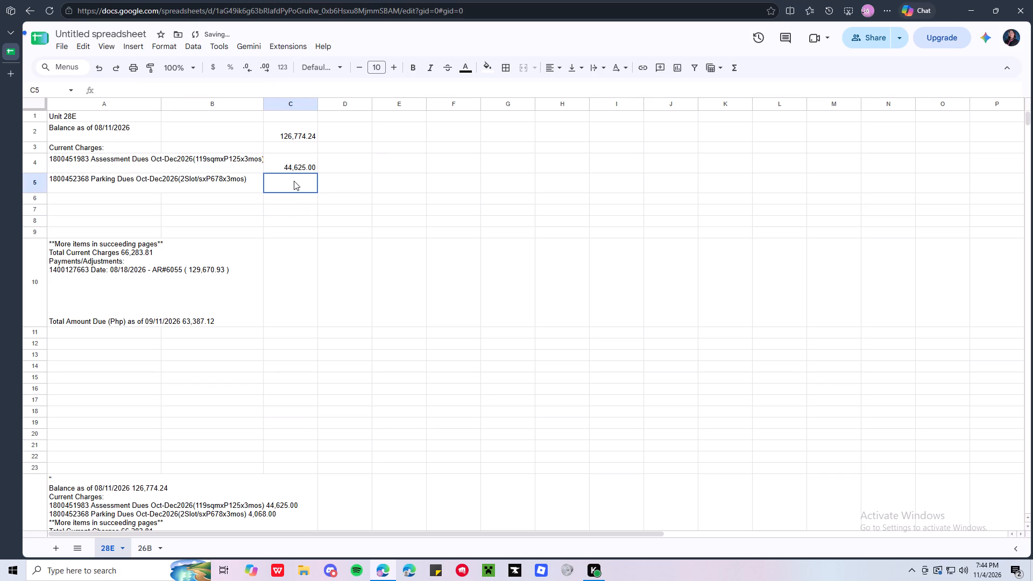
key("ctrl+v")
key("Return")
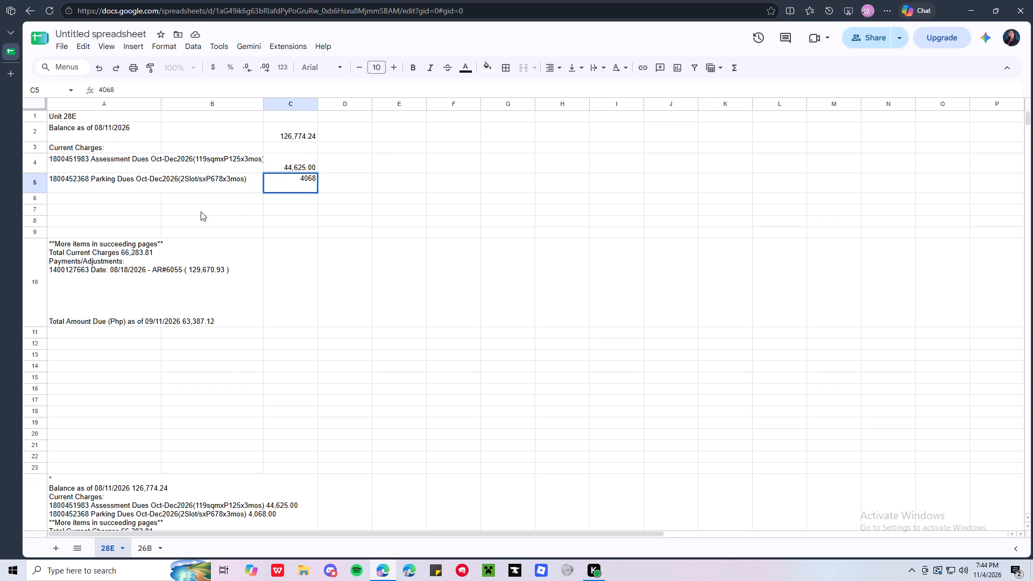
left_click(197, 195)
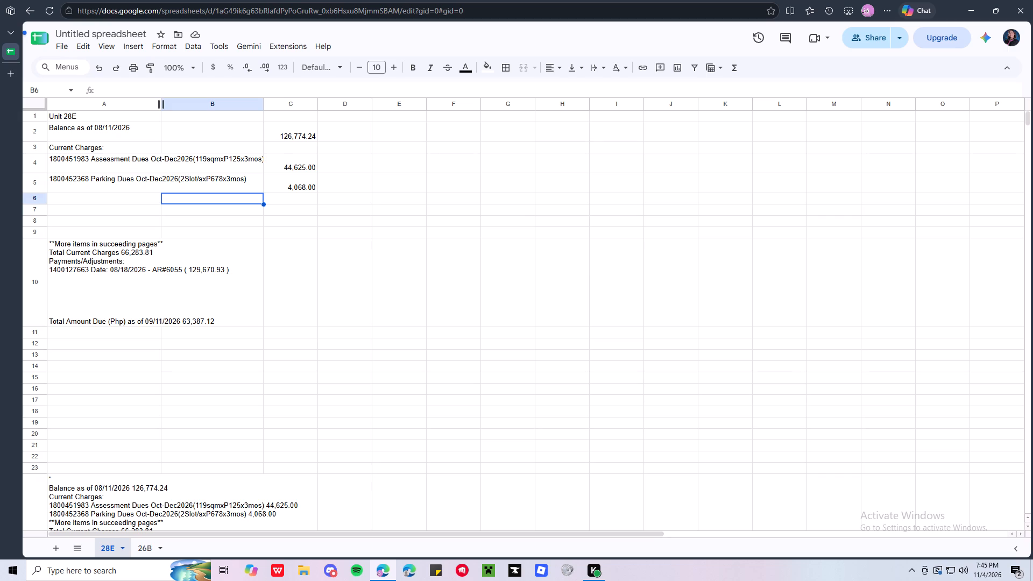
Widen column A until the full Assessment Dues text fits inside it.
left_click_drag(162, 101, 246, 96)
left_click_drag(246, 97, 271, 101)
left_click_drag(244, 101, 256, 102)
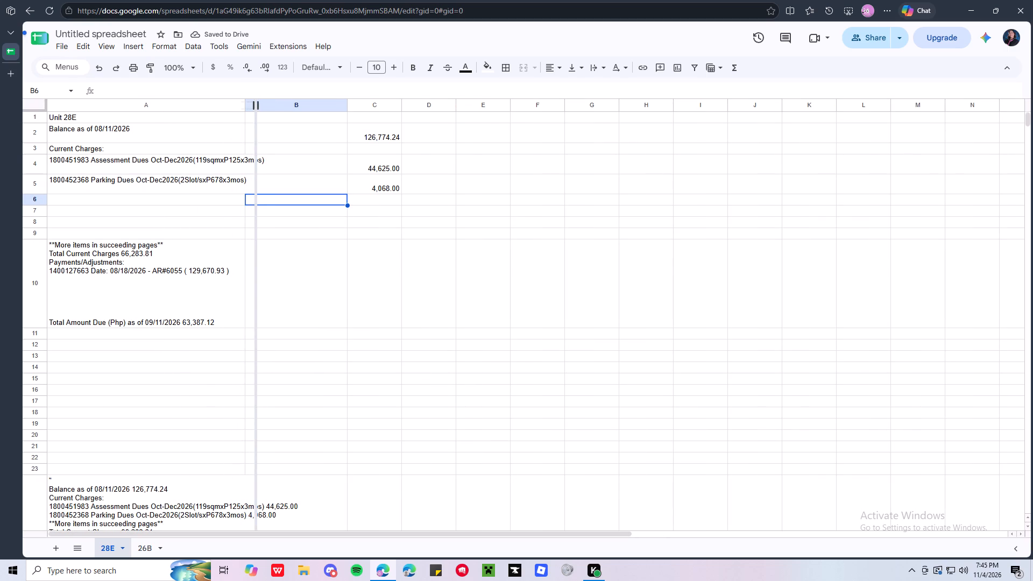
left_click_drag(256, 102, 267, 103)
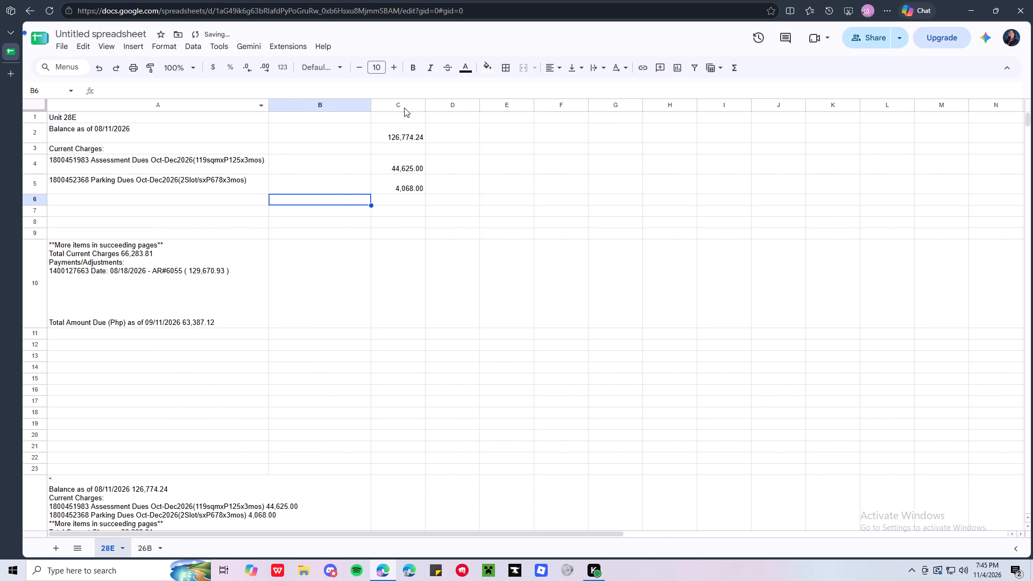
Move the amounts column C in front of the empty column B, directly beside the descriptions.
left_click(403, 107)
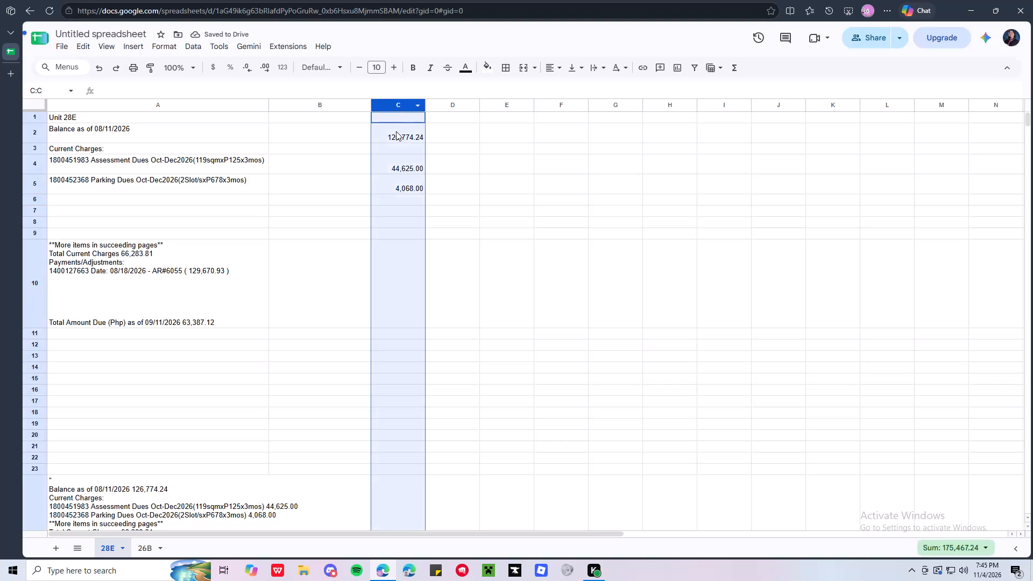
left_click_drag(392, 106, 298, 106)
left_click(237, 225)
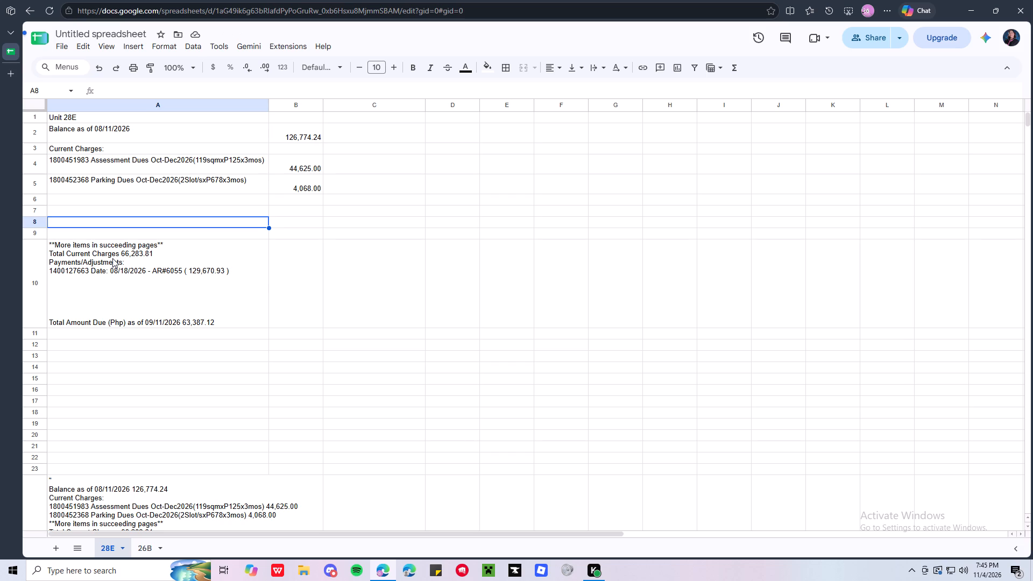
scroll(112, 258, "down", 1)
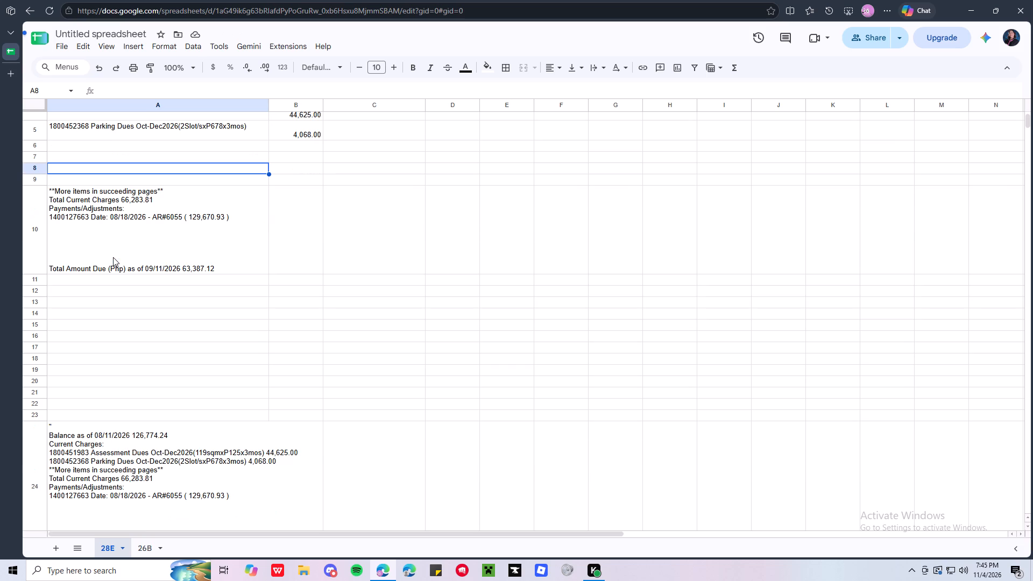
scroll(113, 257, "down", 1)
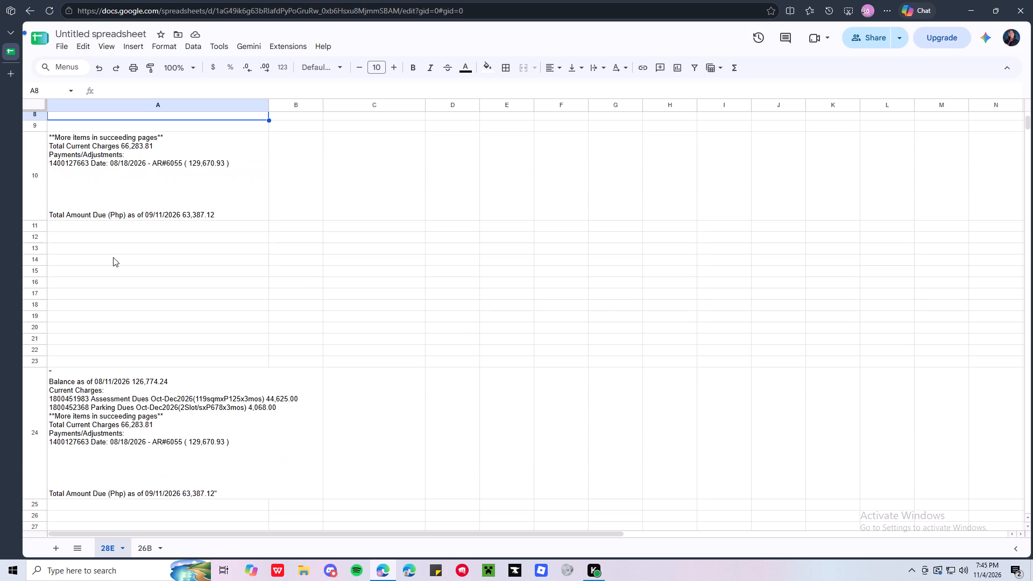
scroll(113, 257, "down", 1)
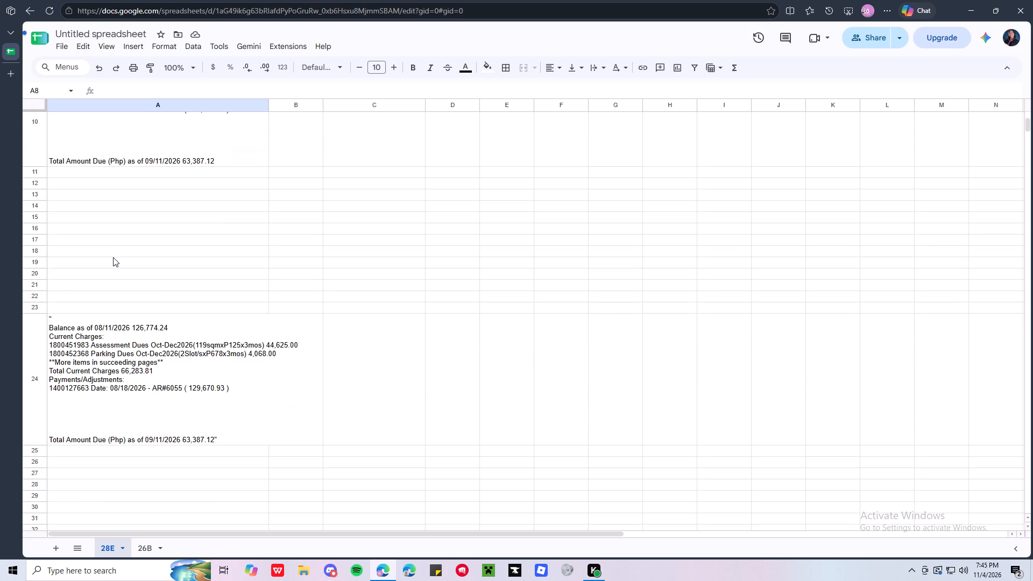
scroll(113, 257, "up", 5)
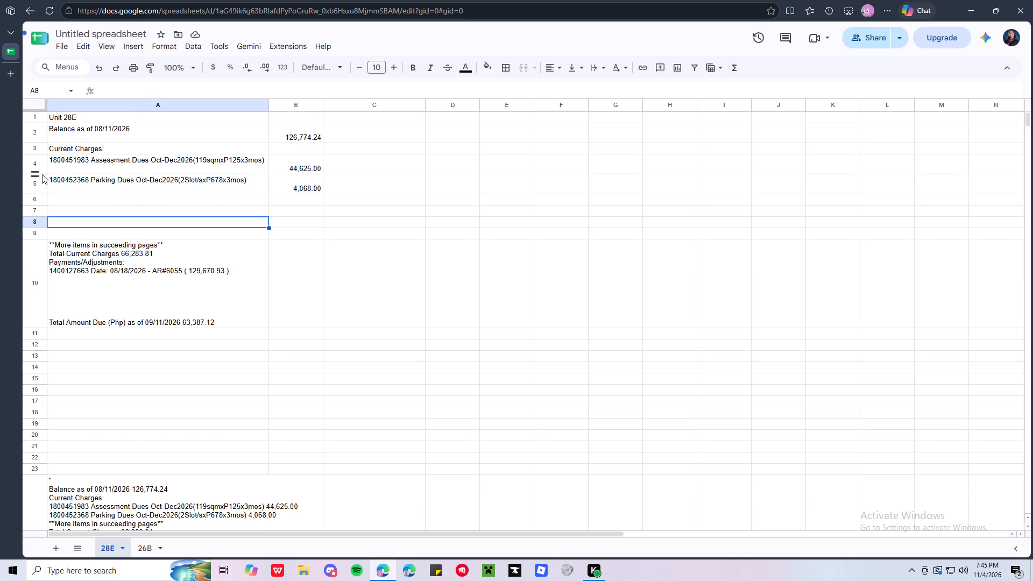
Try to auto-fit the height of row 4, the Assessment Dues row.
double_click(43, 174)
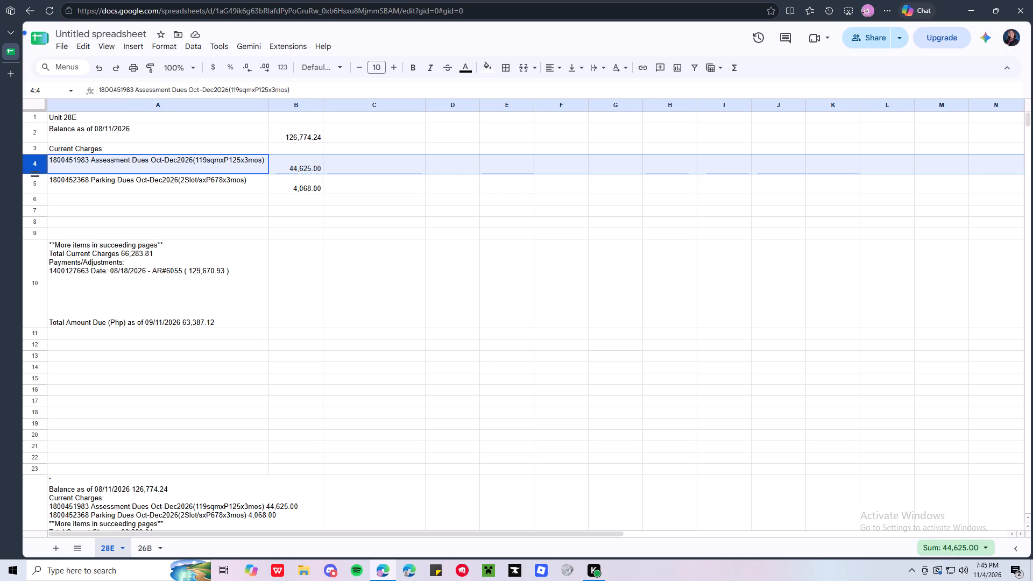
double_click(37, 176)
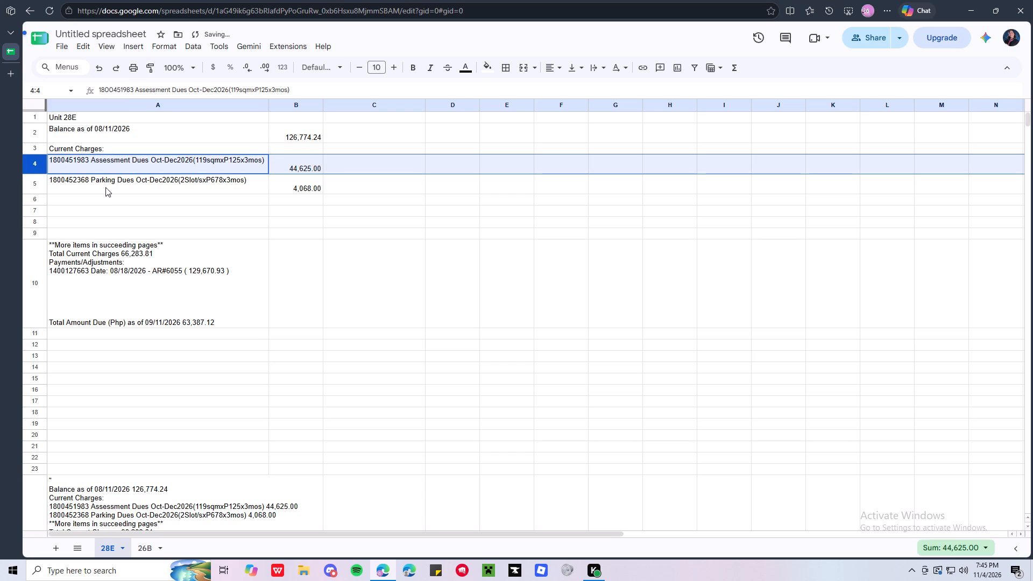
Delete the trailing blank line after the Assessment Dues text in cell A4.
left_click(312, 89)
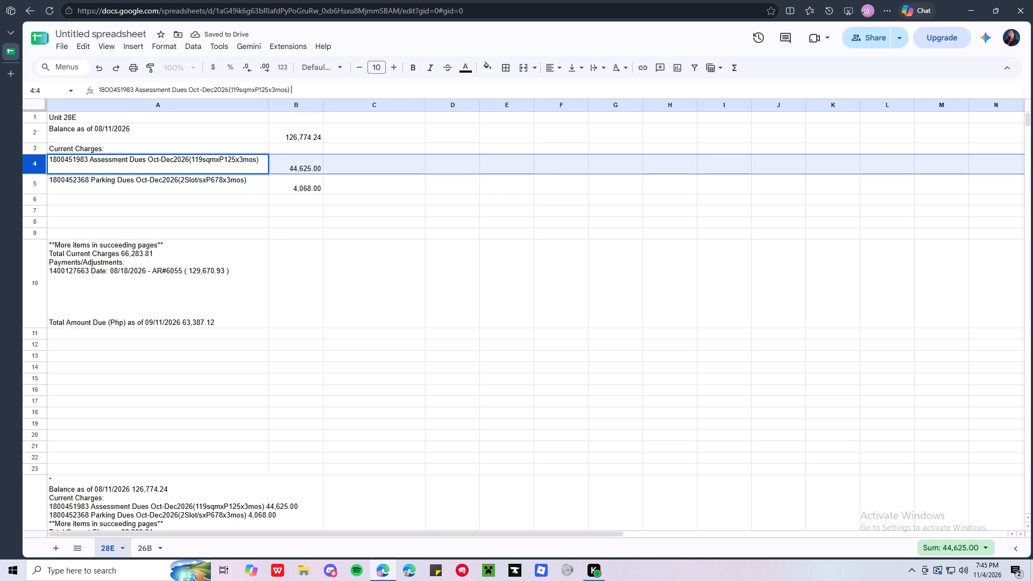
key("BackSpace")
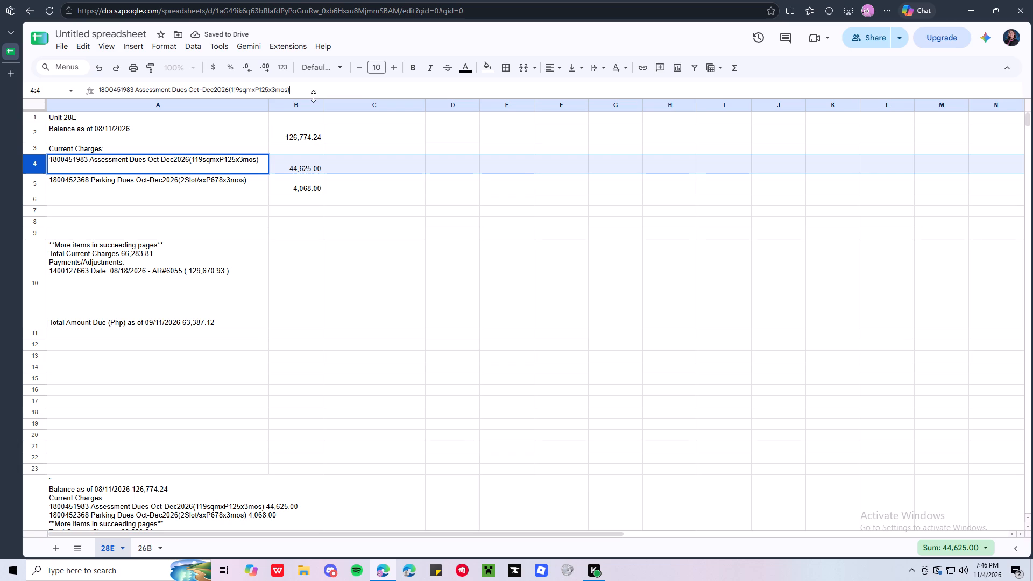
key("Delete")
key("Delete")
key("Delete")
key("Delete")
key("Delete")
key("Delete")
key("Delete")
key("Delete")
key("Delete")
key("Delete")
key("Delete")
key("Delete")
key("Return")
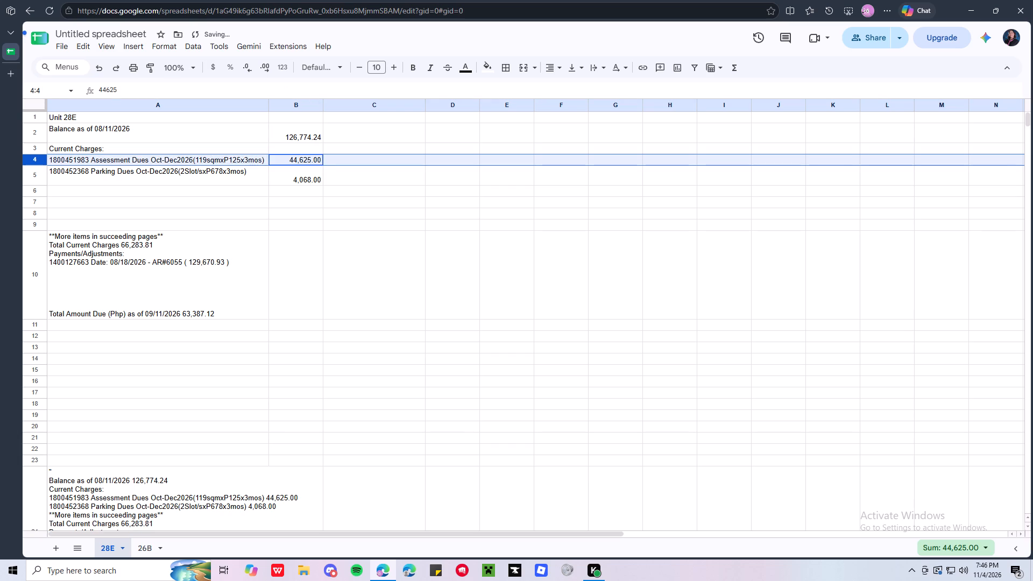
Delete the trailing blank line after the Parking Dues text in cell A5.
left_click(238, 178)
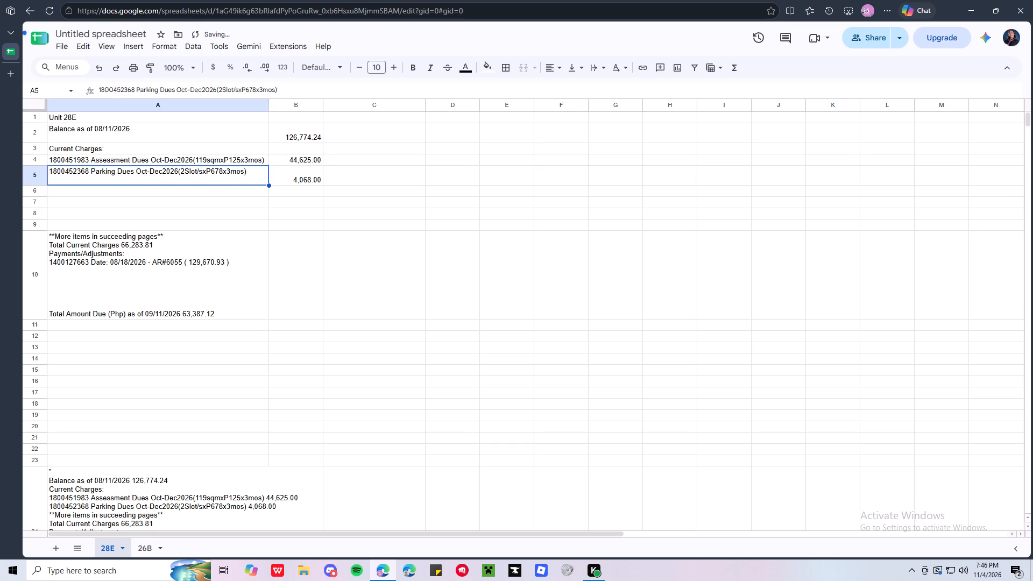
left_click(299, 88)
key("Delete")
key("Delete")
key("Delete")
key("Delete")
key("Delete")
key("Delete")
key("Delete")
key("Delete")
key("Delete")
key("Delete")
key("Delete")
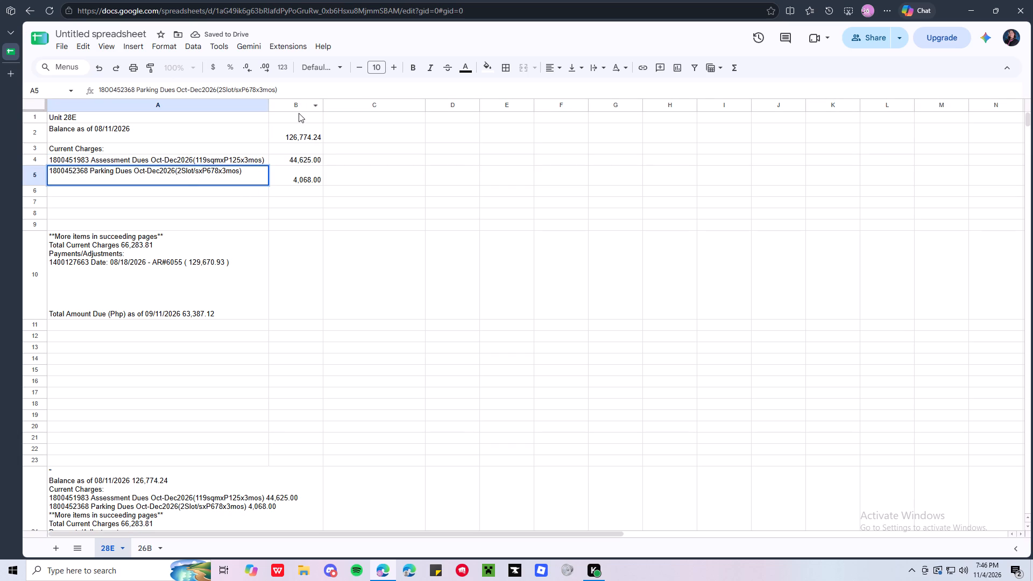
key("Return")
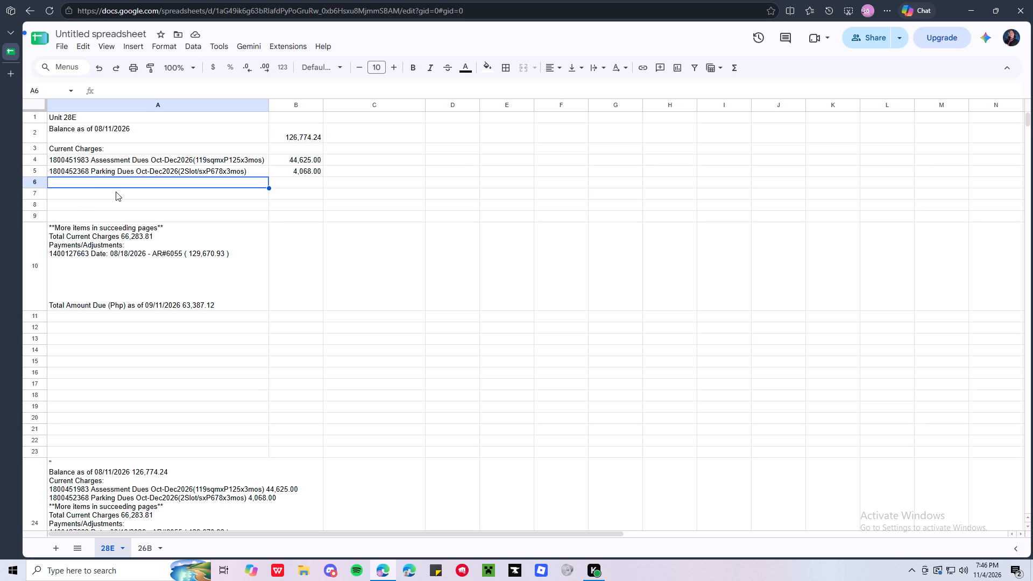
Insert a space between Oct-Dec2026 and the opening parenthesis in both the Assessment Dues and Parking Dues descriptions.
left_click(207, 160)
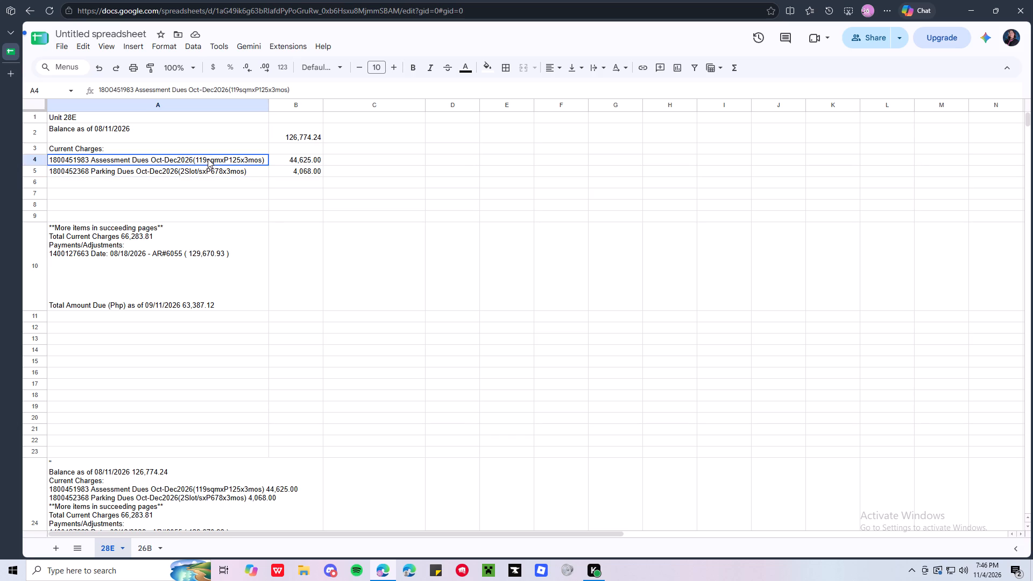
left_click(229, 93)
key("space")
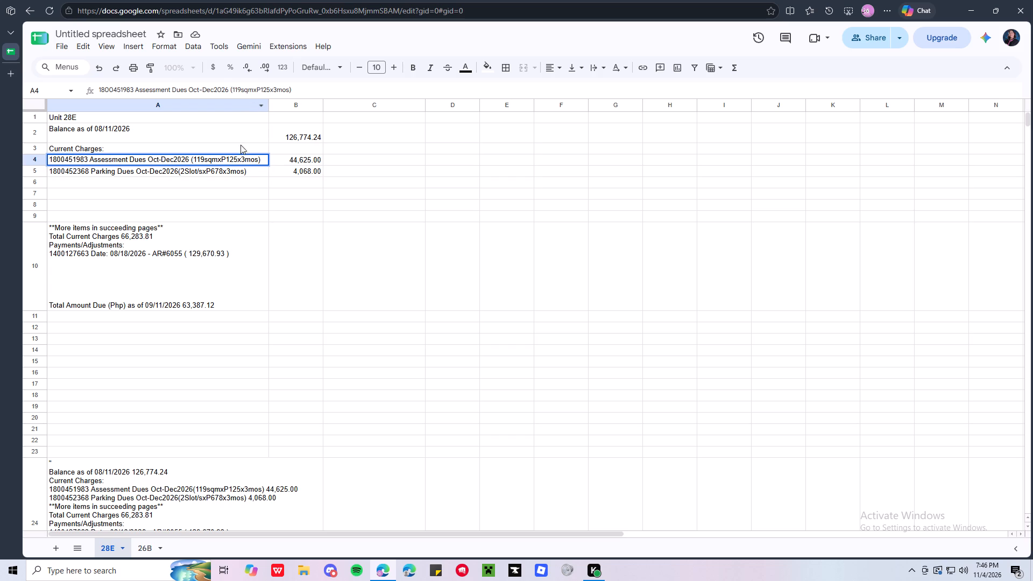
left_click(225, 171)
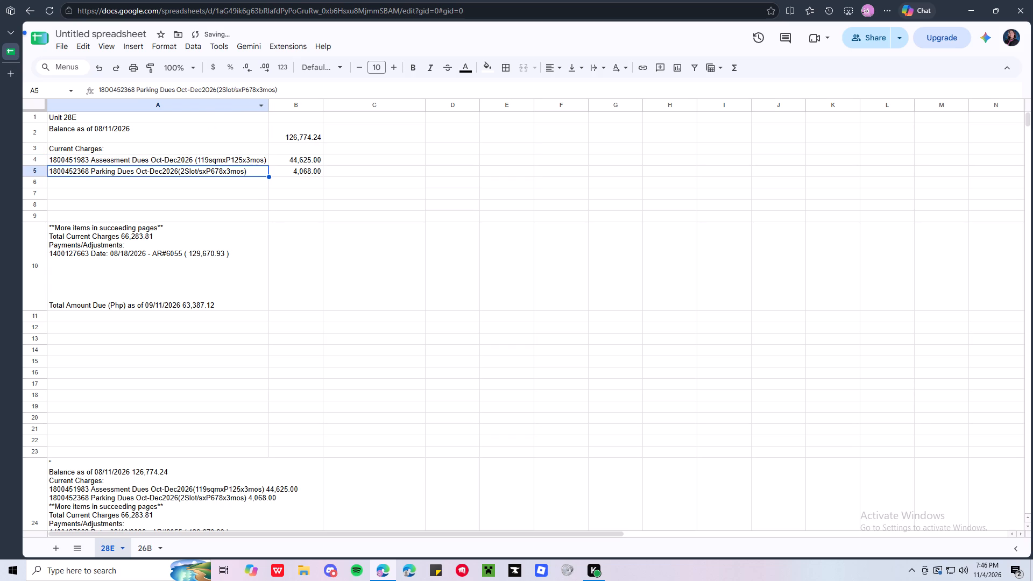
left_click(215, 88)
key("space")
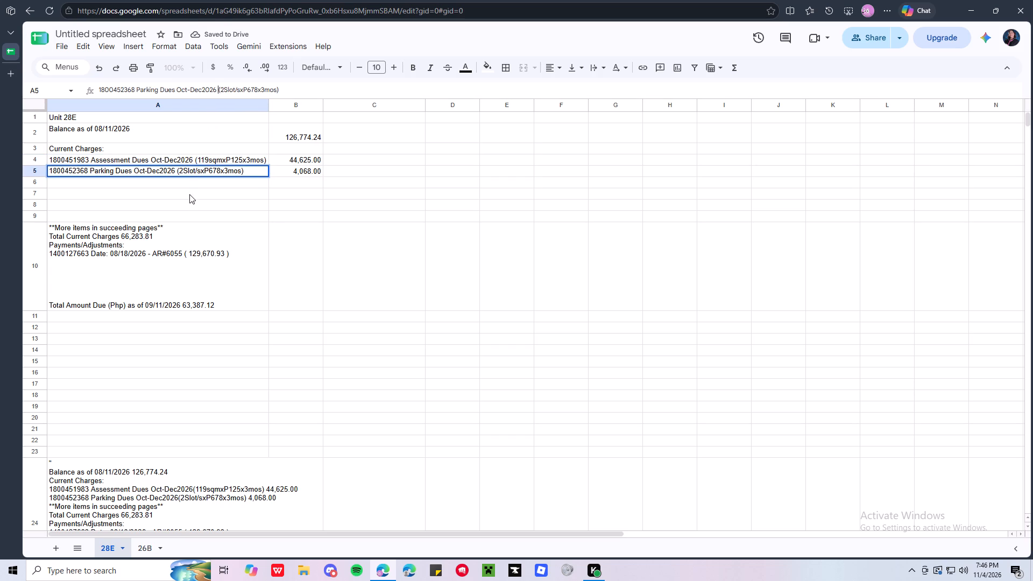
left_click(189, 194)
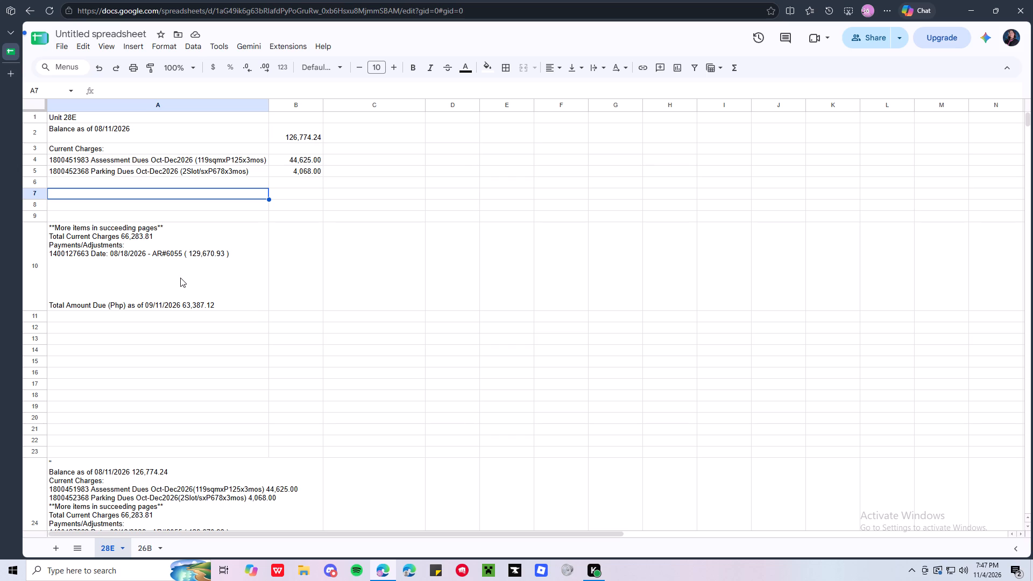
Move the remaining statement text block from cell A10 up to cell A7.
left_click(183, 278)
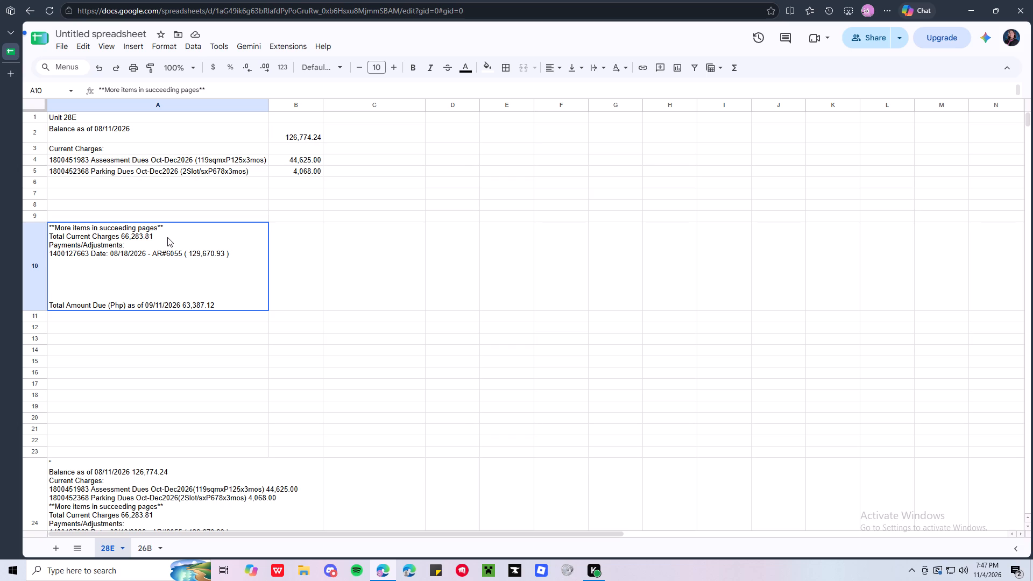
scroll(167, 237, "down", 1)
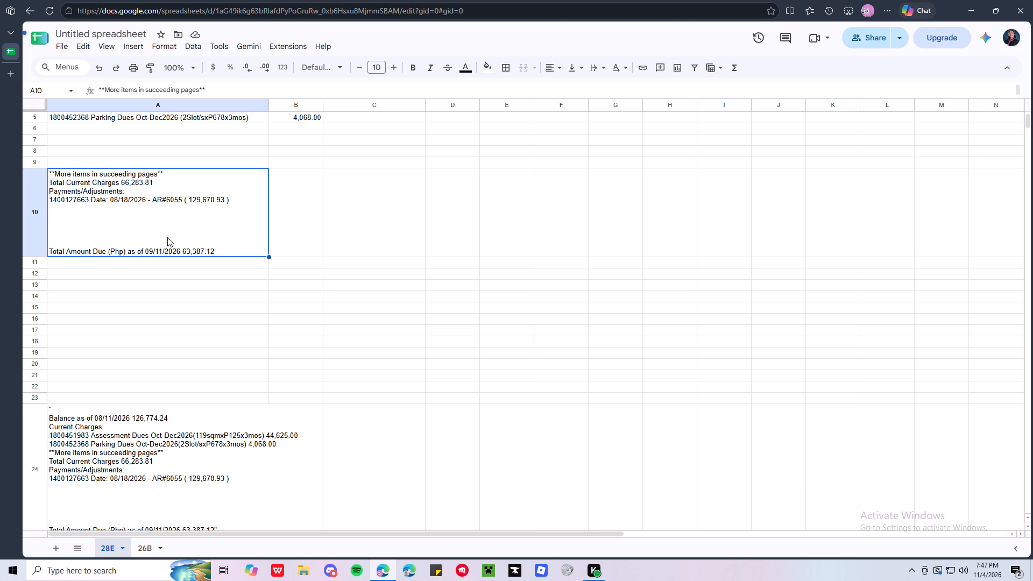
scroll(167, 237, "up", 1)
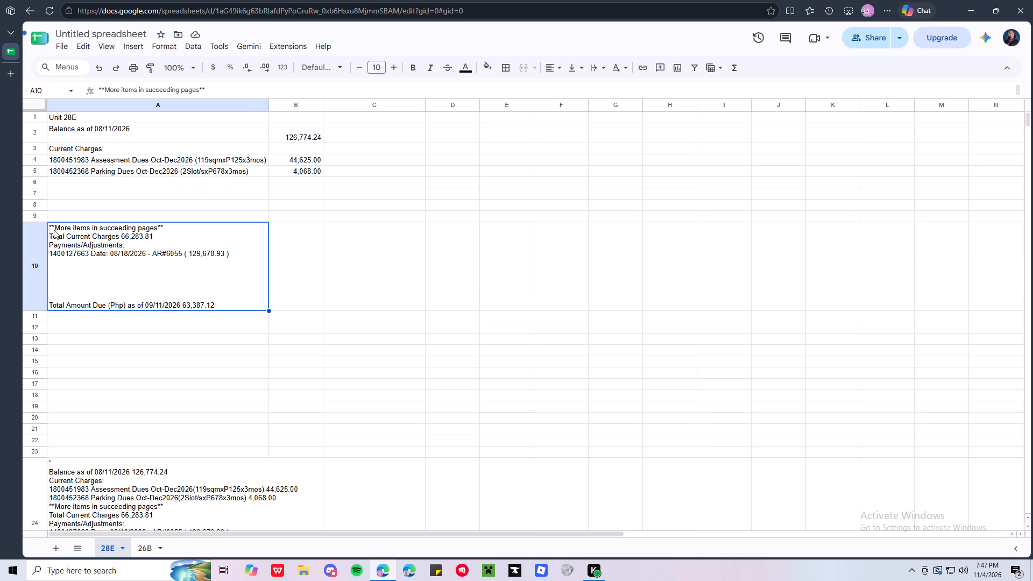
left_click_drag(54, 222, 61, 195)
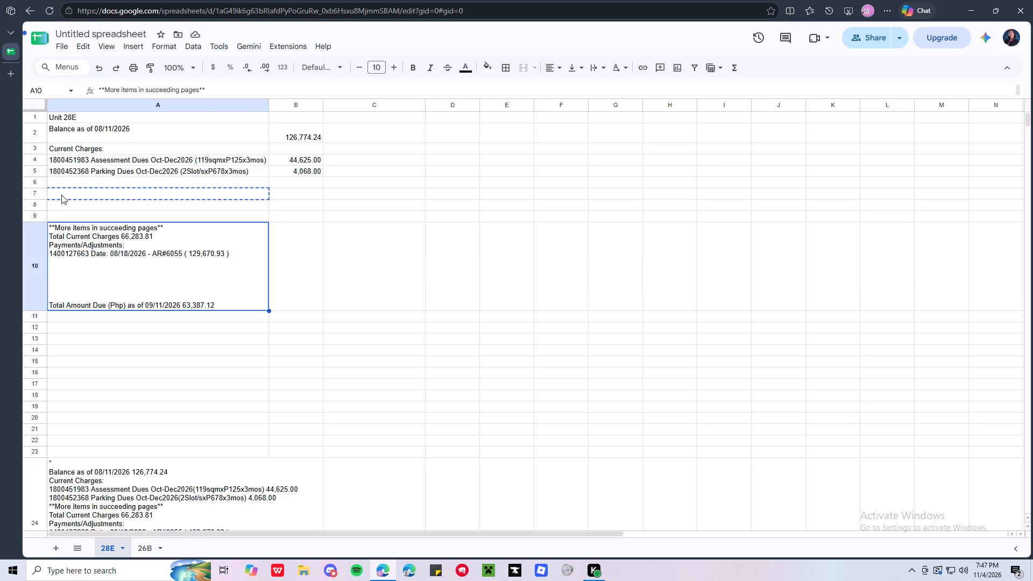
left_click_drag(61, 195, 62, 195)
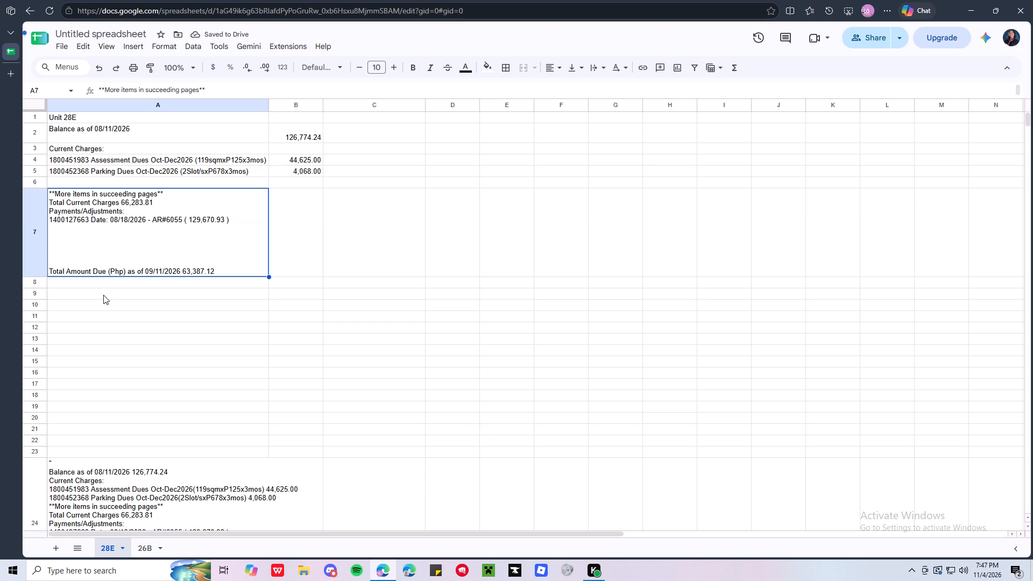
left_click(103, 295)
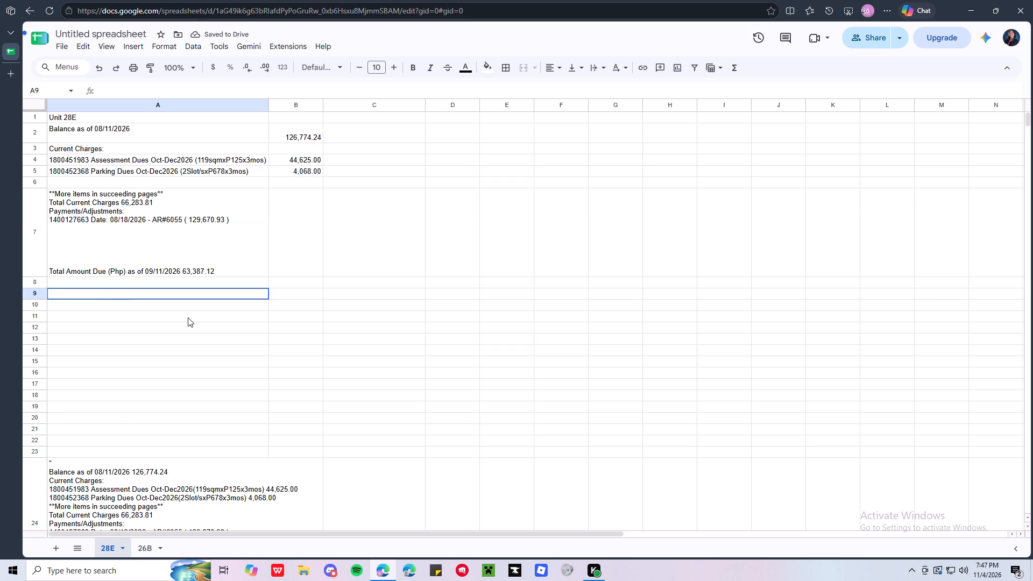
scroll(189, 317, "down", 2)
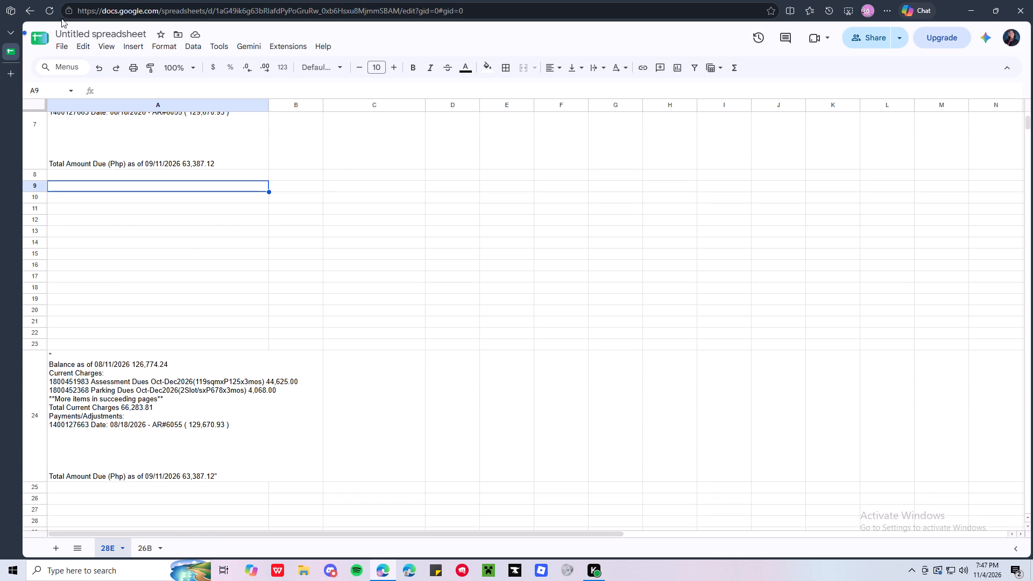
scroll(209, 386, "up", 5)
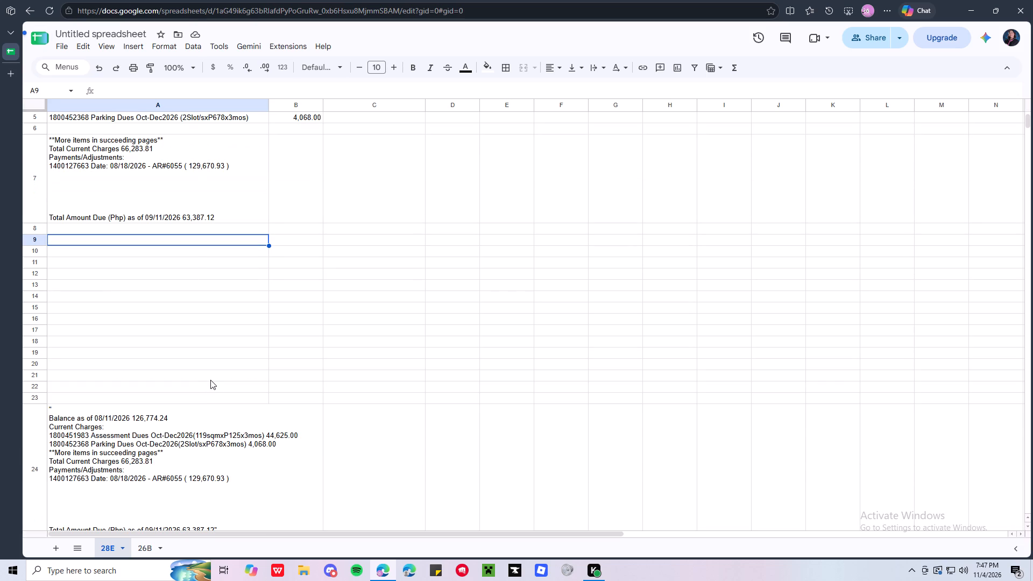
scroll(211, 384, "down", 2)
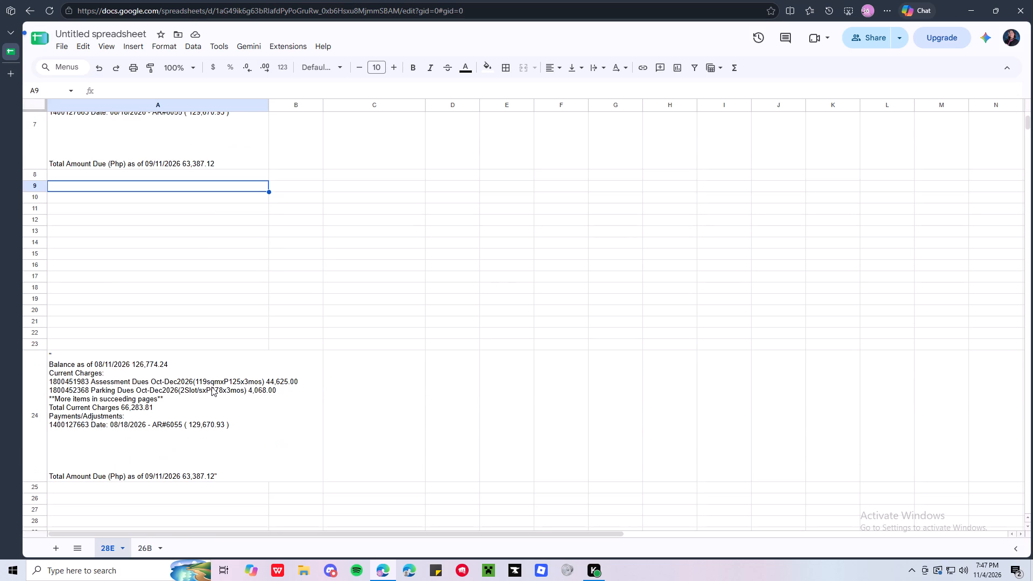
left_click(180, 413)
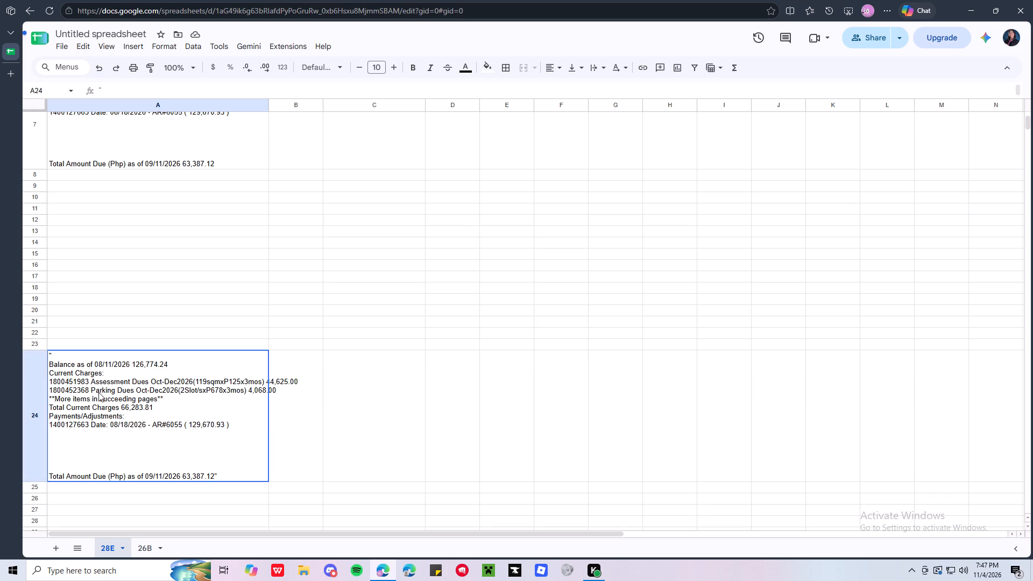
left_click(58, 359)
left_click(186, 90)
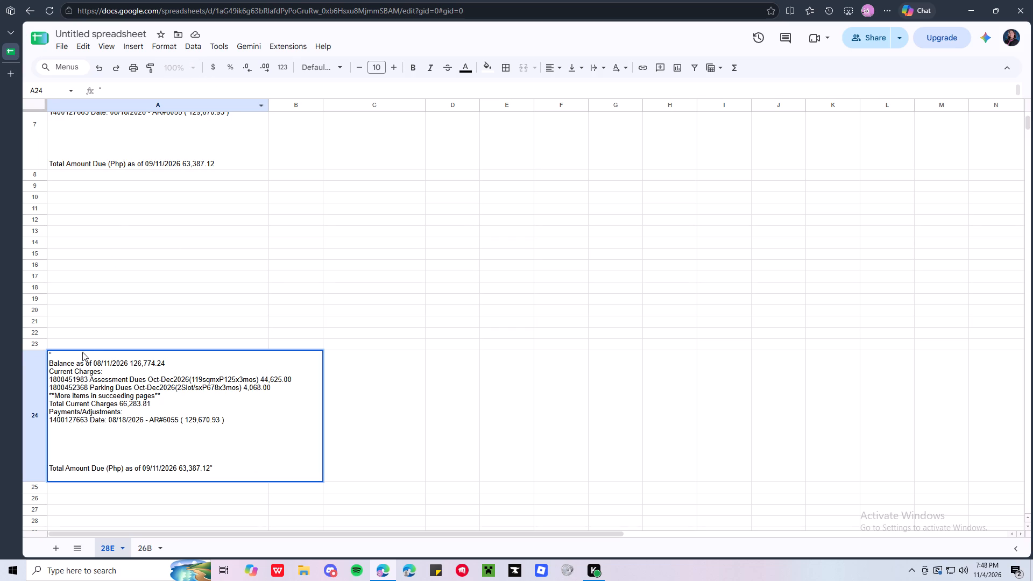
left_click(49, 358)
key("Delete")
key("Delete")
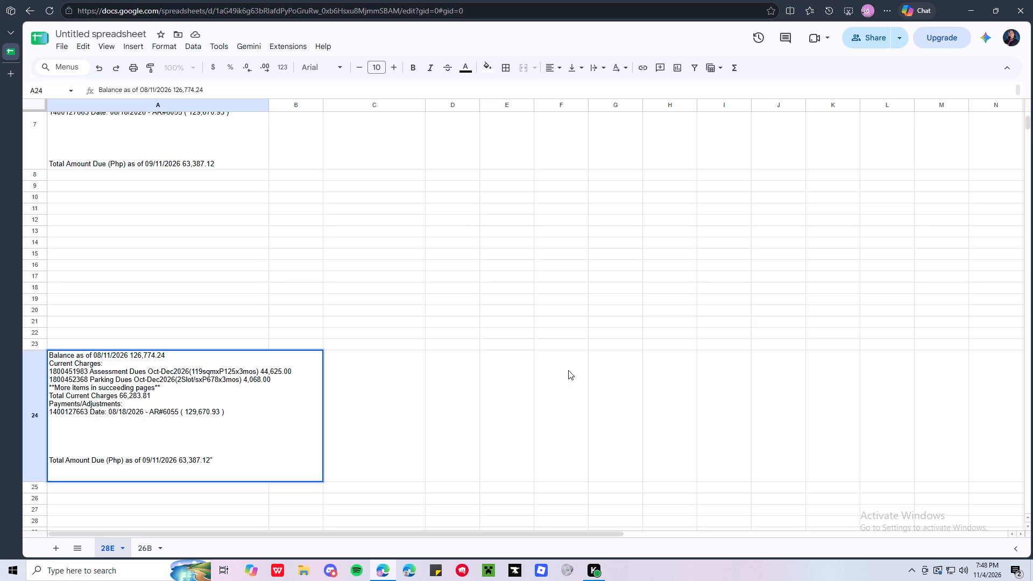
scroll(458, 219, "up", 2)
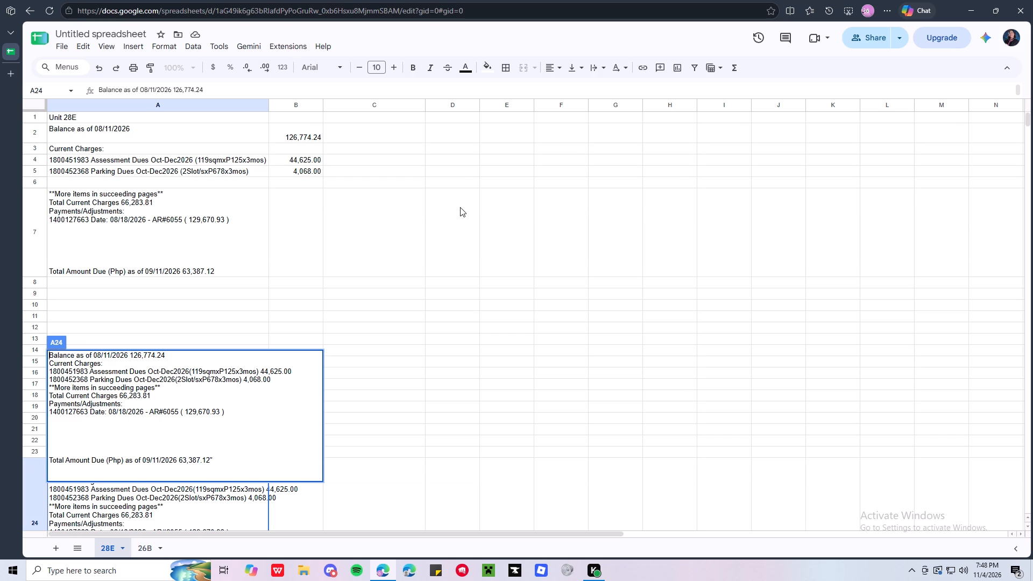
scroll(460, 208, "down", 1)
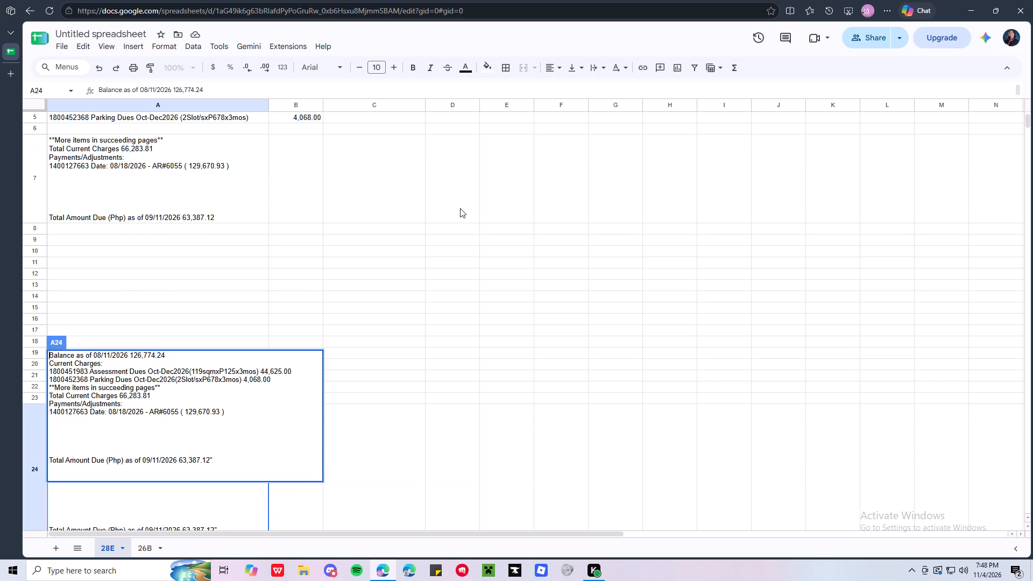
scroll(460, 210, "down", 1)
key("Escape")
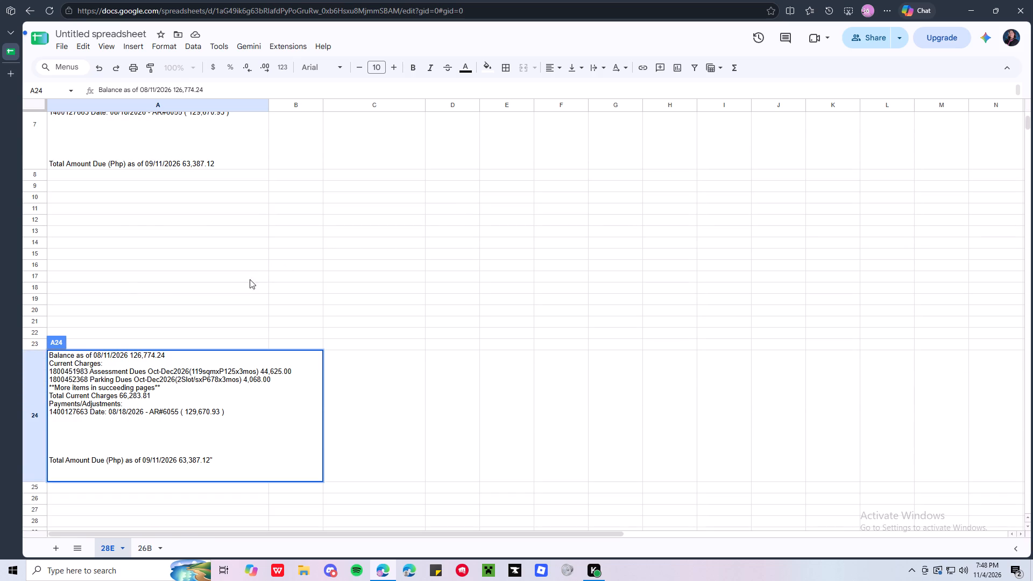
Compare the split rows at the top with the statement copy in A24 and the further Current Charges block in row 34.
scroll(240, 285, "down", 2)
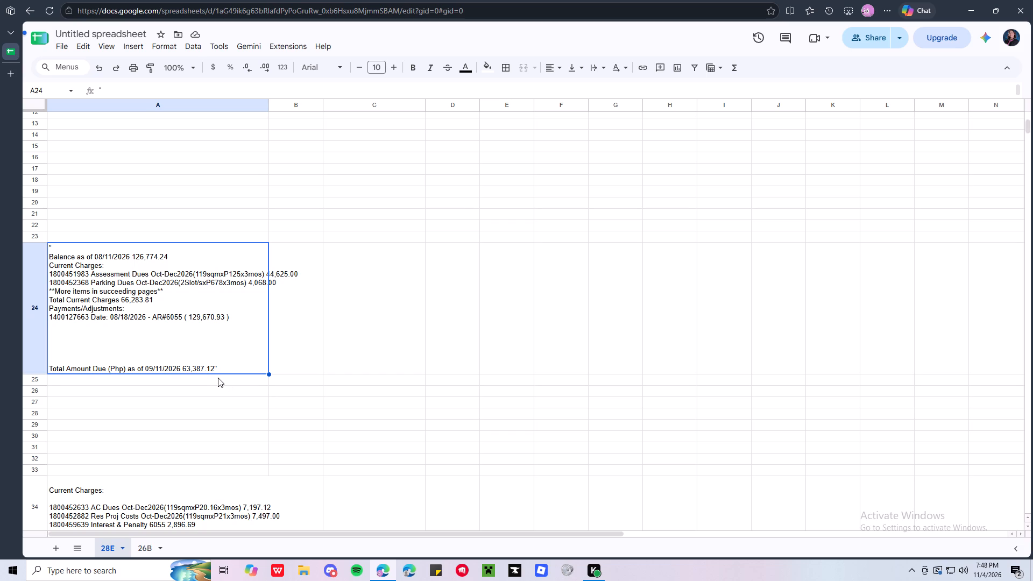
scroll(218, 378, "down", 2)
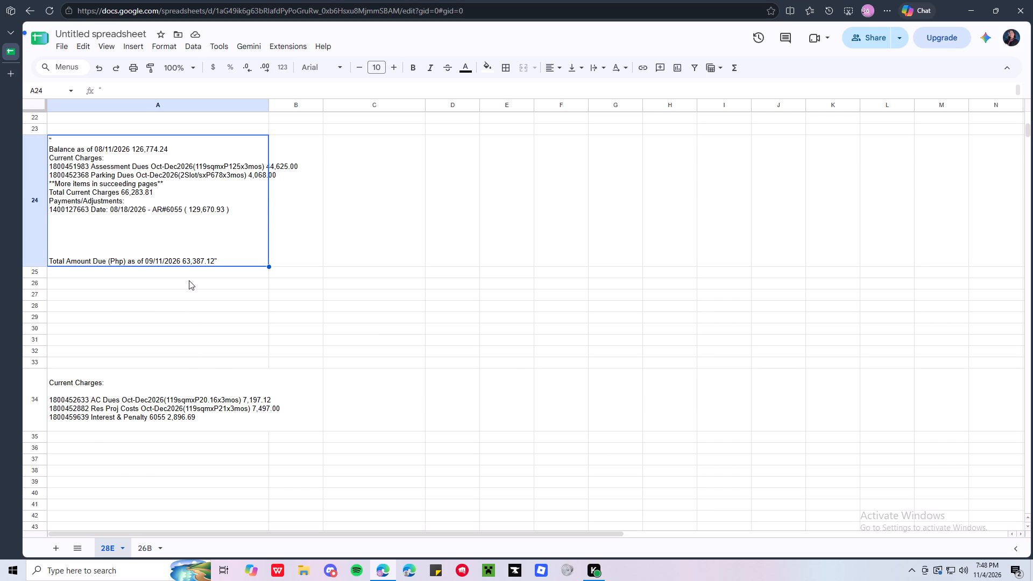
scroll(189, 280, "up", 6)
scroll(189, 280, "down", 1)
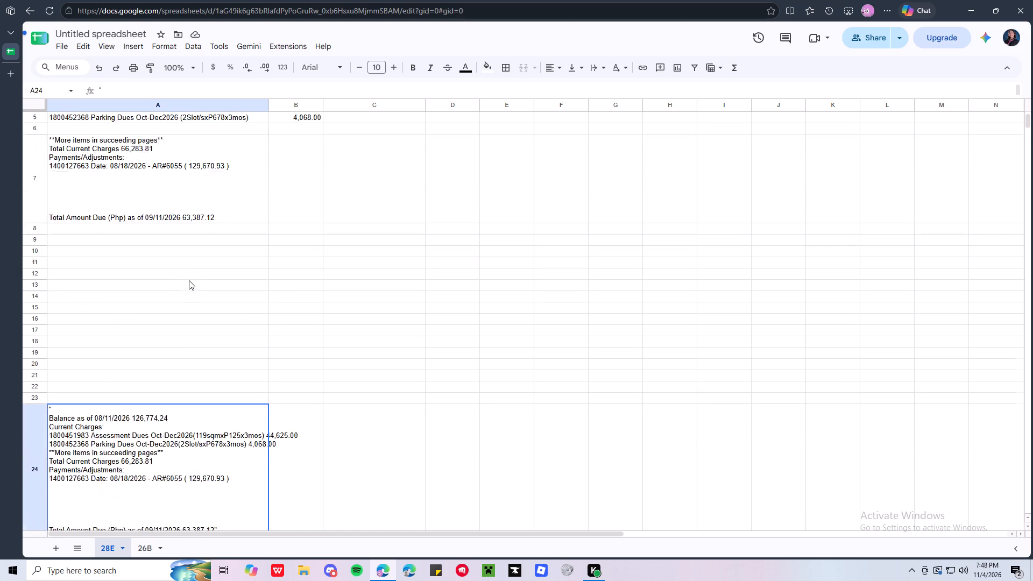
scroll(189, 280, "down", 1)
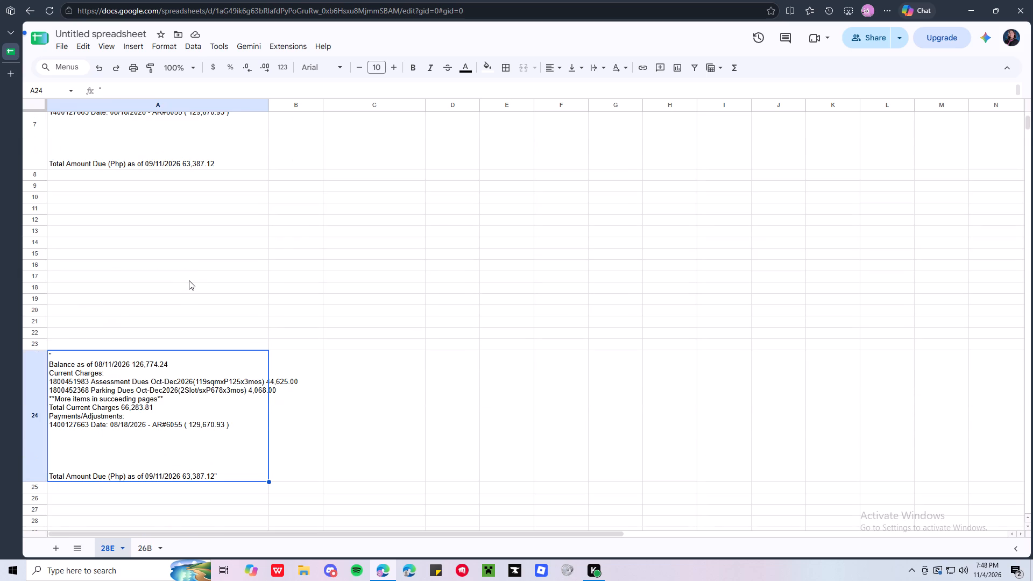
scroll(189, 280, "up", 2)
scroll(189, 280, "down", 4)
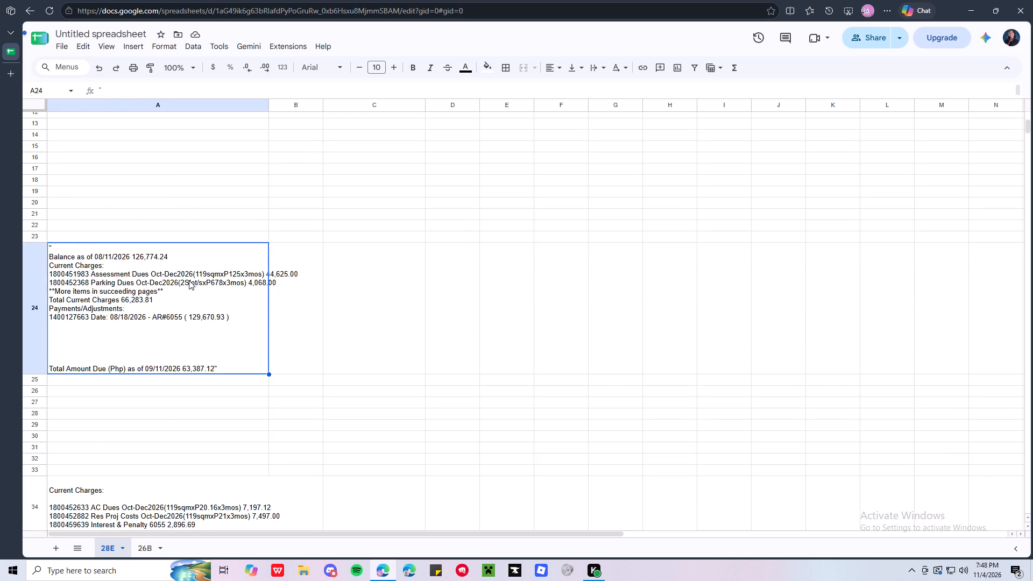
scroll(189, 280, "down", 2)
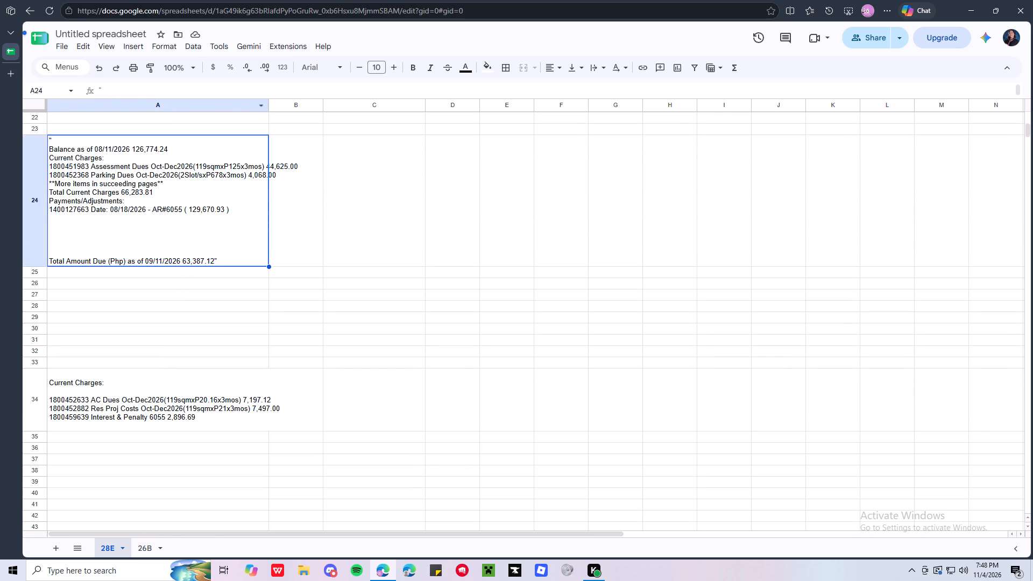
Delete everything above the Total Current Charges line in cell A24, from the opening quotation mark through the More items in succeeding pages line.
left_click(117, 90)
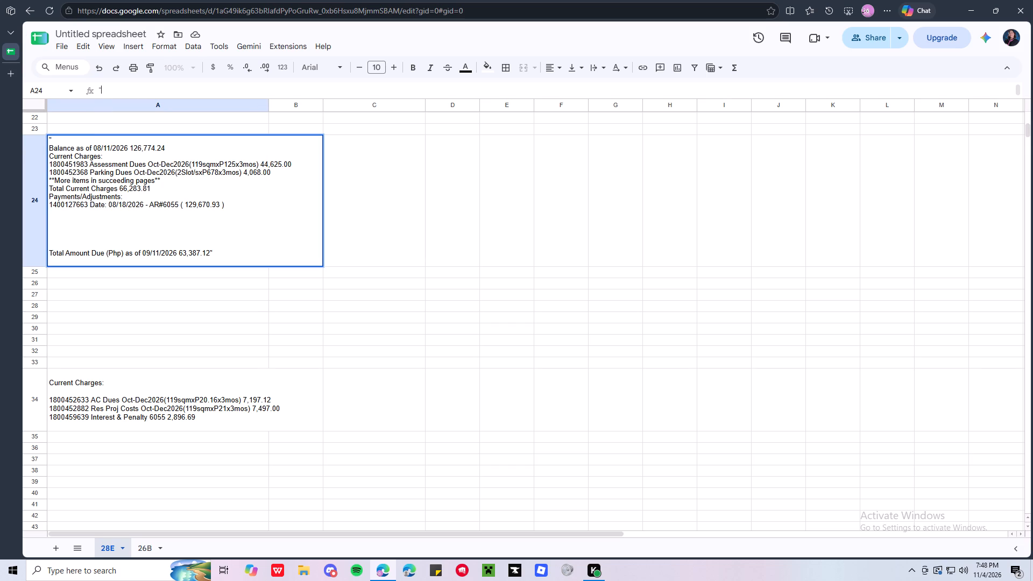
left_click(49, 186)
key("shift+Up")
key("shift+Up")
key("shift+Up")
key("shift+Up")
key("shift+Up")
key("shift+Up")
key("shift+Up")
key("shift+Up")
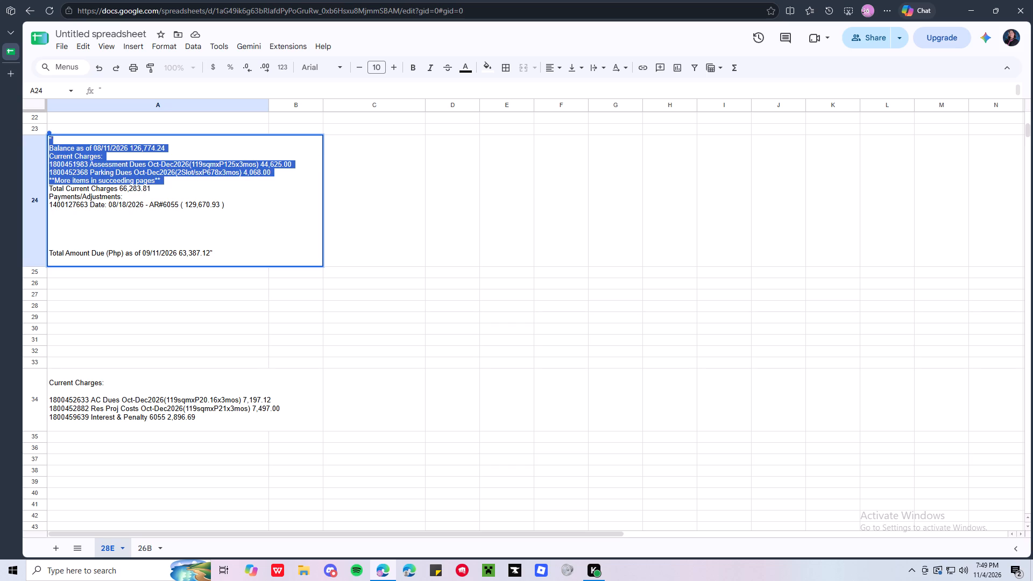
key("Delete")
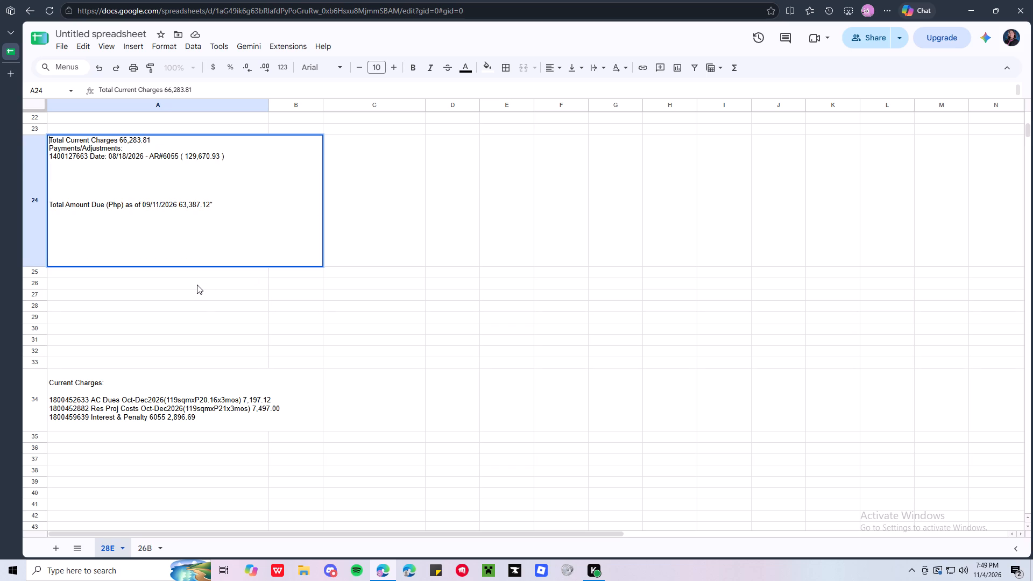
Clear all remaining text from cell A24, from Total Current Charges through the Total Amount Due line.
key("Return")
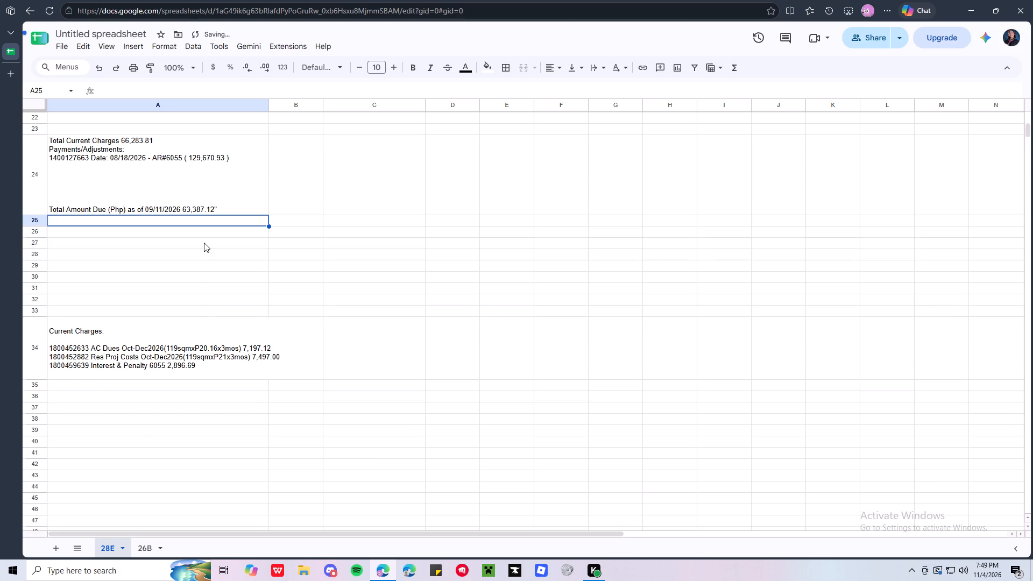
scroll(204, 243, "up", 4)
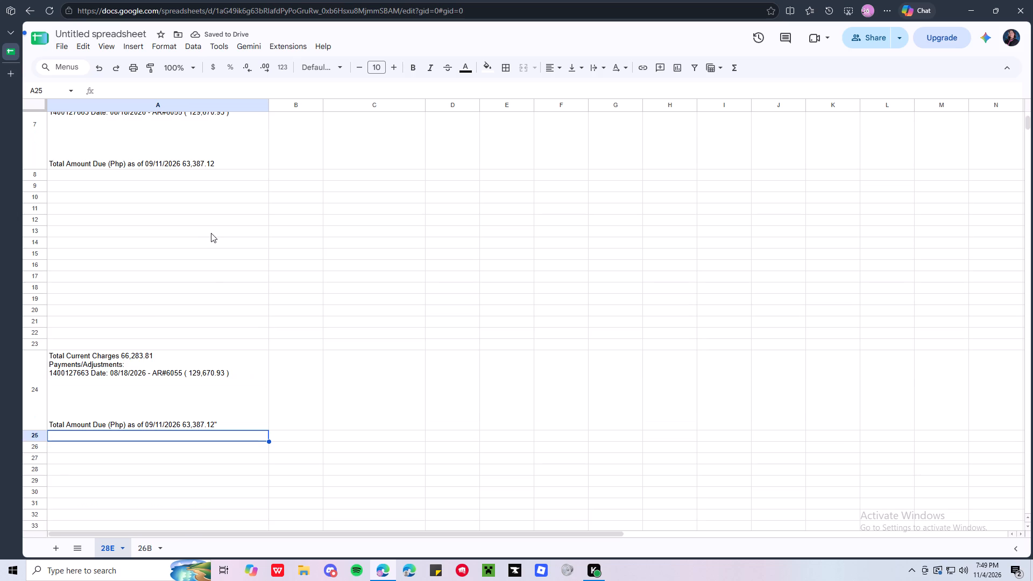
scroll(203, 275, "up", 1)
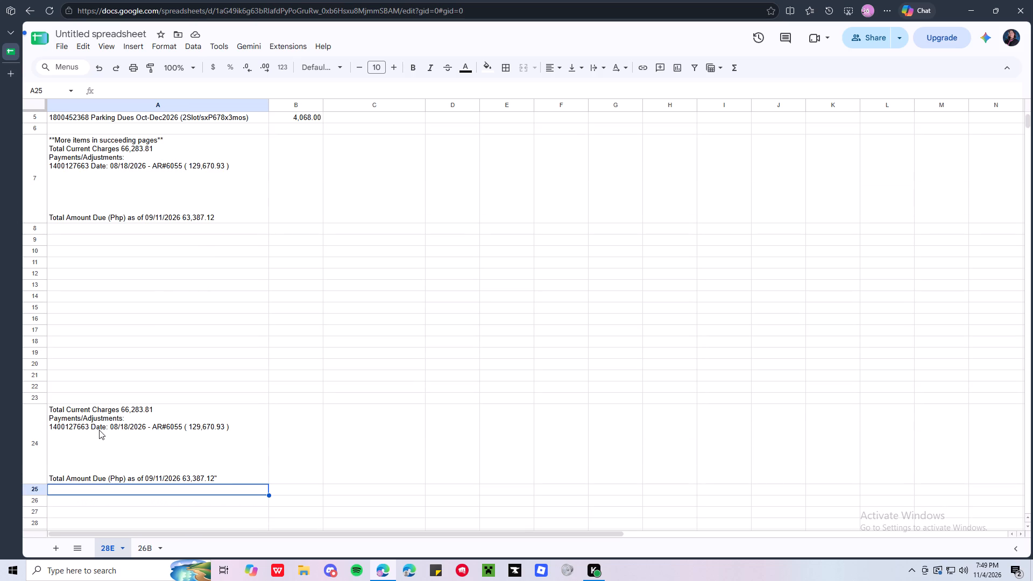
left_click(125, 450)
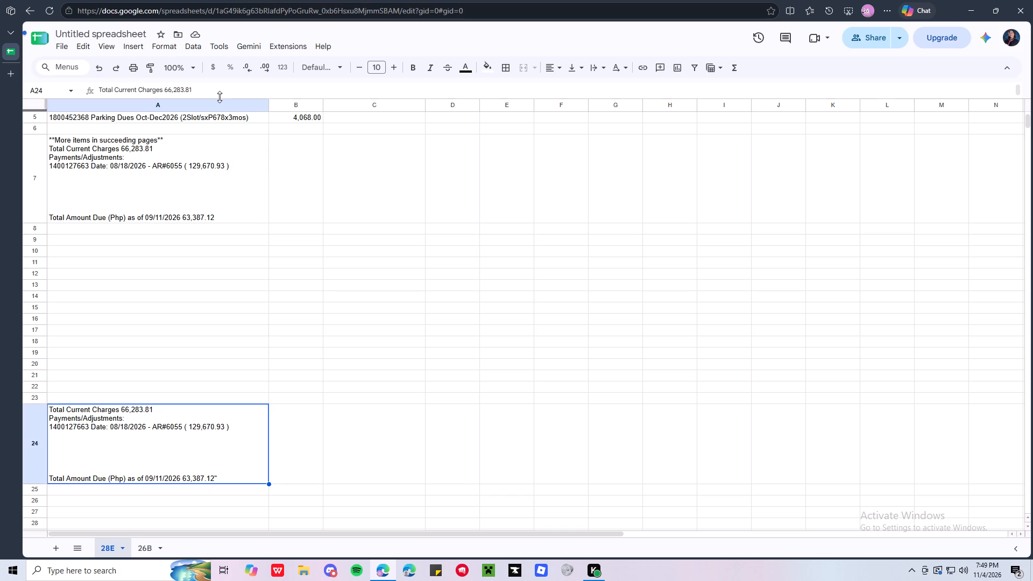
left_click(204, 88)
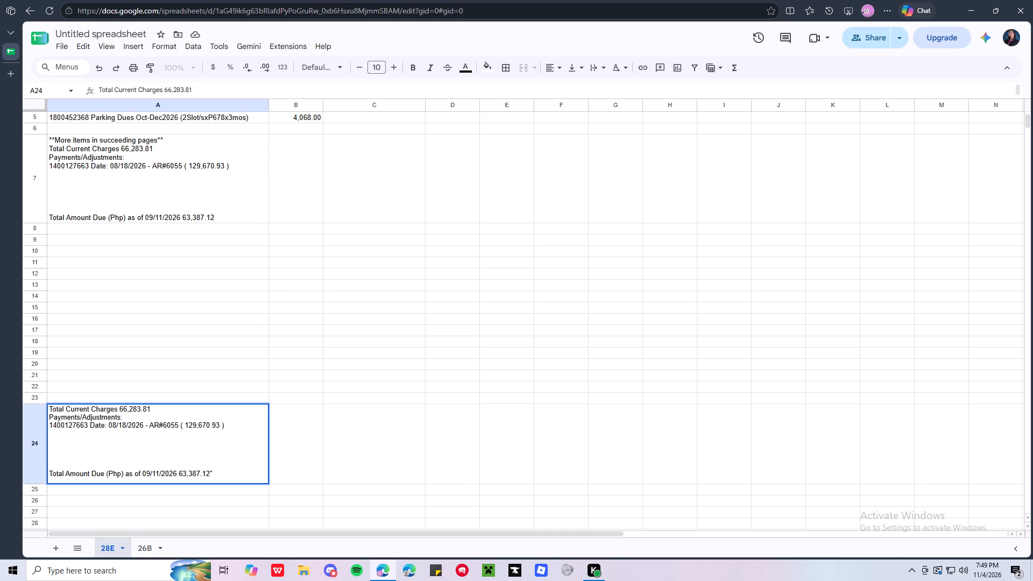
right_click(144, 449)
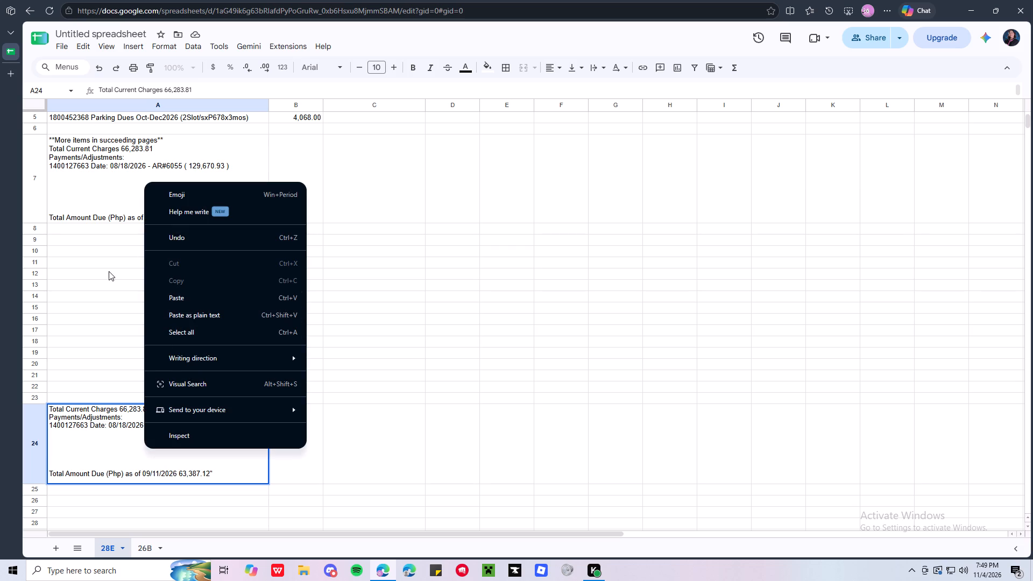
left_click(96, 461)
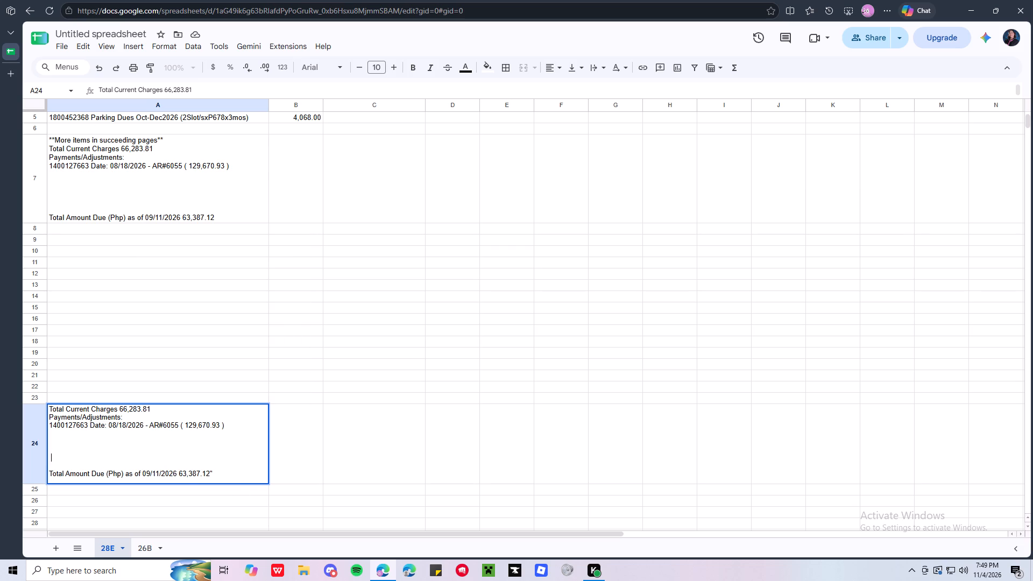
left_click(227, 469)
left_click(227, 469)
key("Down")
key("End")
key("shift+Up")
key("shift+Up")
key("shift+Up")
key("shift+Up")
key("shift+Up")
key("shift+Up")
key("shift+Up")
key("shift+Up")
key("shift+Up")
key("shift+Up")
key("shift+Up")
key("shift+Up")
key("shift+Up")
key("shift+Up")
key("shift+Up")
key("shift+Up")
key("shift+Up")
key("shift+Up")
key("shift+Up")
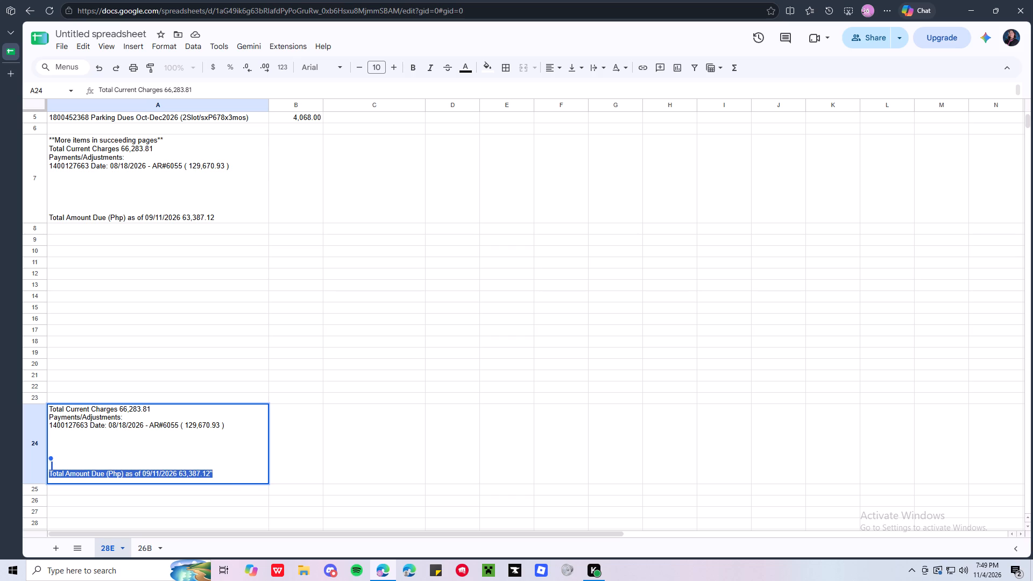
key("Delete")
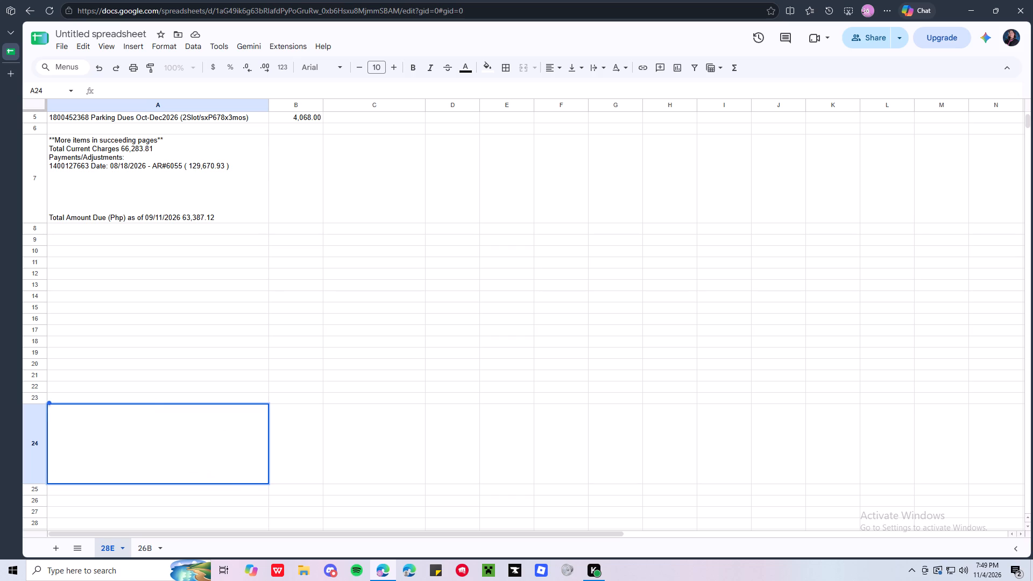
left_click(221, 391)
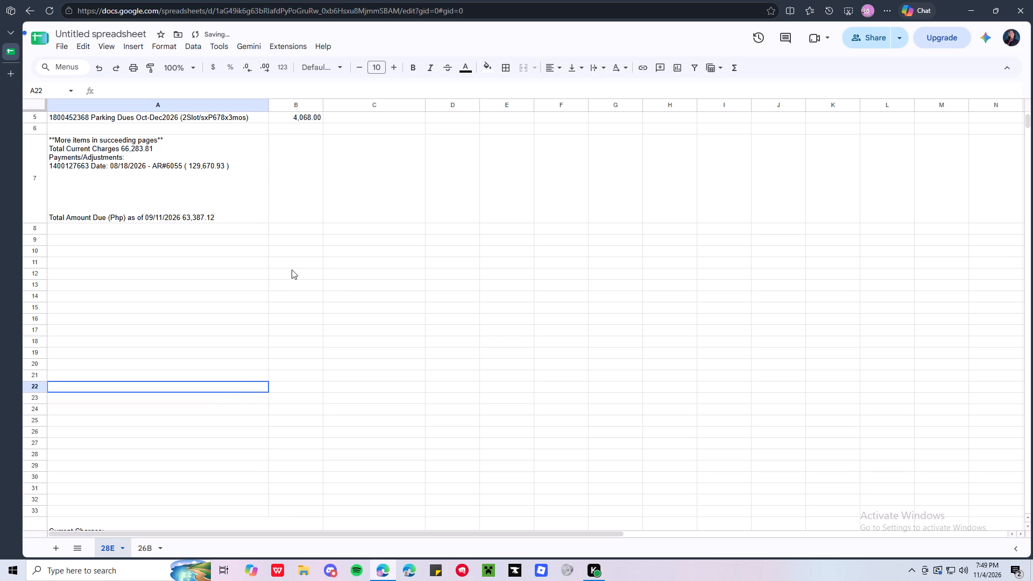
Move the Current Charges text block from cell A34 up to cell A17.
scroll(155, 338, "down", 2)
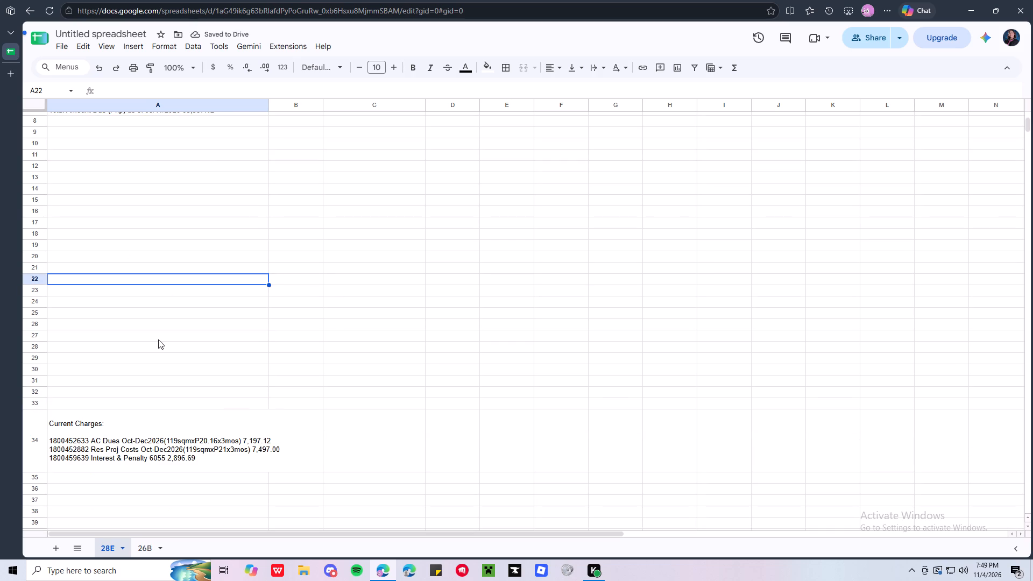
scroll(160, 337, "down", 1)
left_click(147, 405)
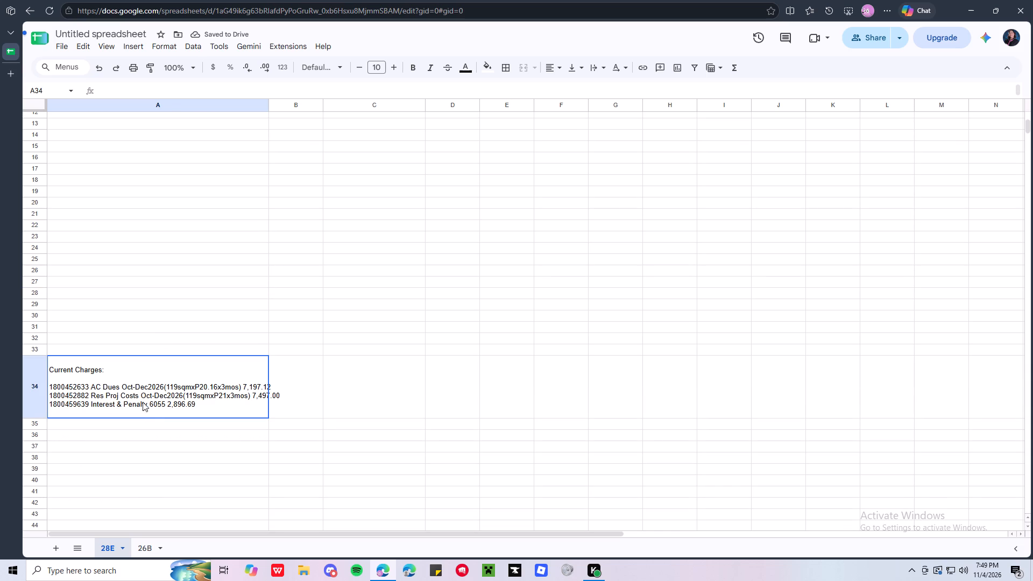
left_click_drag(130, 356, 136, 165)
scroll(174, 305, "up", 3)
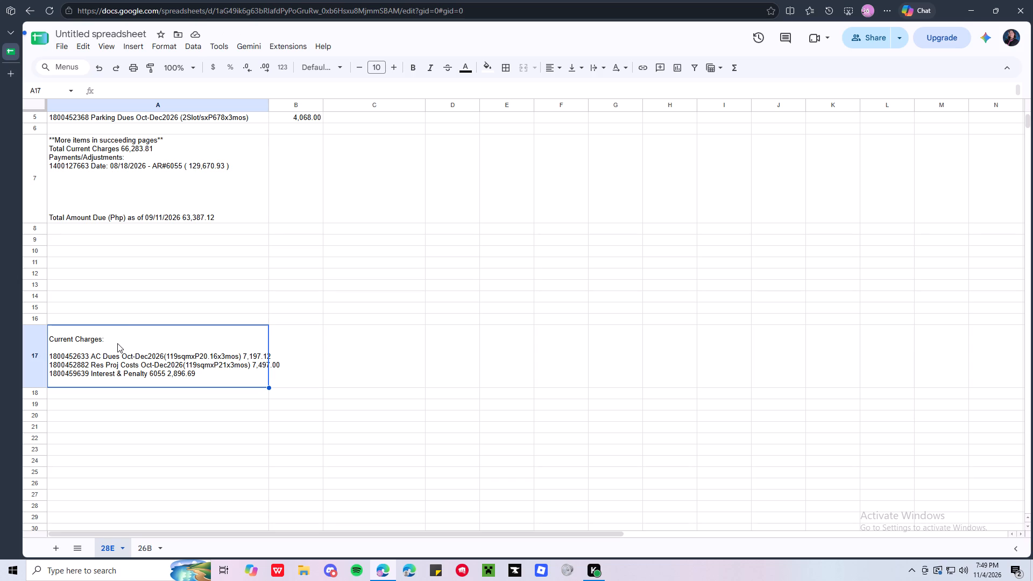
Remove the blank line above the text in cell A17 so it starts with Current Charges:.
left_click(110, 366)
left_click(124, 87)
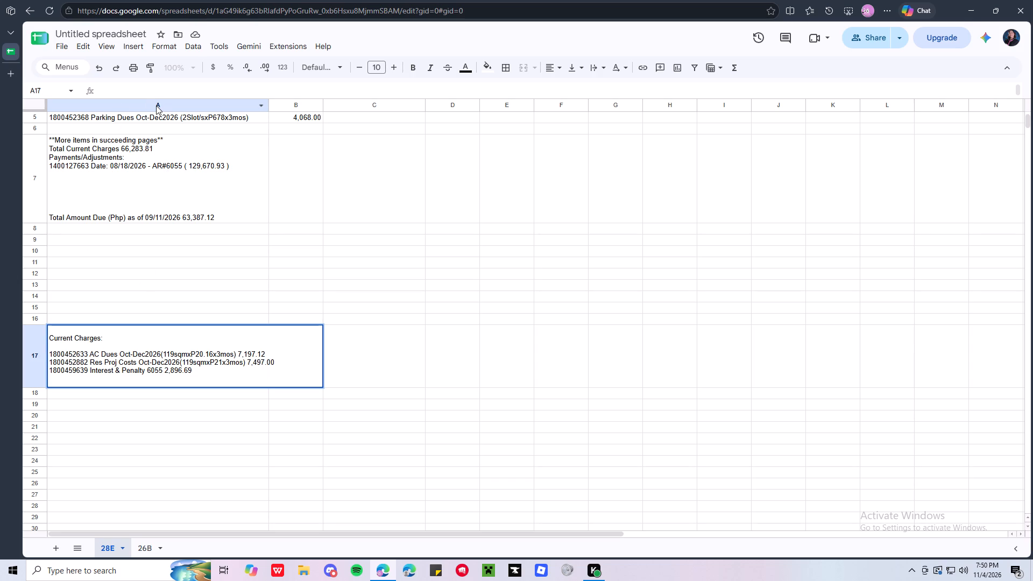
key("Delete")
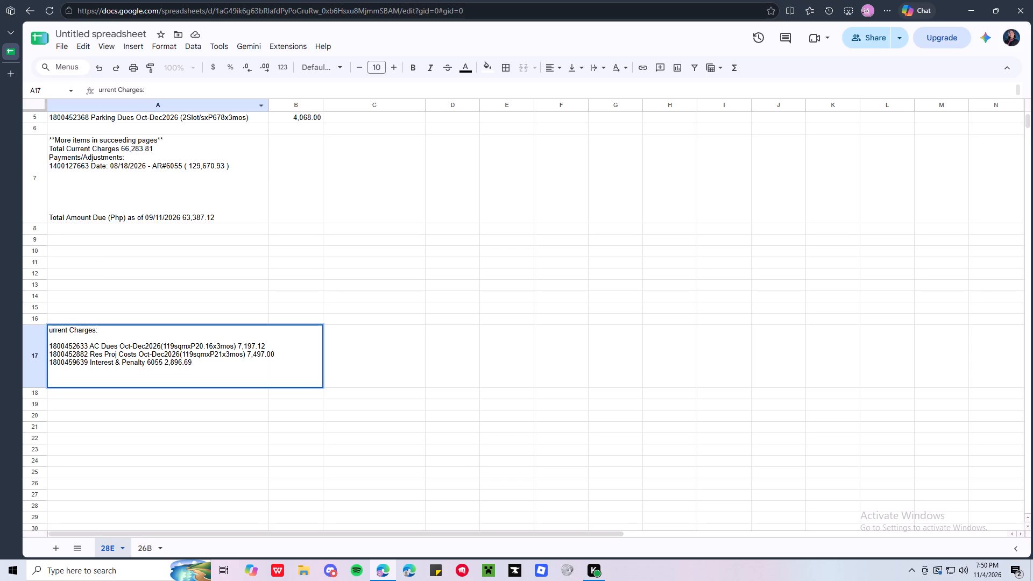
key("shift+c")
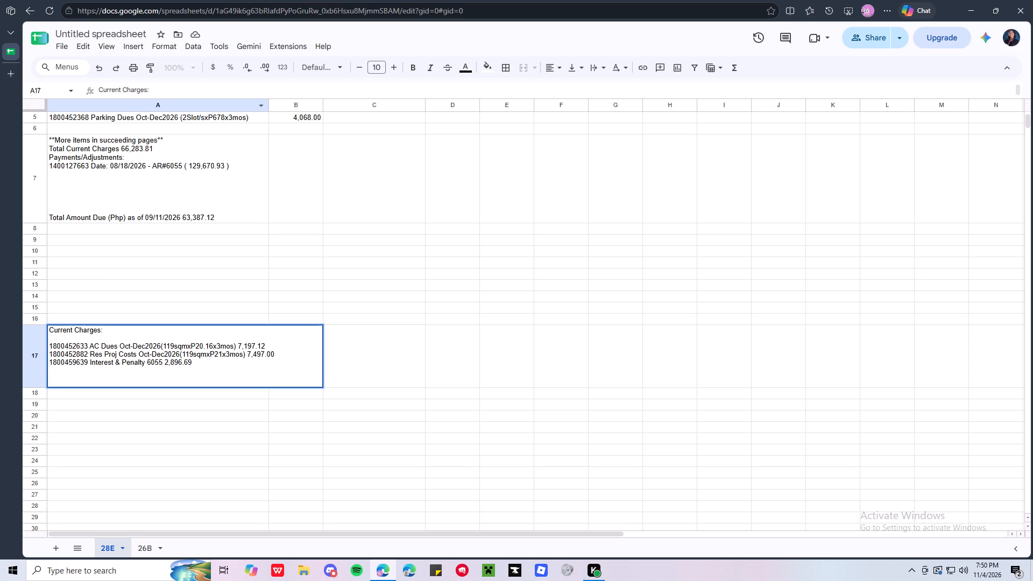
key("Left")
key("Left")
key("Left")
key("Left")
key("Left")
key("Left")
key("Delete")
key("Delete")
key("Delete")
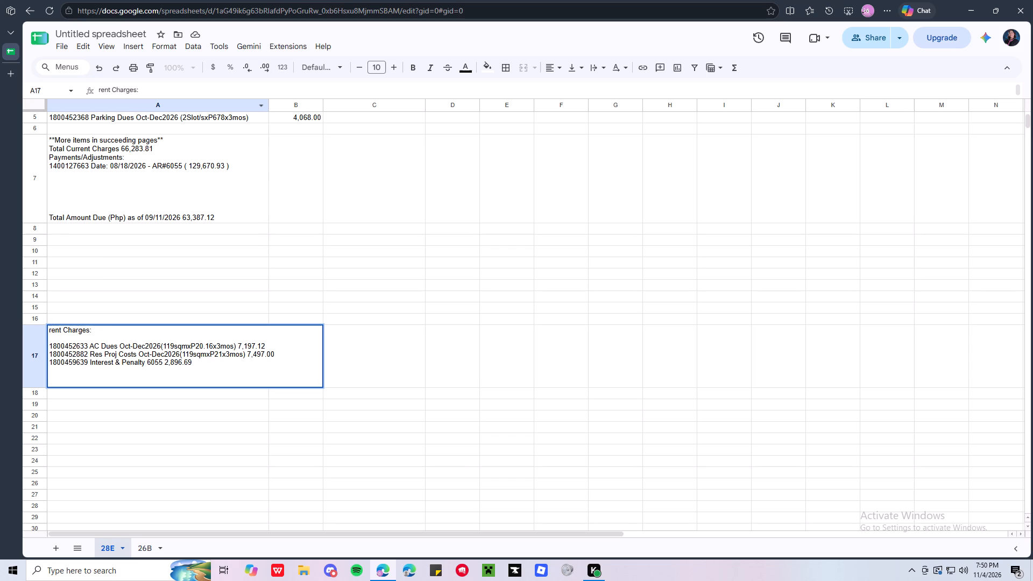
type("Cu")
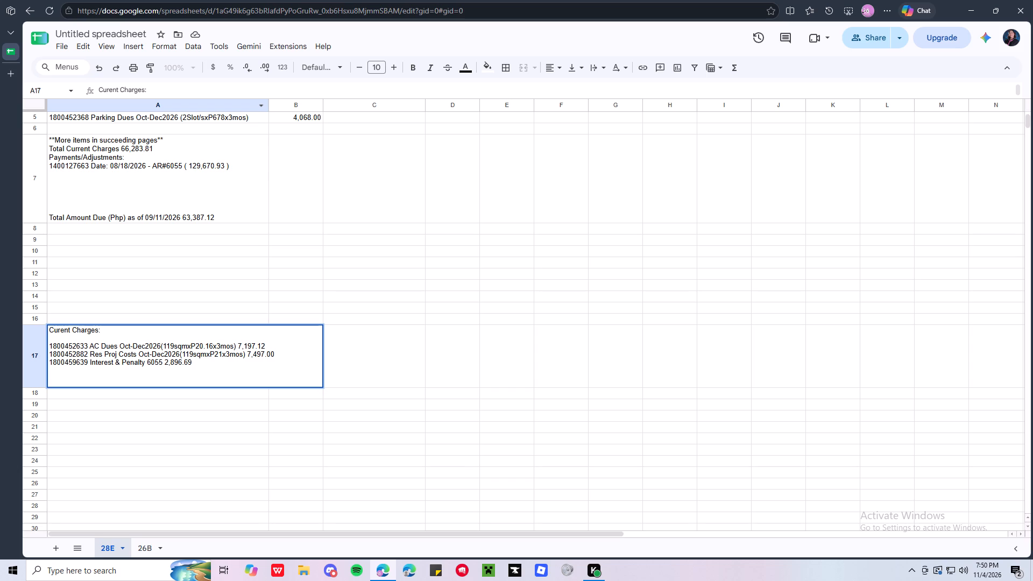
key("r")
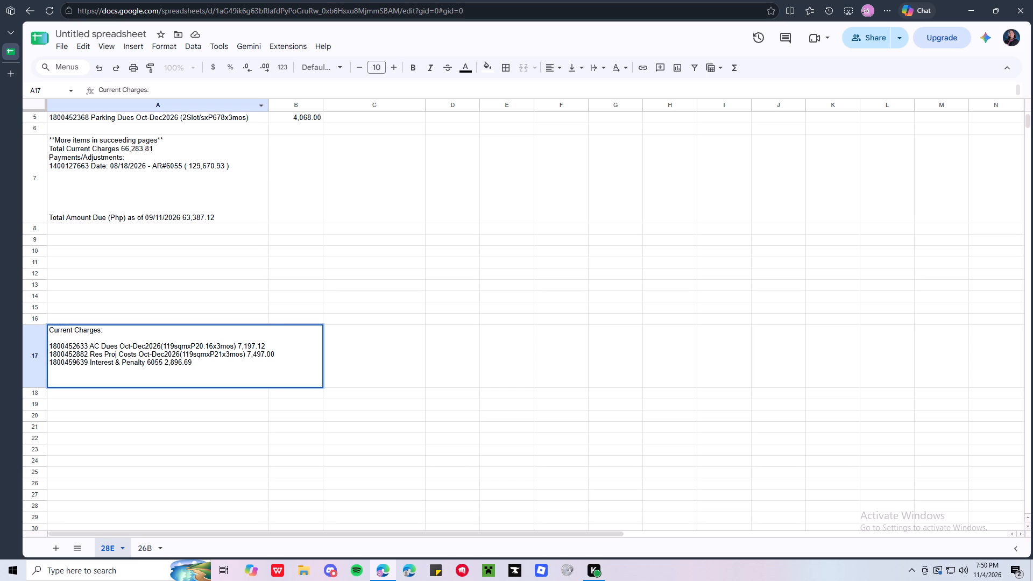
Cut the AC Dues, Res Proj Costs and Interest & Penalty lines out of A17, leaving only the Current Charges: heading without trailing blank lines.
left_click(59, 340)
key("Right")
key("shift+Down")
key("shift+Down")
key("shift+Down")
key("shift+Down")
key("shift+Down")
key("shift+Down")
key("shift+Down")
key("shift+Down")
key("shift+Down")
key("shift+Down")
key("shift+Down")
key("shift+Down")
key("shift+Down")
key("shift+Down")
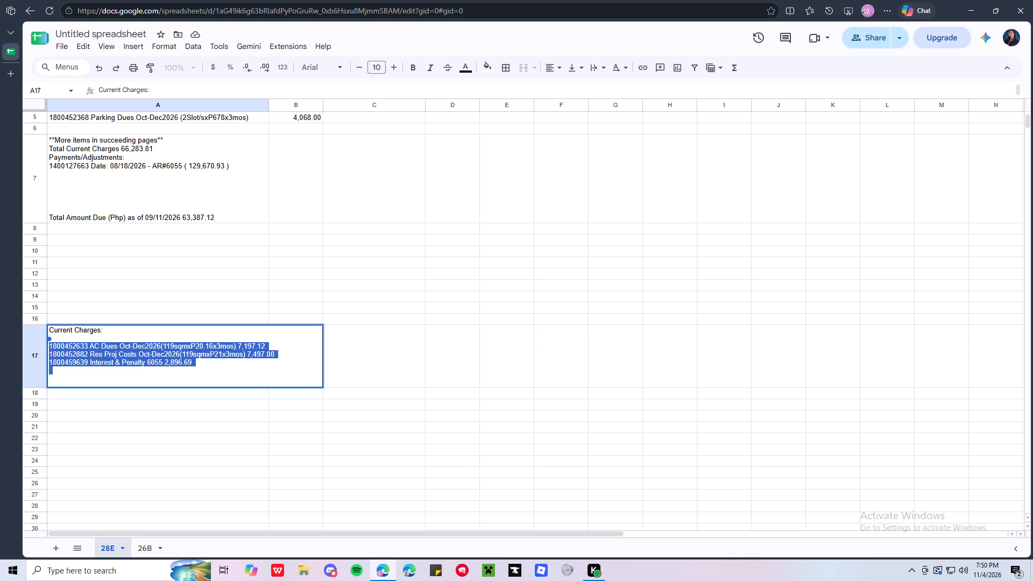
key("ctrl+x")
key("BackSpace")
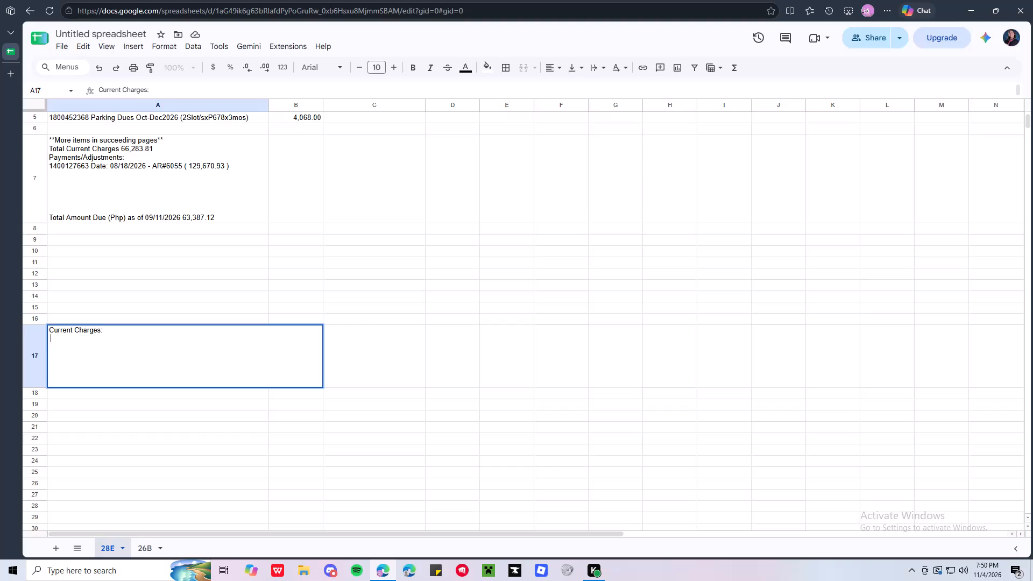
key("BackSpace")
key("BackSpace")
key("Delete")
key("Return")
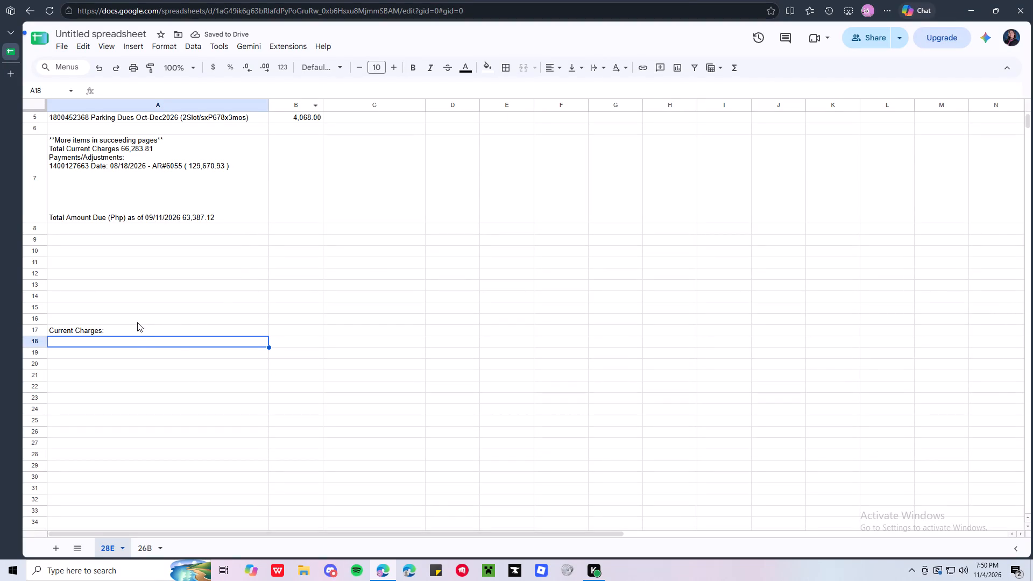
Move the Current Charges: heading from cell A17 up to cell A9.
left_click(110, 328)
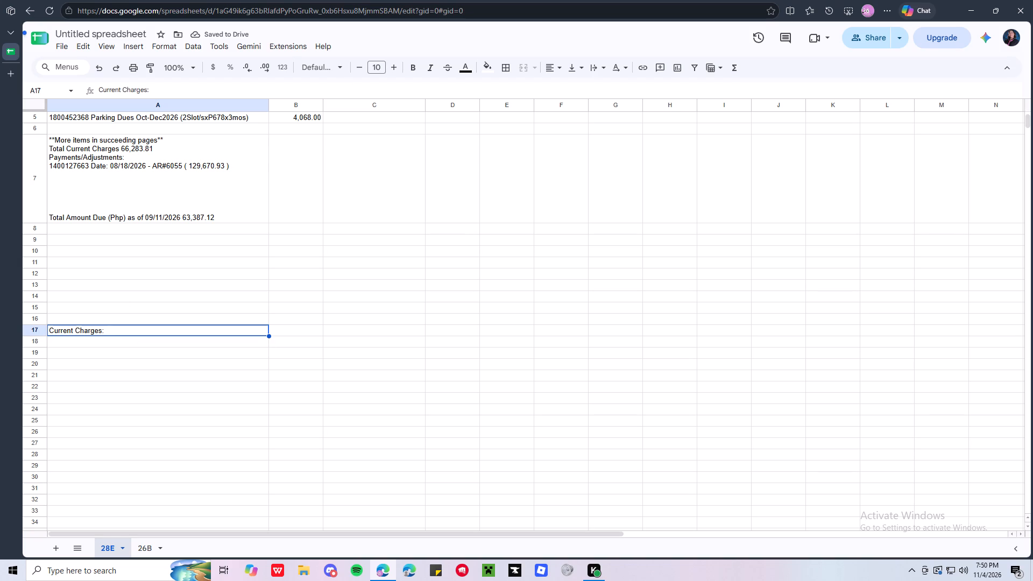
left_click_drag(108, 326, 114, 246)
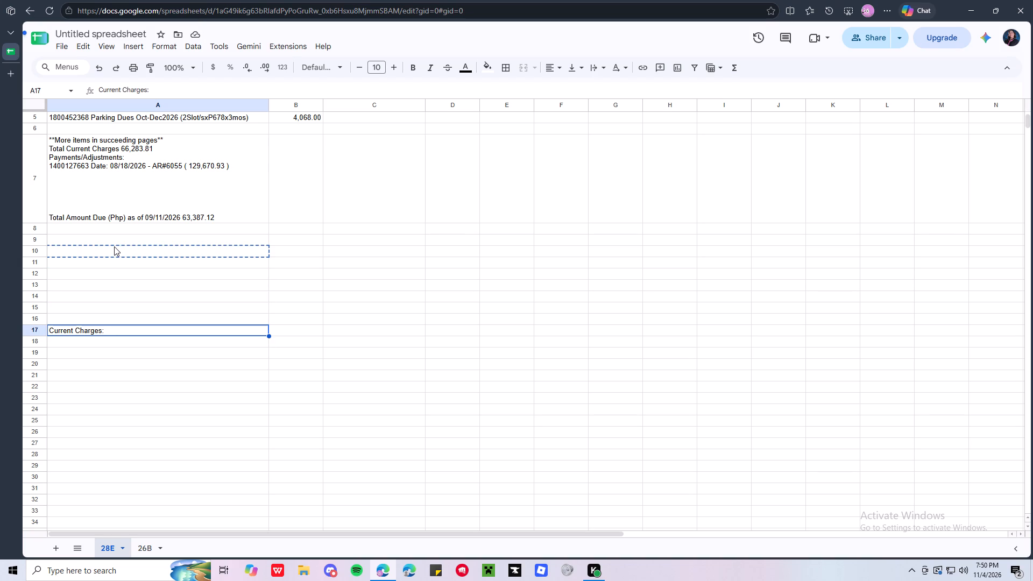
left_click_drag(114, 246, 114, 242)
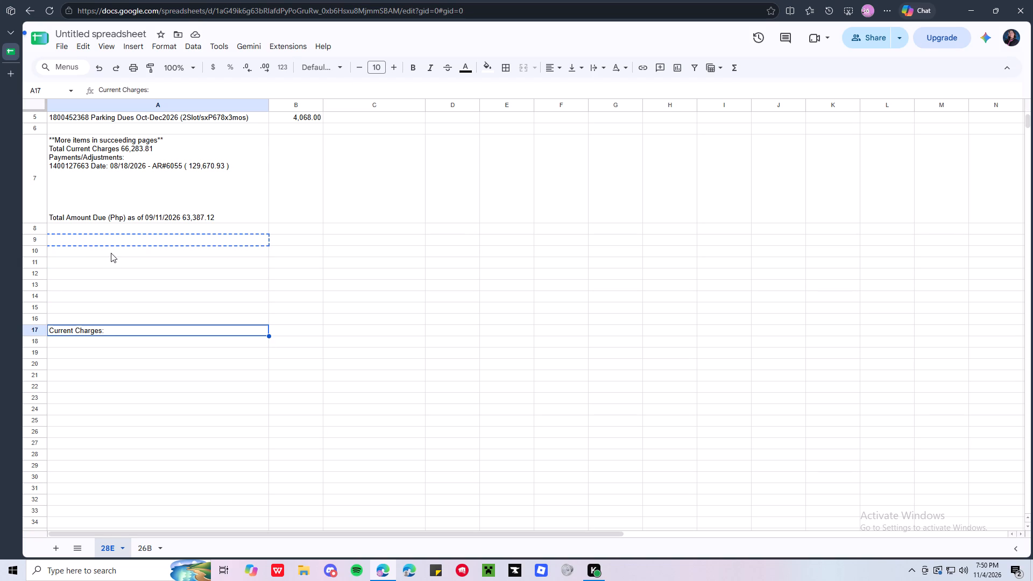
Paste the three cut charge lines as text into cell A10, below the Current Charges: heading.
left_click(111, 251)
left_click(160, 88)
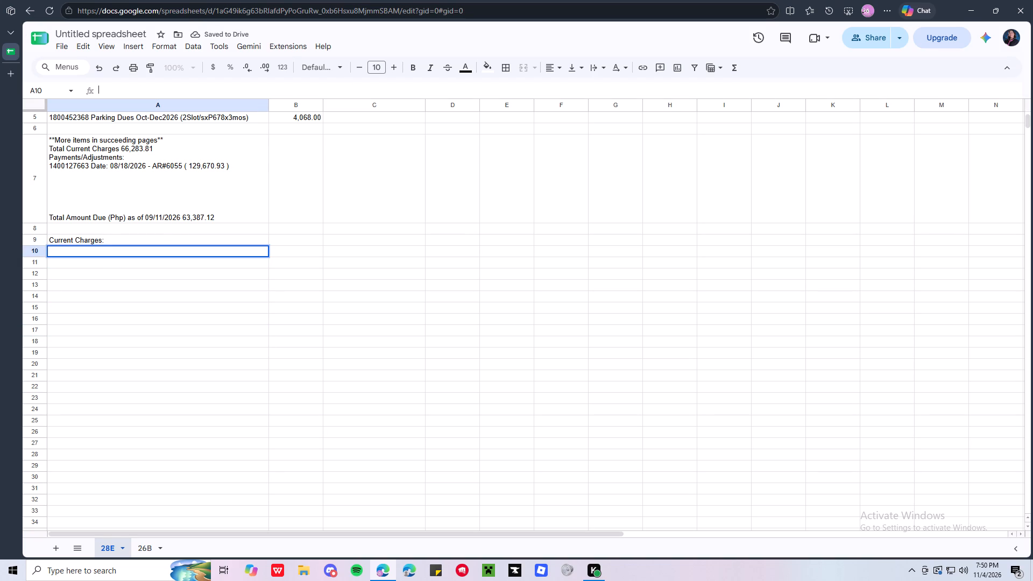
key("ctrl+v")
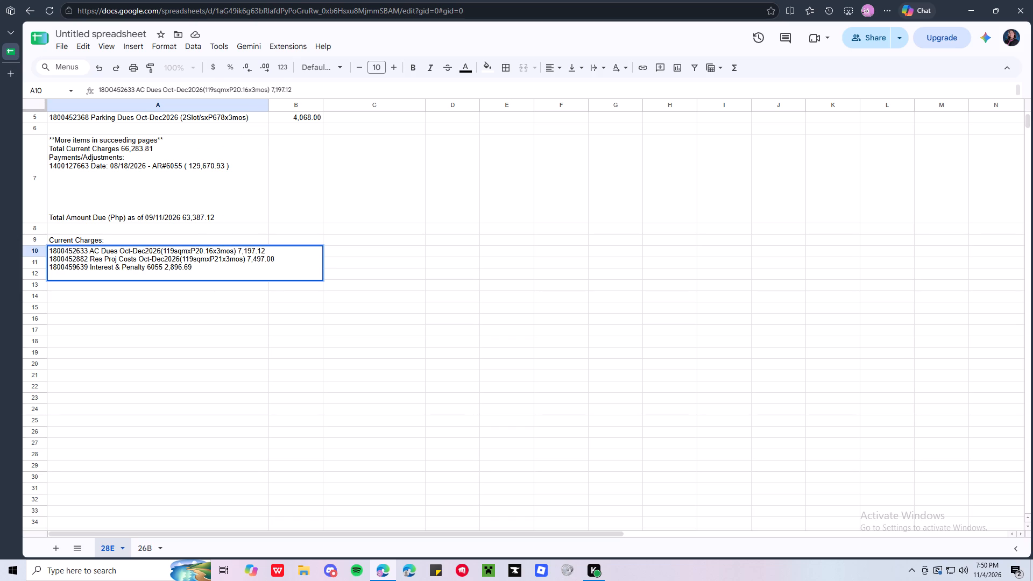
Cut the Res Proj Costs and Interest & Penalty lines out of cell A10, leaving the AC Dues line there.
left_click(142, 255)
key("Home")
key("shift+Down")
key("shift+Down")
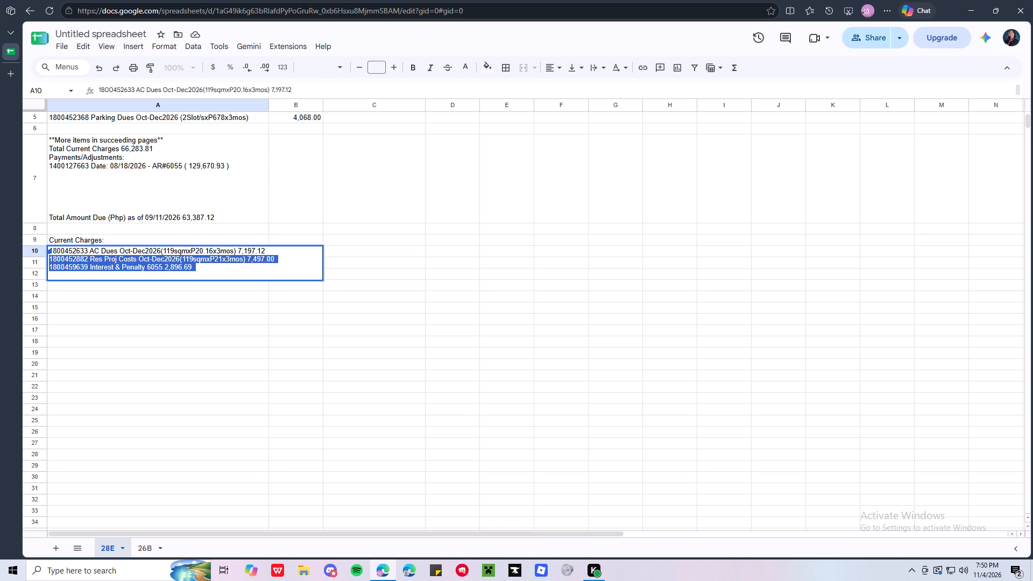
key("ctrl+x")
key("Return")
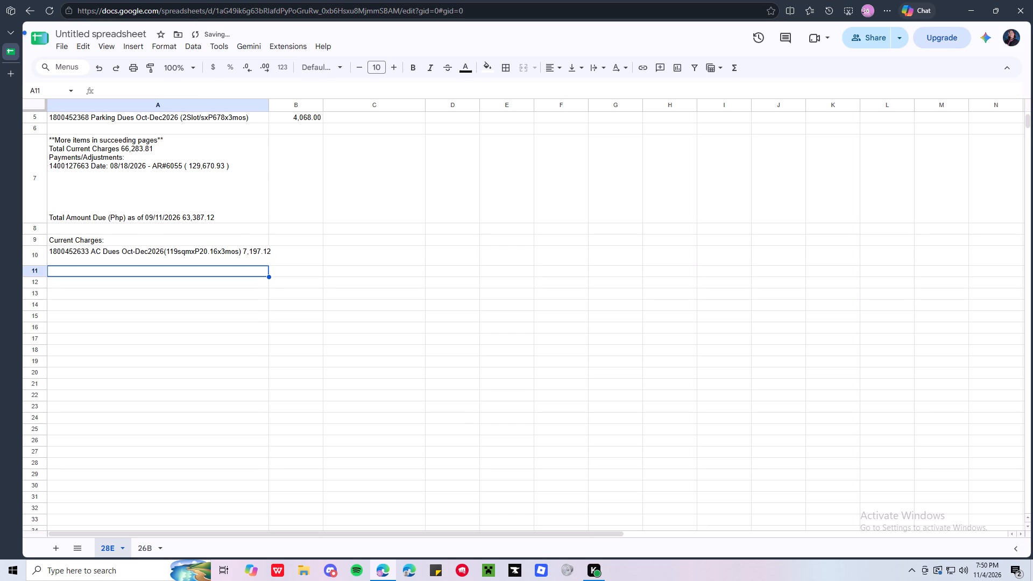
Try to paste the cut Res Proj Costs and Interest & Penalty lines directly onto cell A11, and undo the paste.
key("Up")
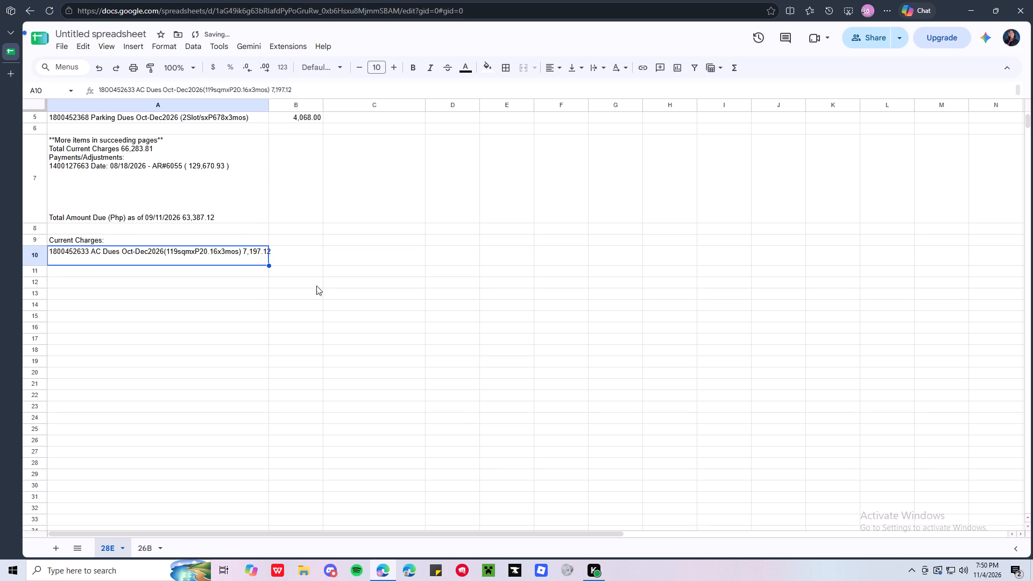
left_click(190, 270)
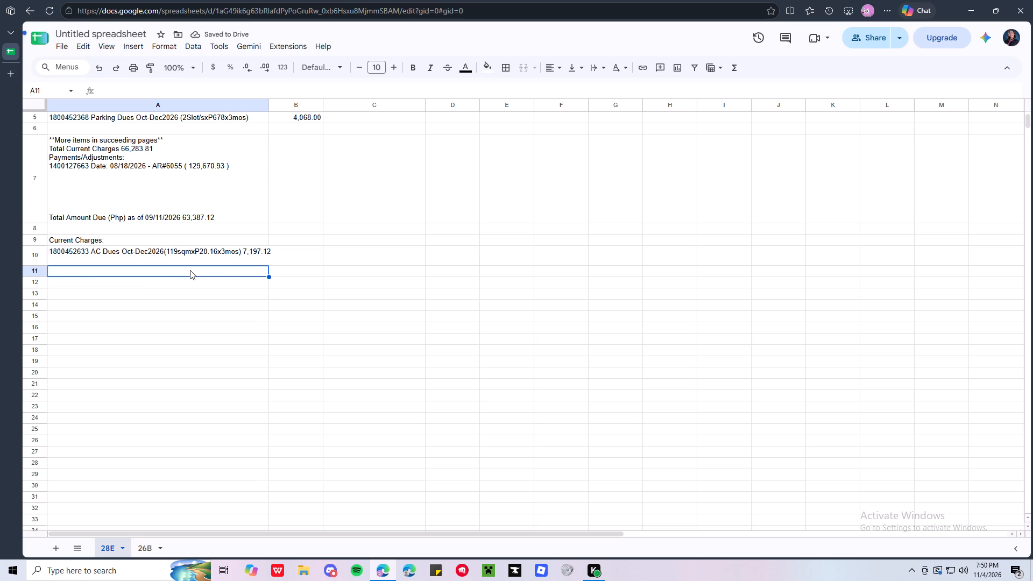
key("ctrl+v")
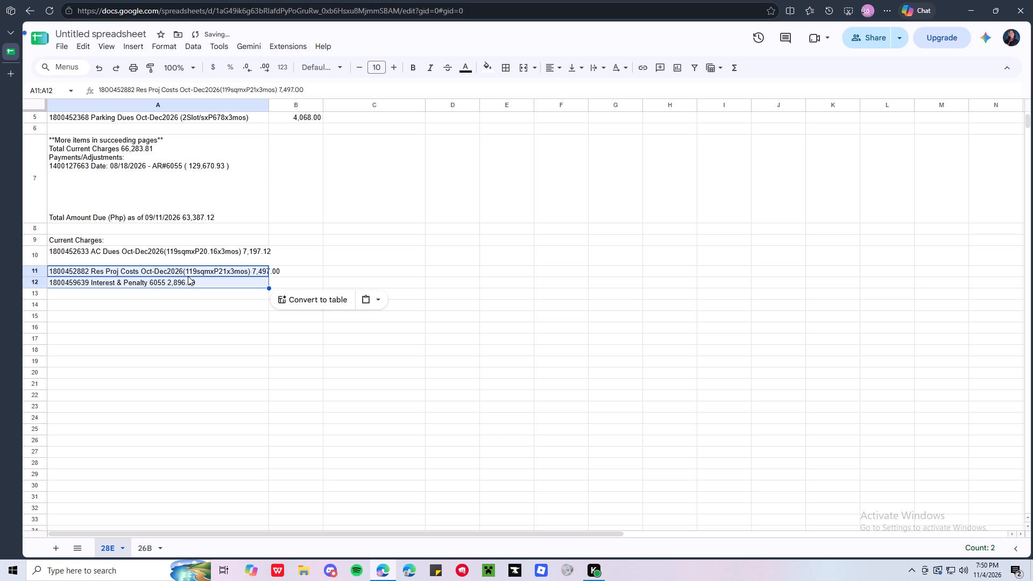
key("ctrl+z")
Paste the cut Res Proj Costs and Interest & Penalty lines as text inside the single cell A11.
left_click(232, 93)
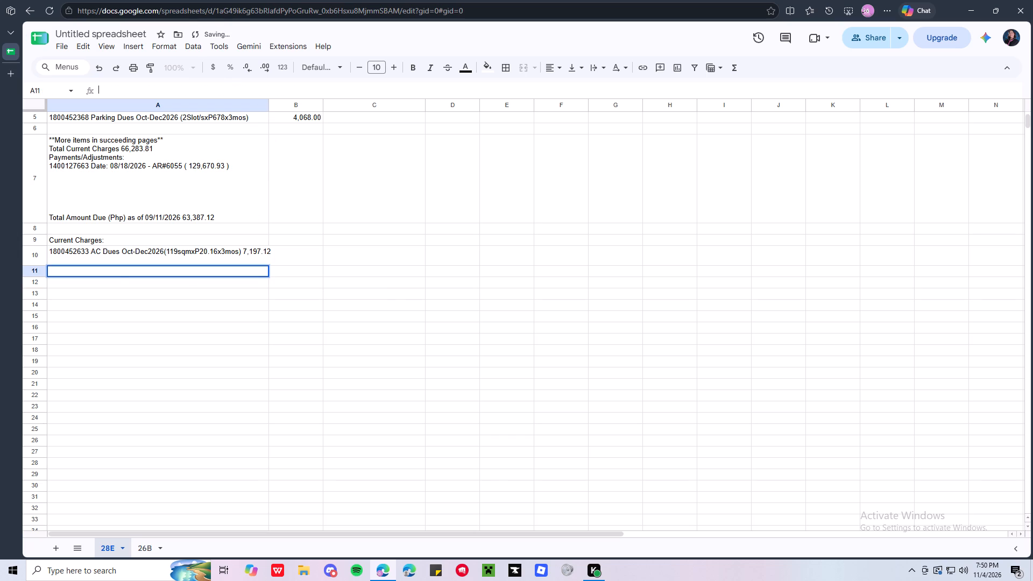
key("ctrl+v")
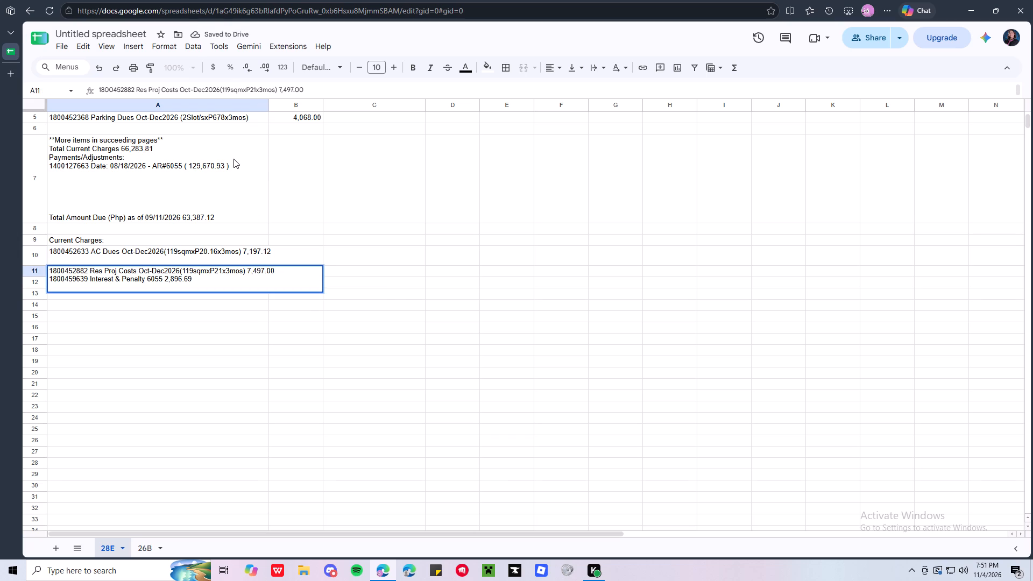
key("Return")
Move the Interest & Penalty line out of cell A11 into cell A12, leaving the Res Proj Costs line in A11.
left_click(204, 272)
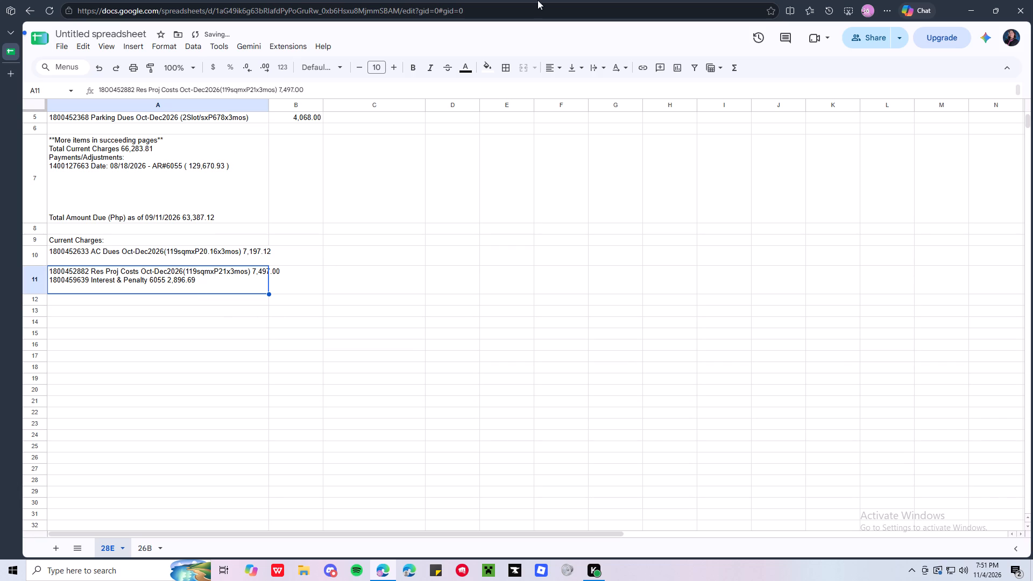
double_click(70, 281)
key("Up")
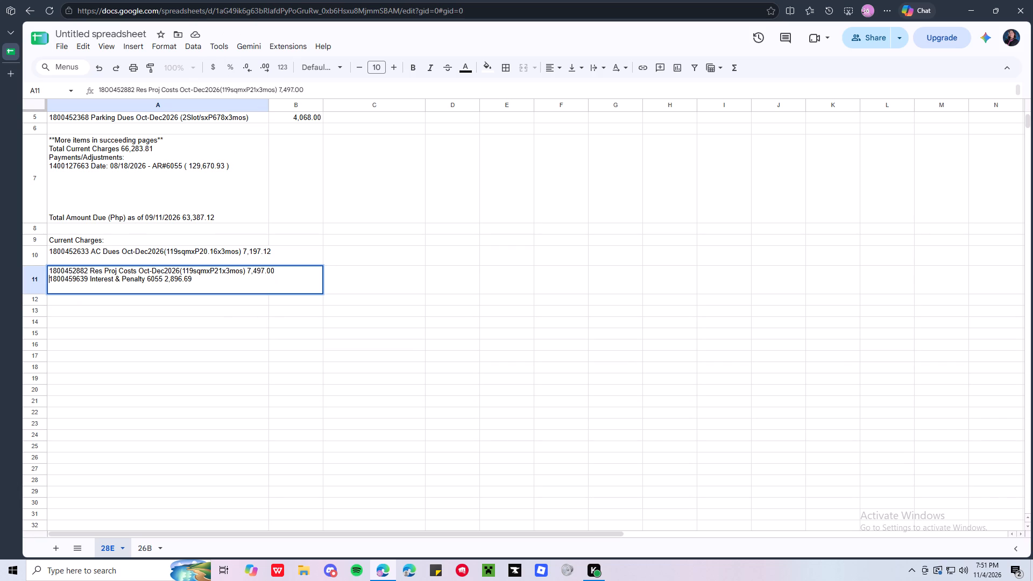
key("shift+Down")
key("ctrl+x")
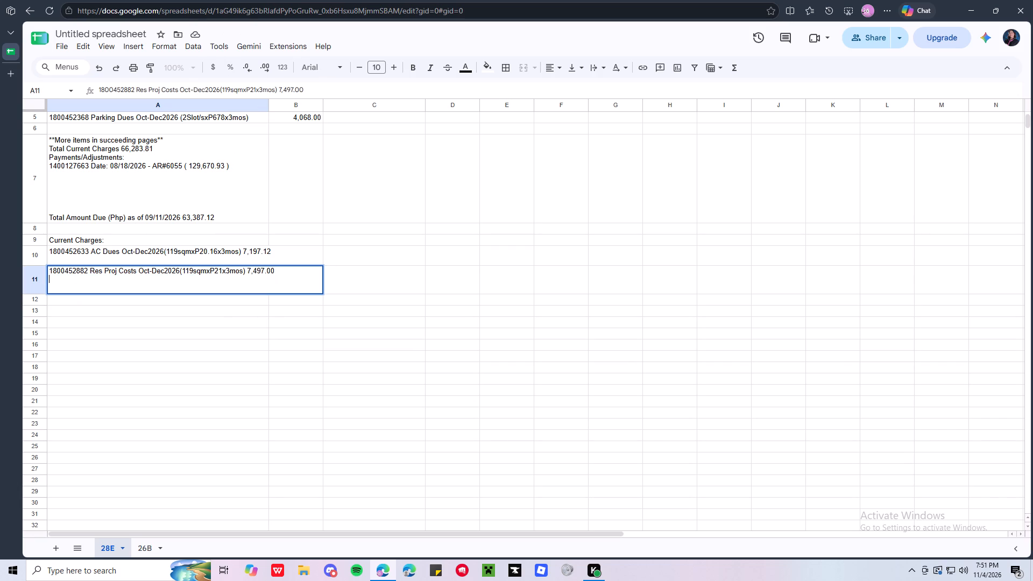
key("Return")
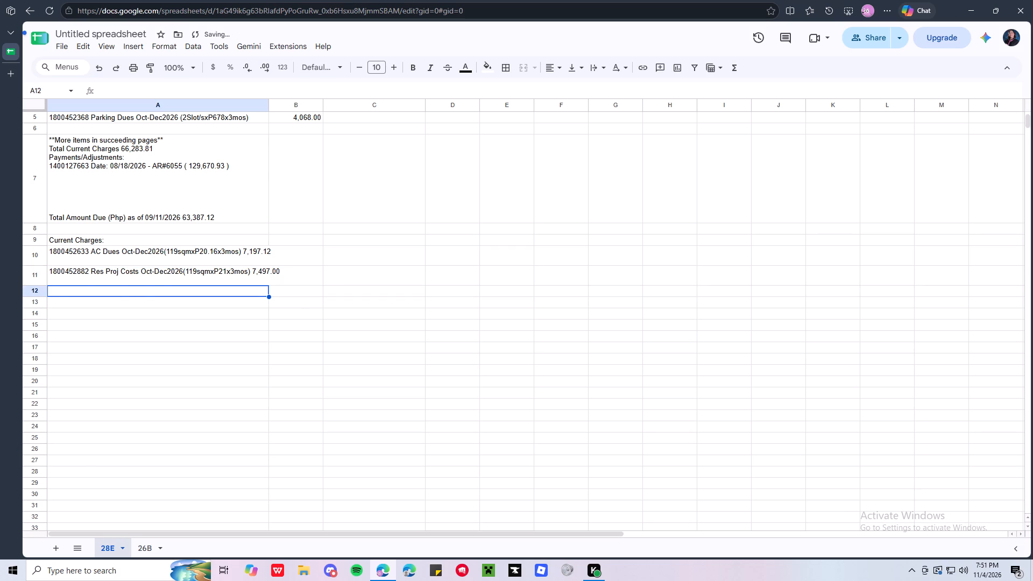
key("ctrl+v")
key("Return")
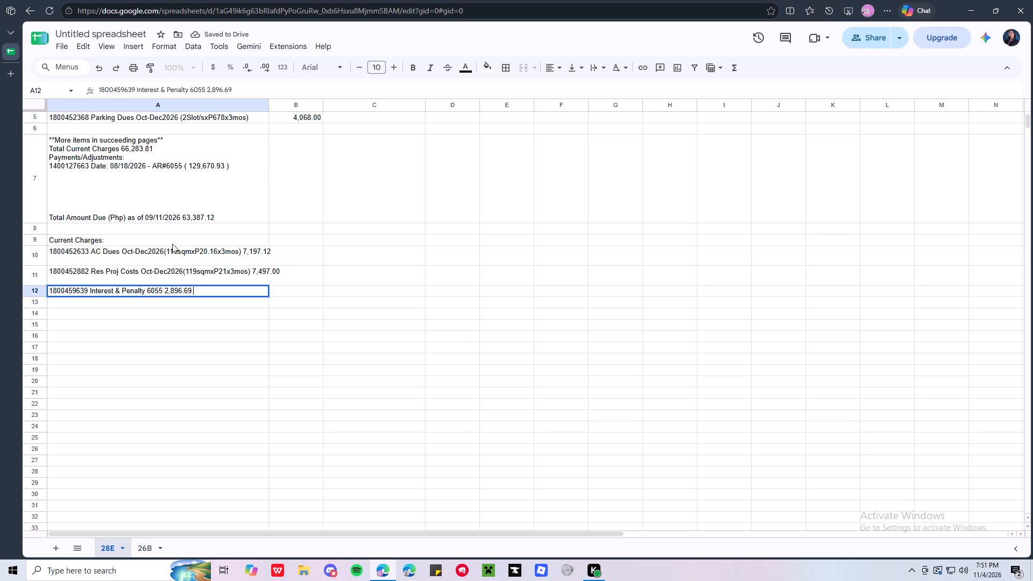
Move the AC Dues amount 7,197.12 out of the description in A10 into cell B10.
left_click(160, 258)
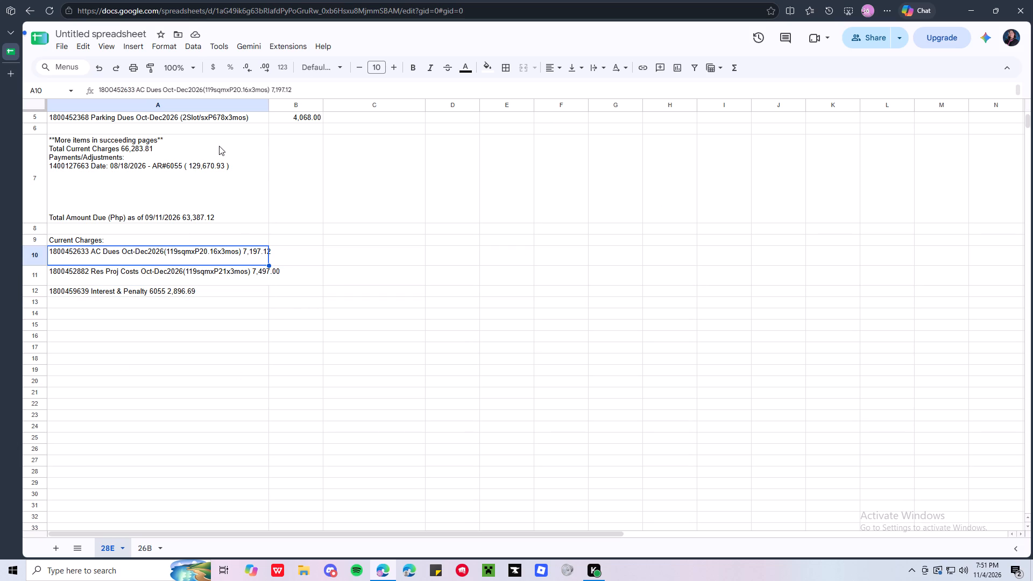
left_click_drag(270, 91, 394, 84)
key("ctrl+x")
key("Tab")
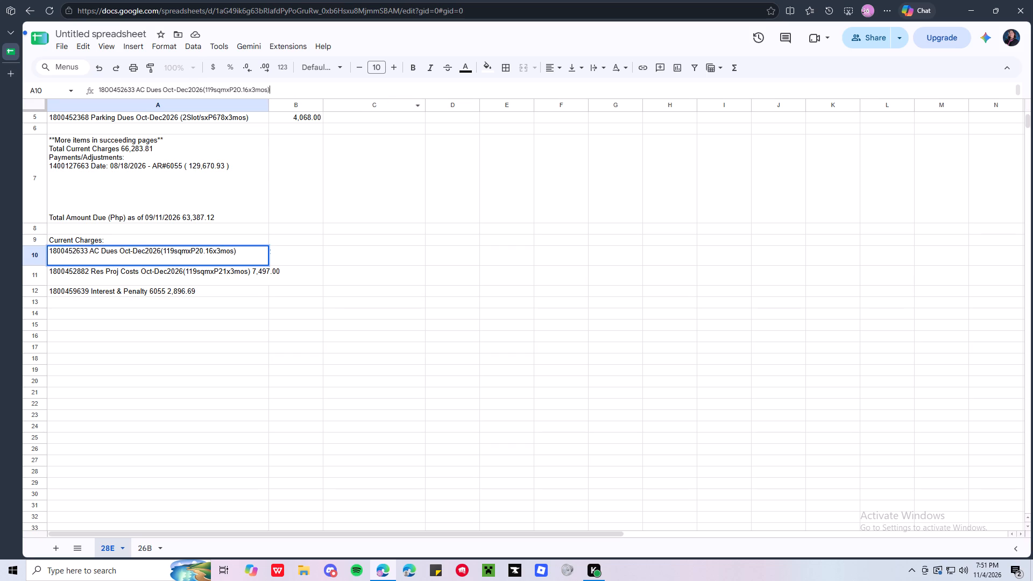
key("ctrl+v")
Move the Res Proj Costs amount 7,497.00 out of the description in A11 into cell B11.
left_click(169, 272)
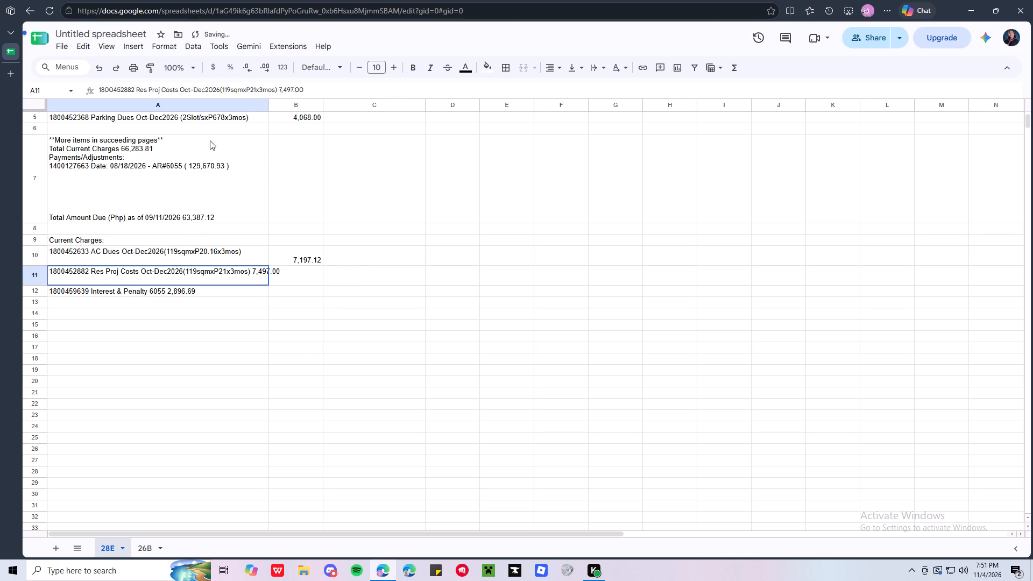
left_click_drag(277, 89, 295, 93)
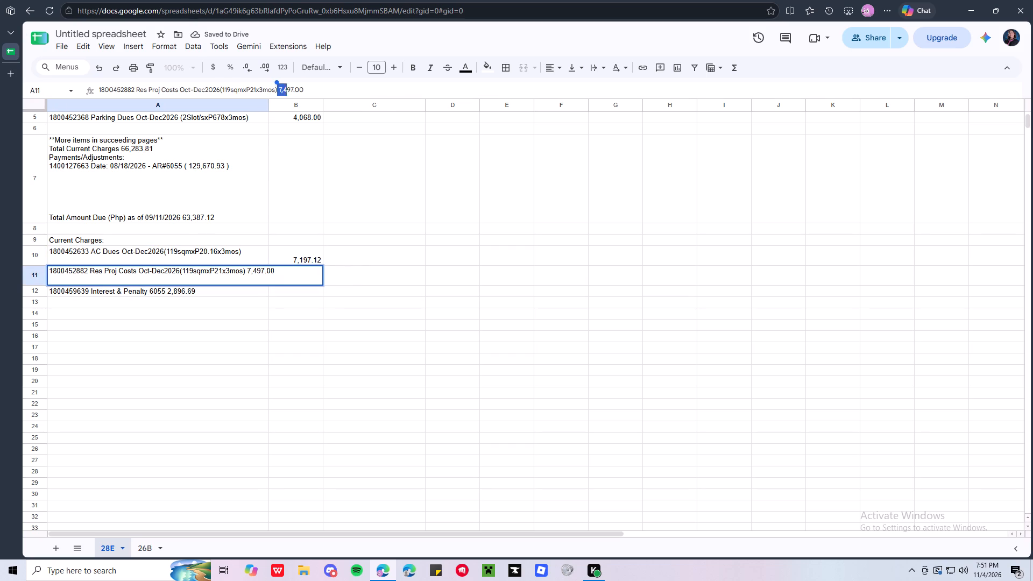
left_click_drag(295, 93, 382, 107)
key("ctrl+x")
key("Tab")
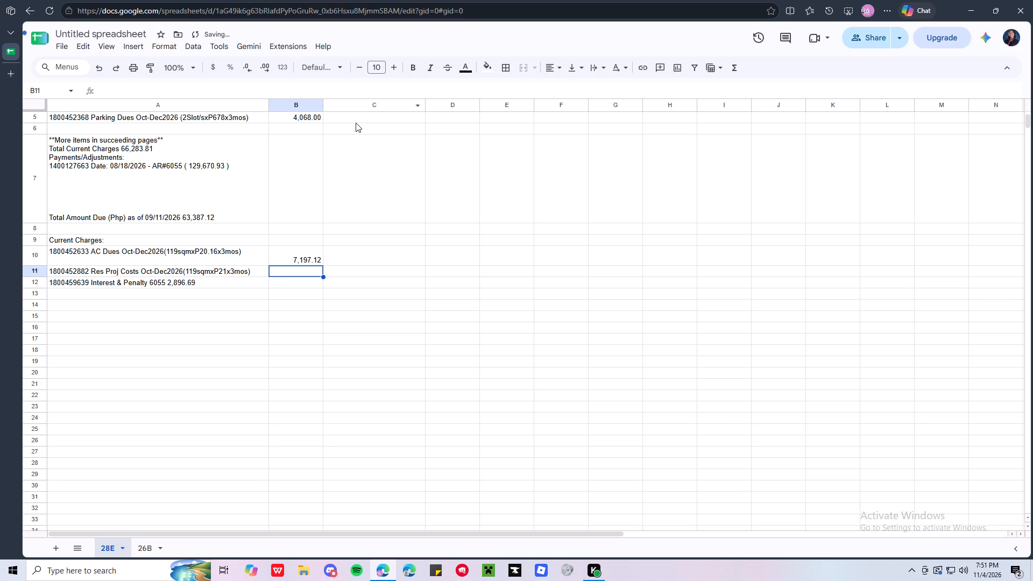
key("ctrl+v")
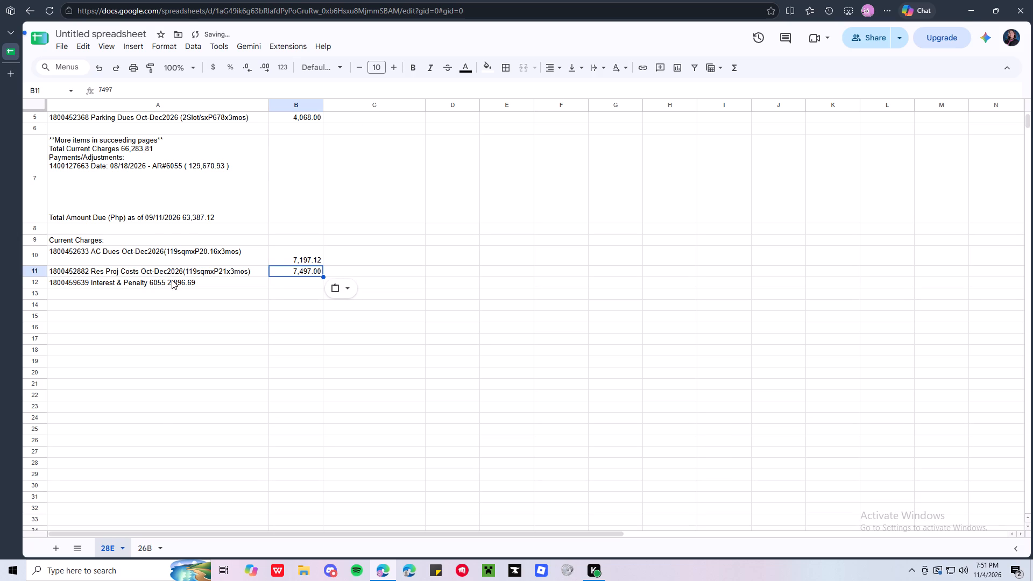
Move the Interest & Penalty amount 2,896.69 out of the description in A12 into cell B12.
left_click(180, 279)
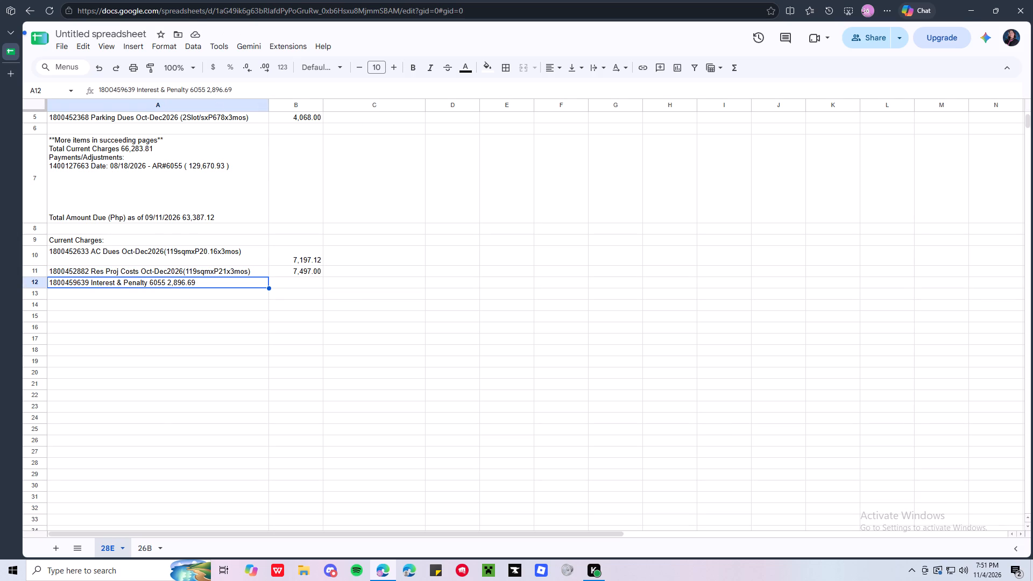
left_click_drag(205, 89, 321, 96)
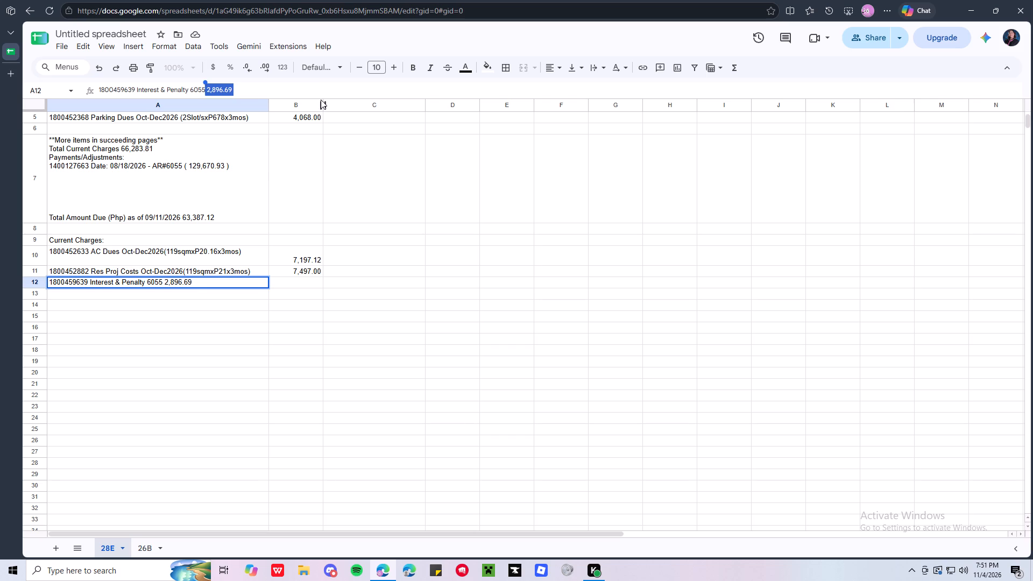
key("ctrl+x")
key("Tab")
key("ctrl+v")
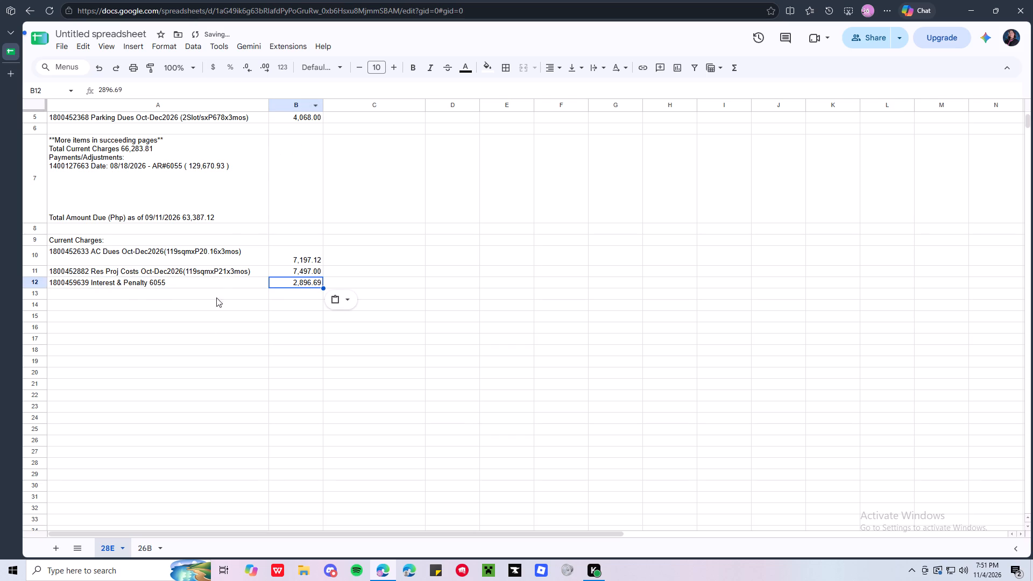
left_click(181, 341)
Insert a space between Oct-Dec2026 and the opening parenthesis in the AC Dues description in A10.
left_click(152, 255)
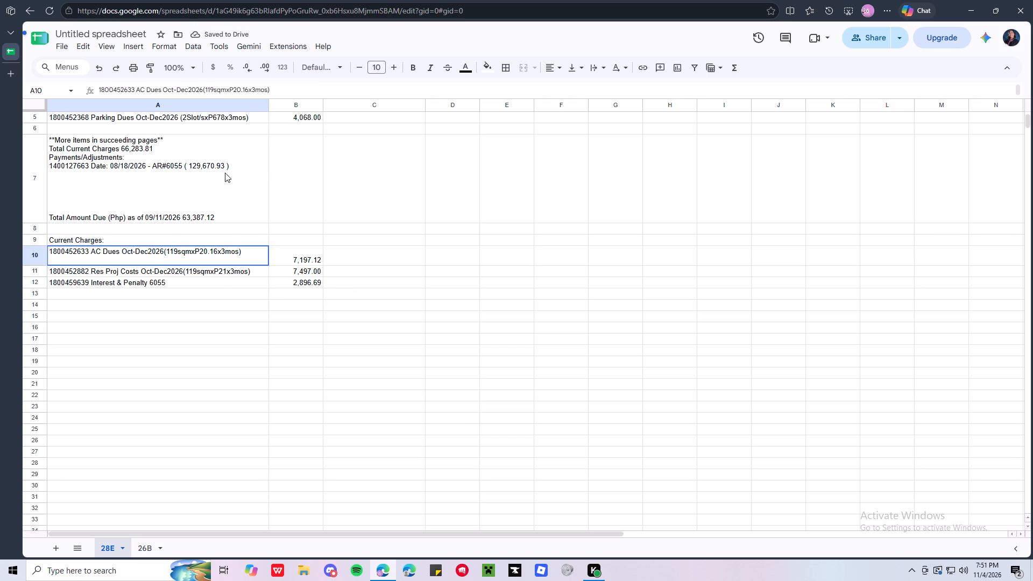
left_click(301, 91)
key("Delete")
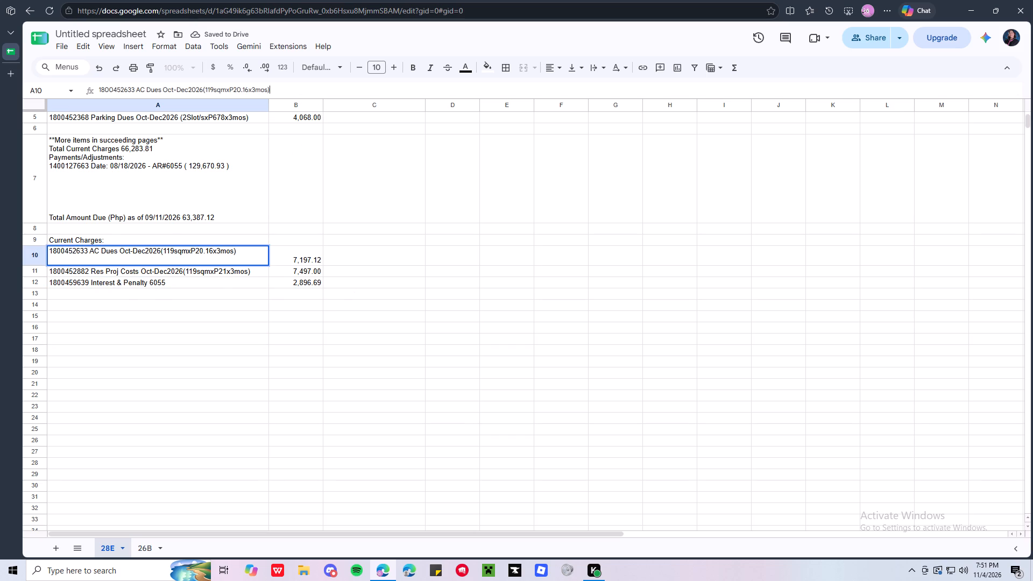
key("Left")
key("Left")
key("Left")
key("Left")
key("Left")
key("Left")
key("Left")
key("Left")
key("Left")
key("Left")
key("Left")
key("Left")
key("Left")
key("Left")
key("Left")
key("Left")
key("Left")
key("Left")
key("Left")
key("Left")
key("space")
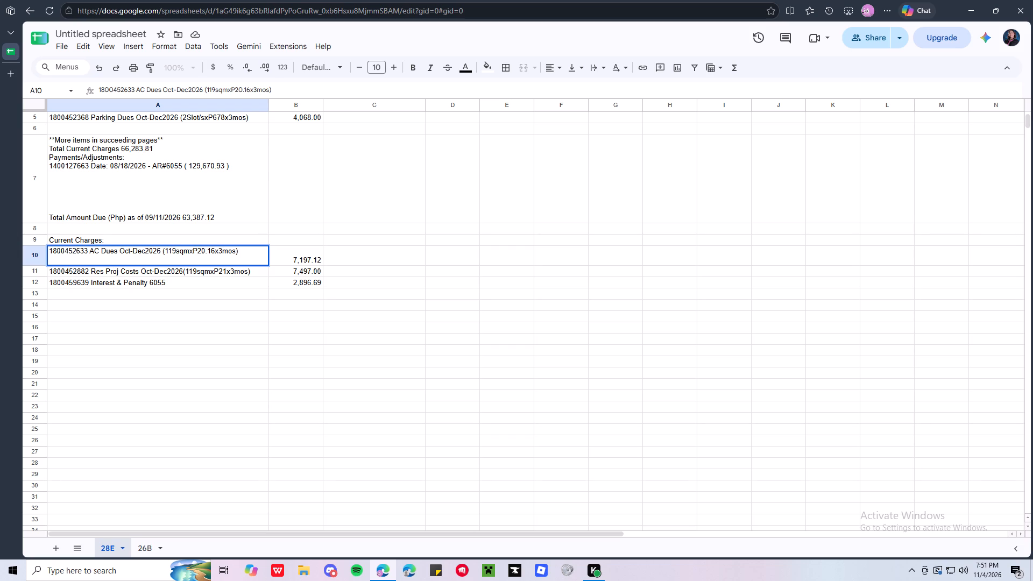
Remove the trailing blank line and space after the AC Dues description in A10.
key("End")
key("Down")
key("Delete")
key("BackSpace")
key("BackSpace")
key("Return")
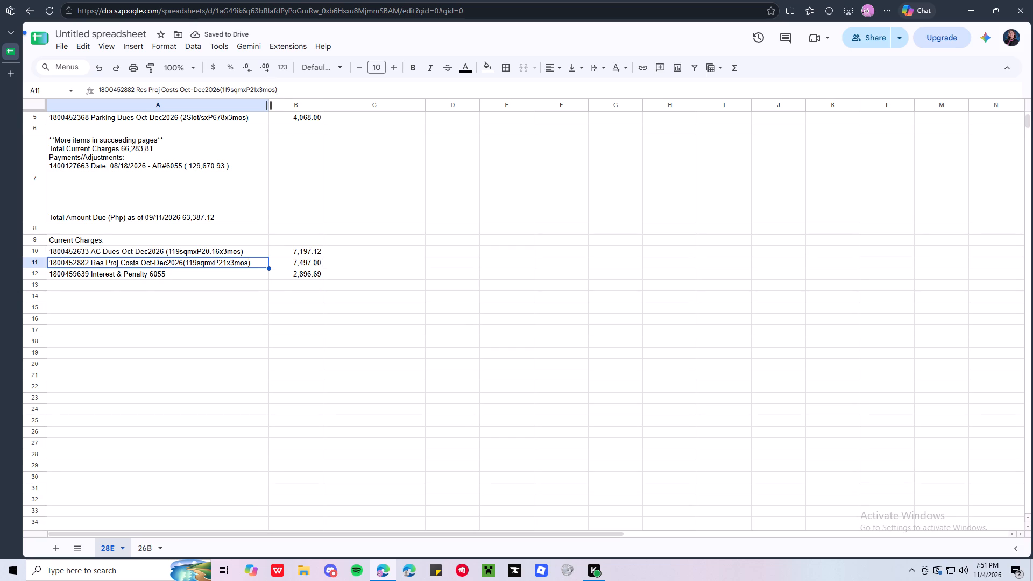
Insert a space between Oct-Dec2026 and the opening parenthesis in the Res Proj Costs description in A11.
left_click(219, 87)
key("space")
left_click(308, 89)
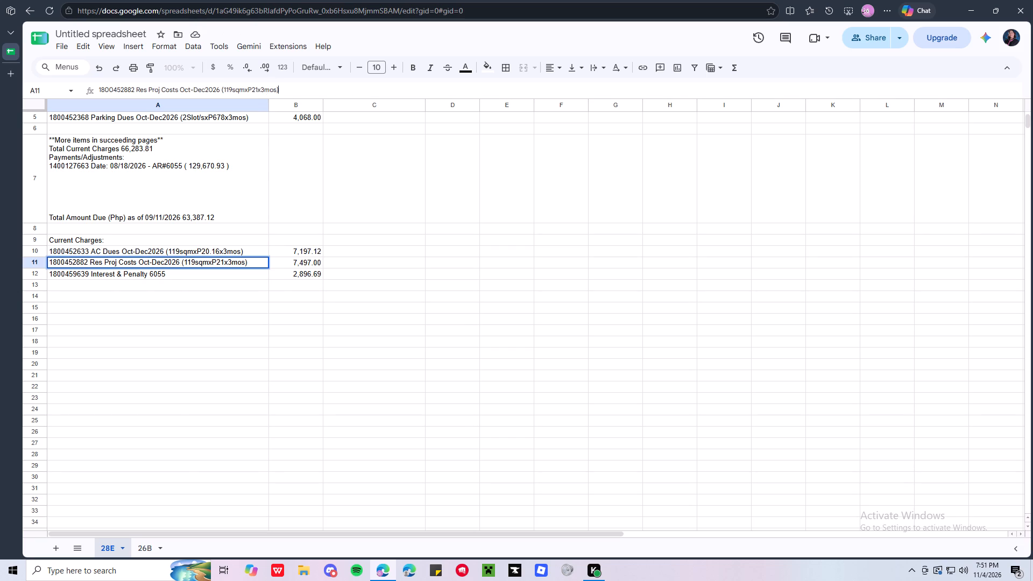
key("Delete")
key("Delete")
key("Return")
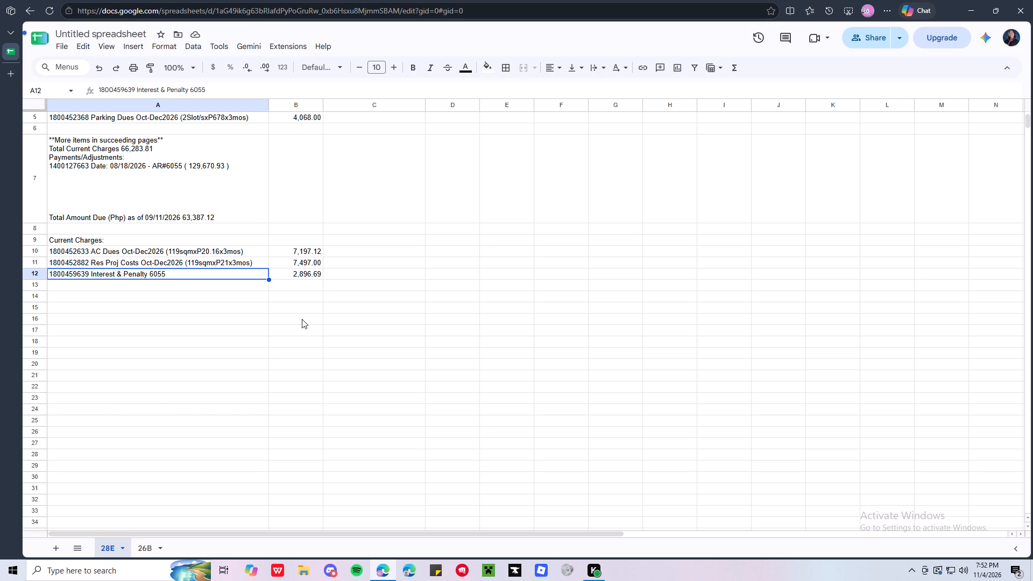
Enter the formula =SUM(B10:B12) in cell B14 to total the second Current Charges block.
left_click(300, 293)
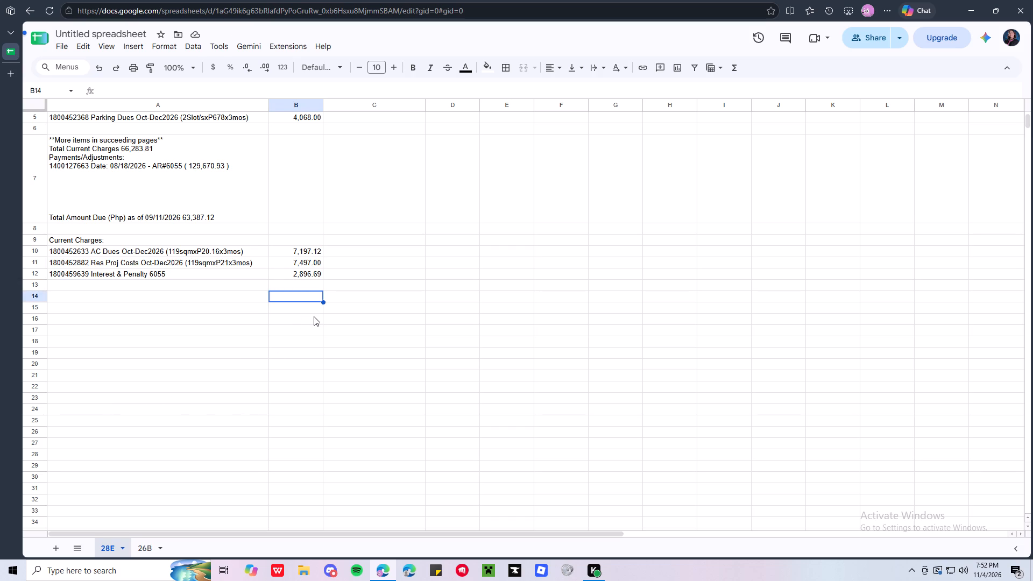
key("equal")
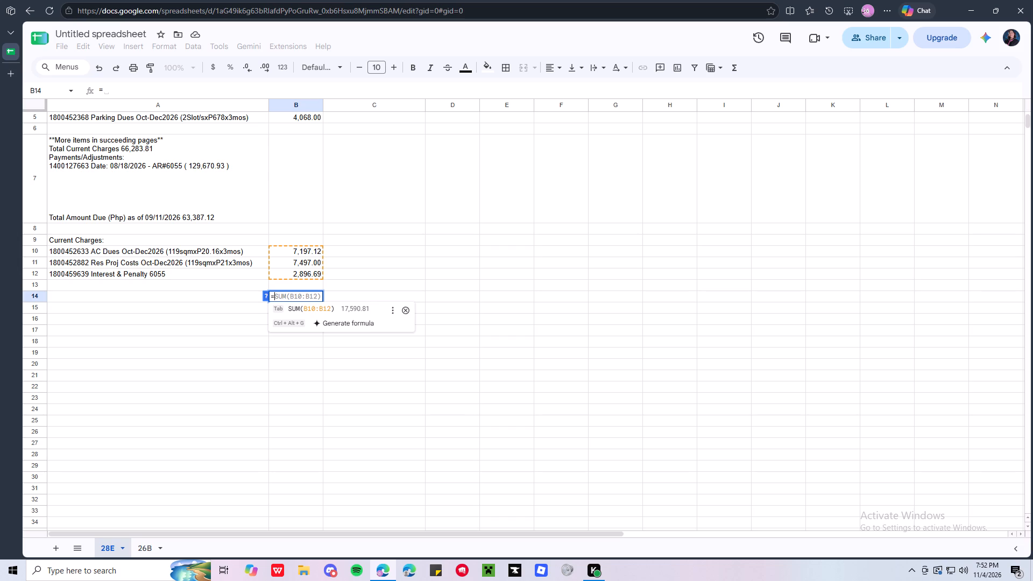
key("Return")
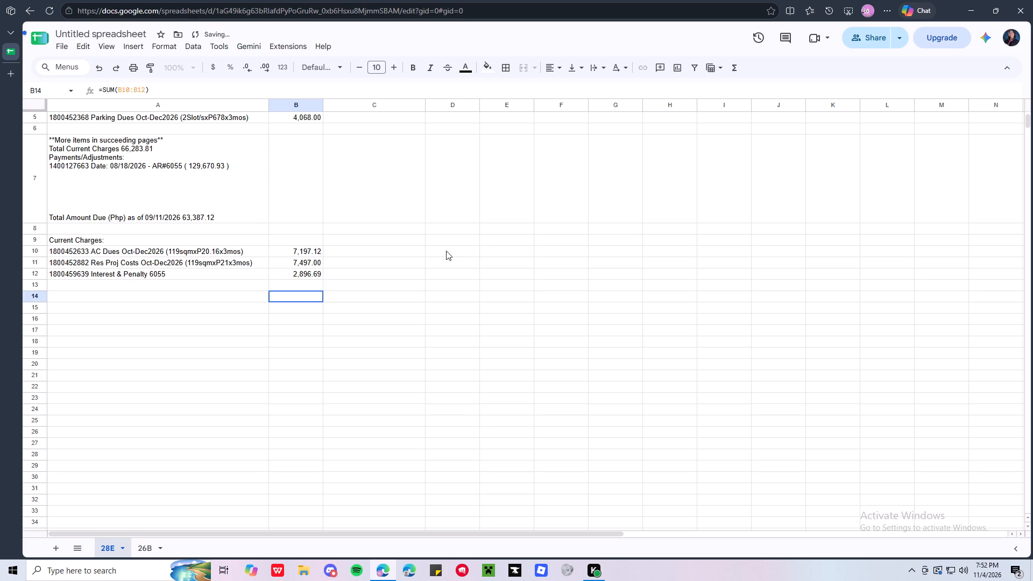
Move the second Current Charges block's total from cell B14 to cell C10.
scroll(451, 233, "up", 1)
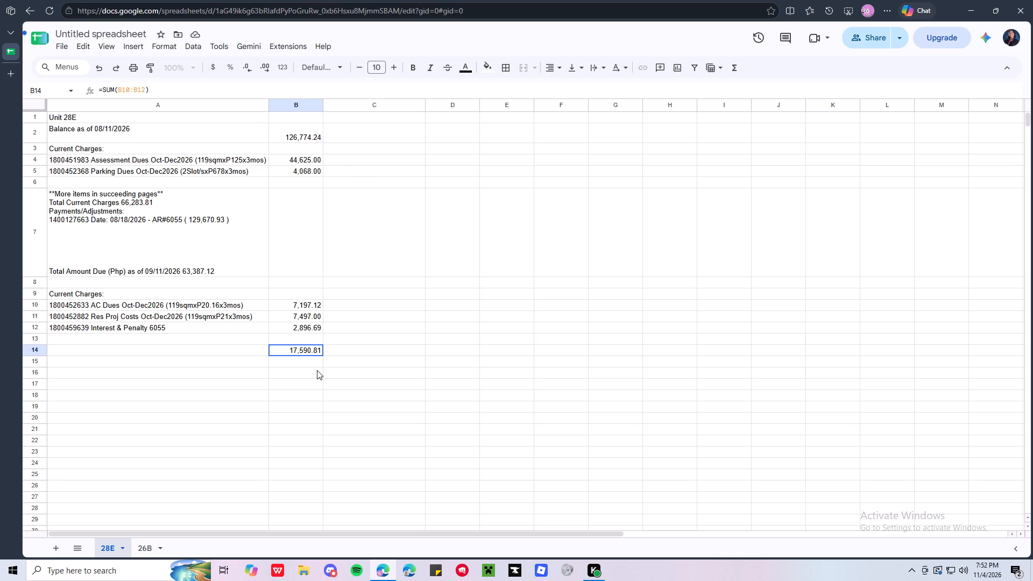
left_click_drag(308, 349, 371, 334)
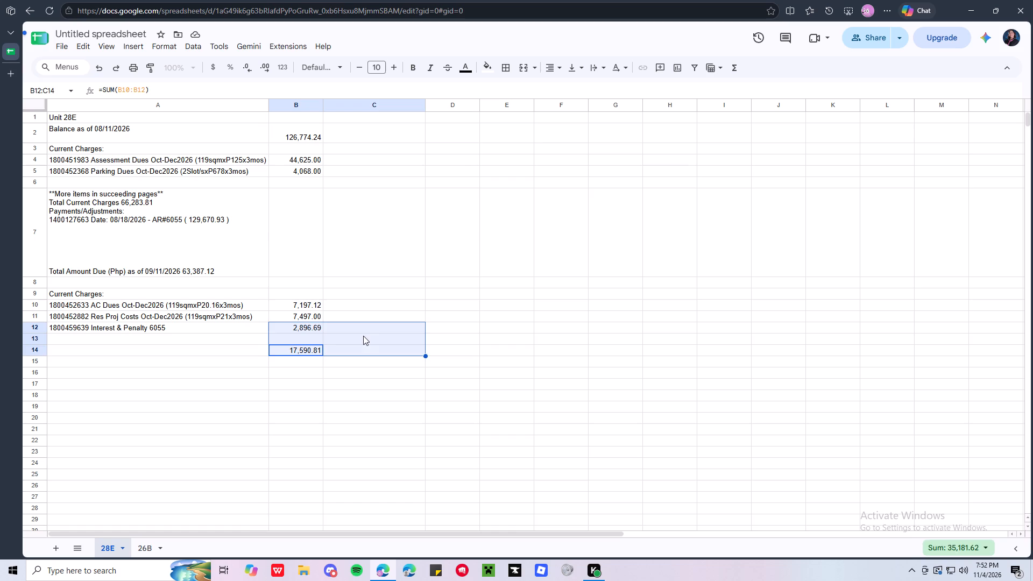
left_click(285, 381)
left_click(285, 350)
left_click_drag(285, 345, 326, 334)
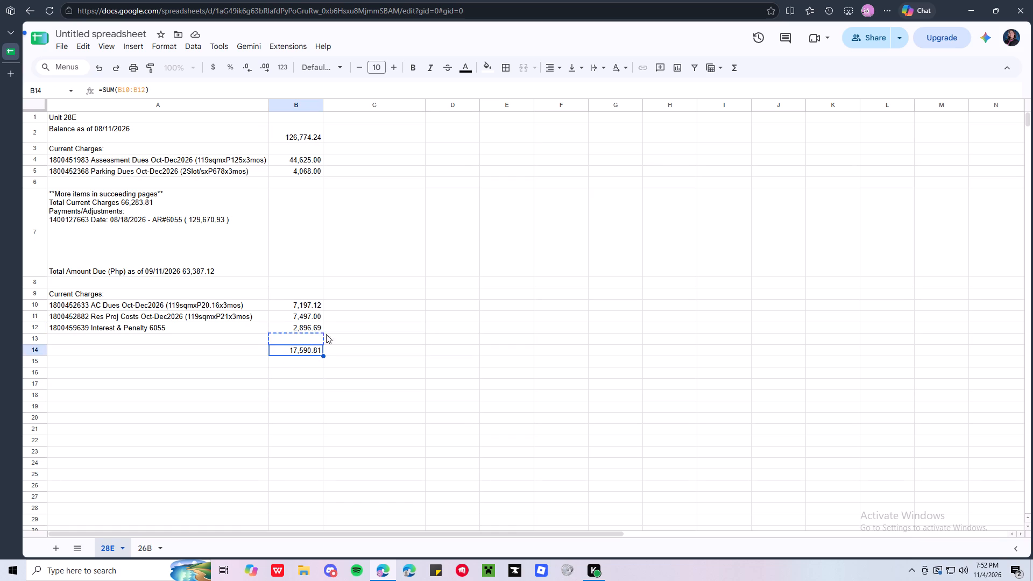
left_click_drag(326, 334, 380, 303)
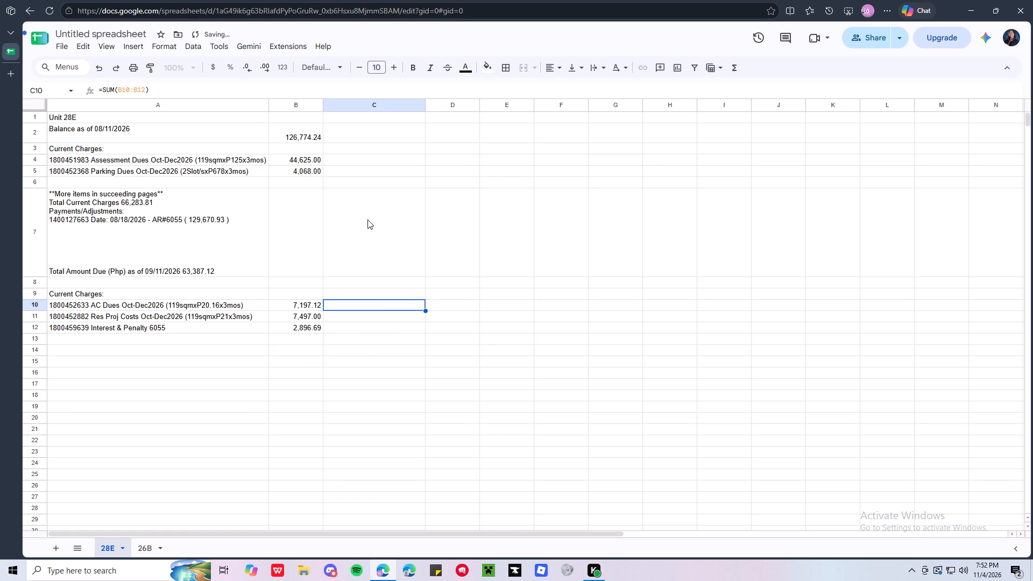
Enter the formula =B4:B5 in cell C4, beside the Assessment Dues amount.
left_click(347, 162)
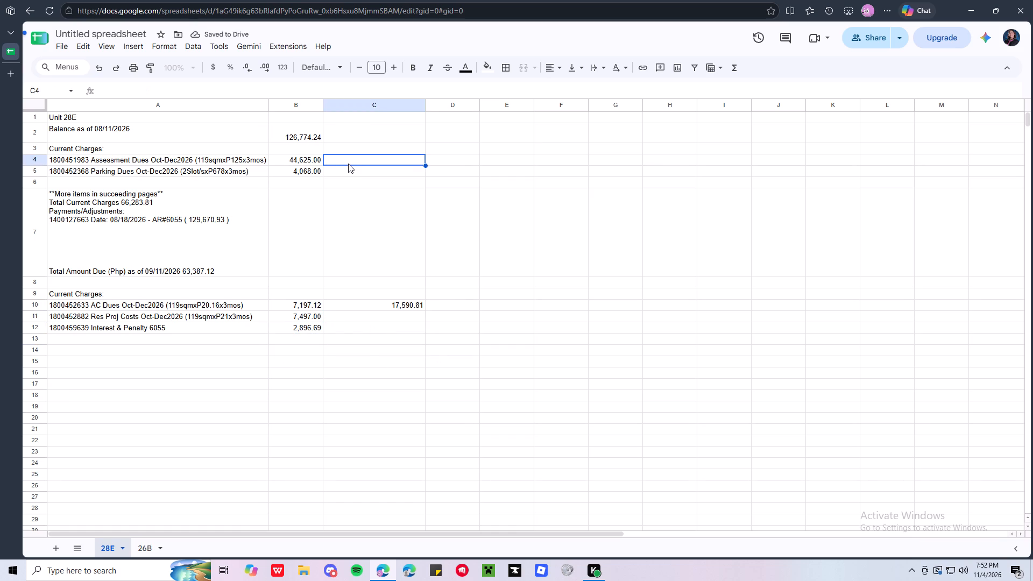
key("equal")
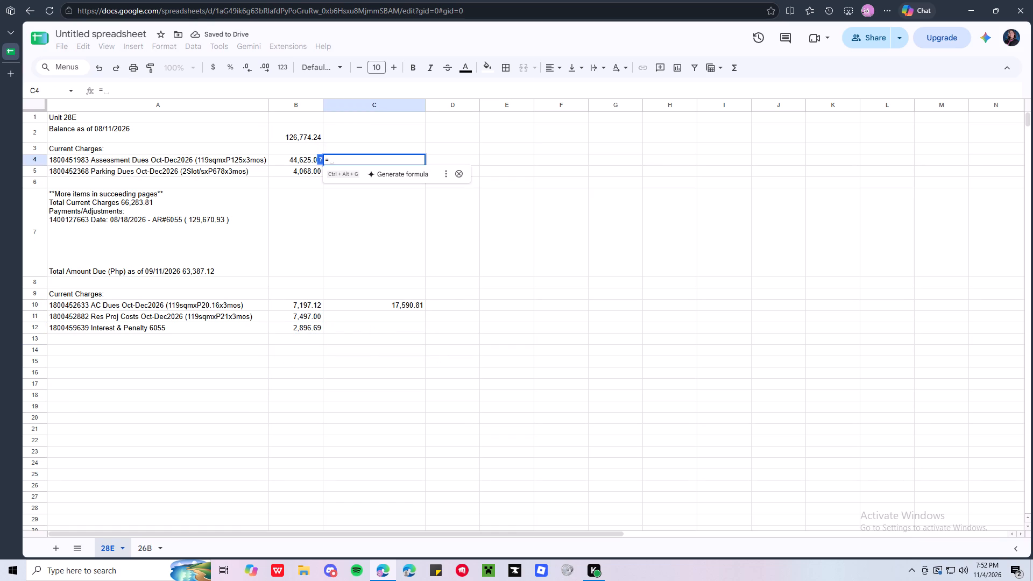
left_click(291, 161)
left_click(297, 174, "shift")
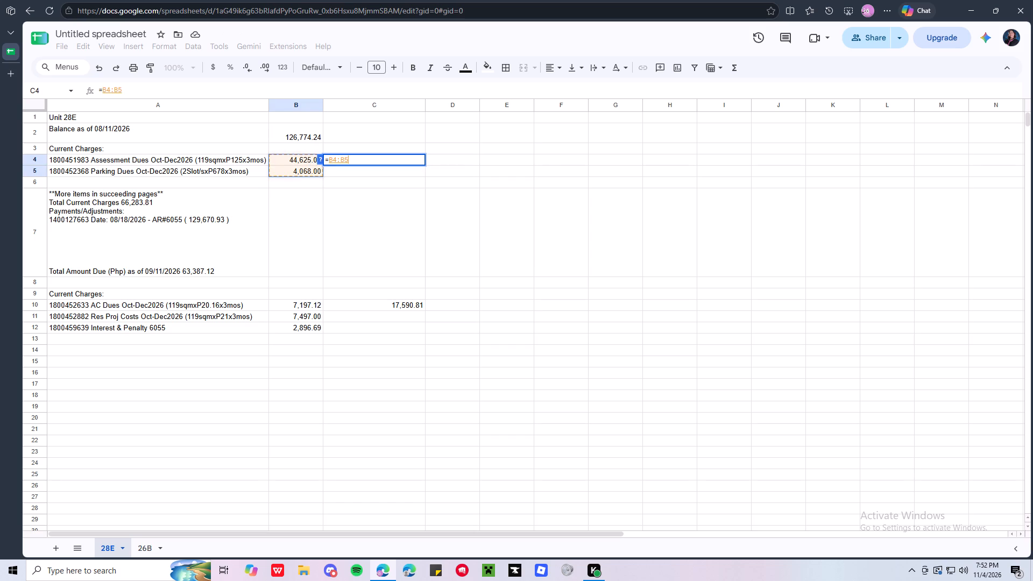
key("Return")
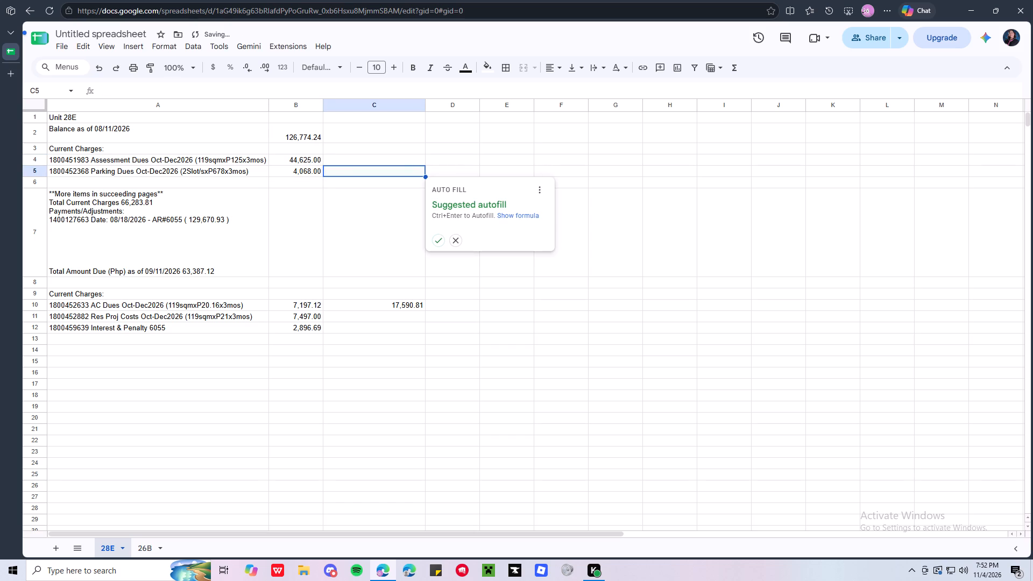
Enter the formula =C4:C10 in cell C13, below the second Current Charges block.
left_click(370, 369)
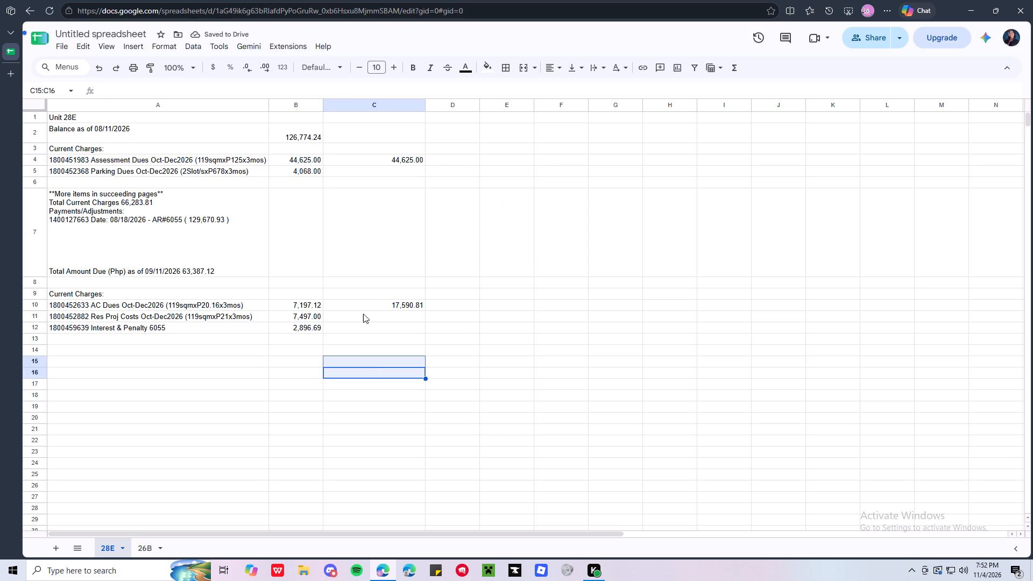
left_click(302, 348)
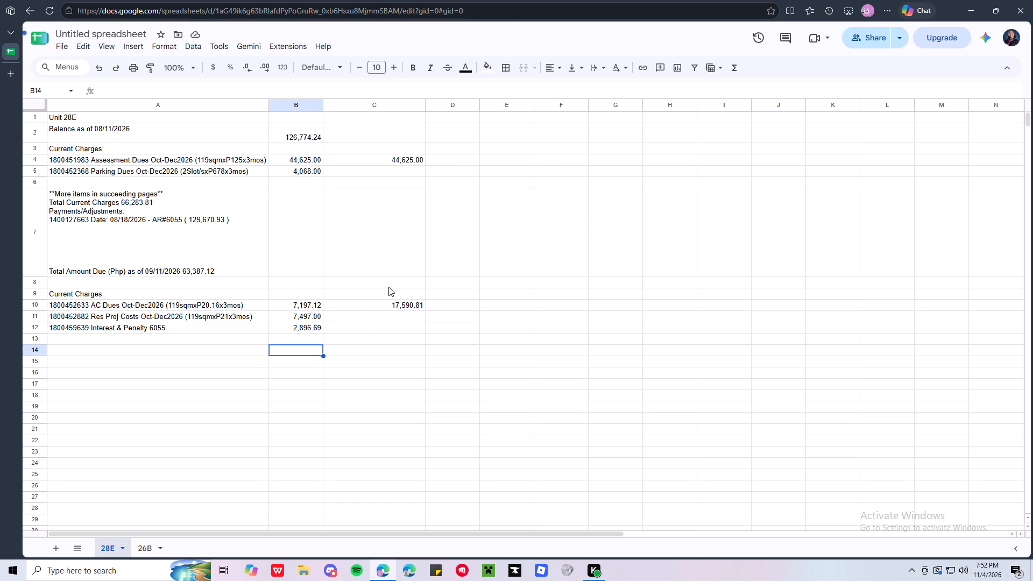
left_click(393, 341)
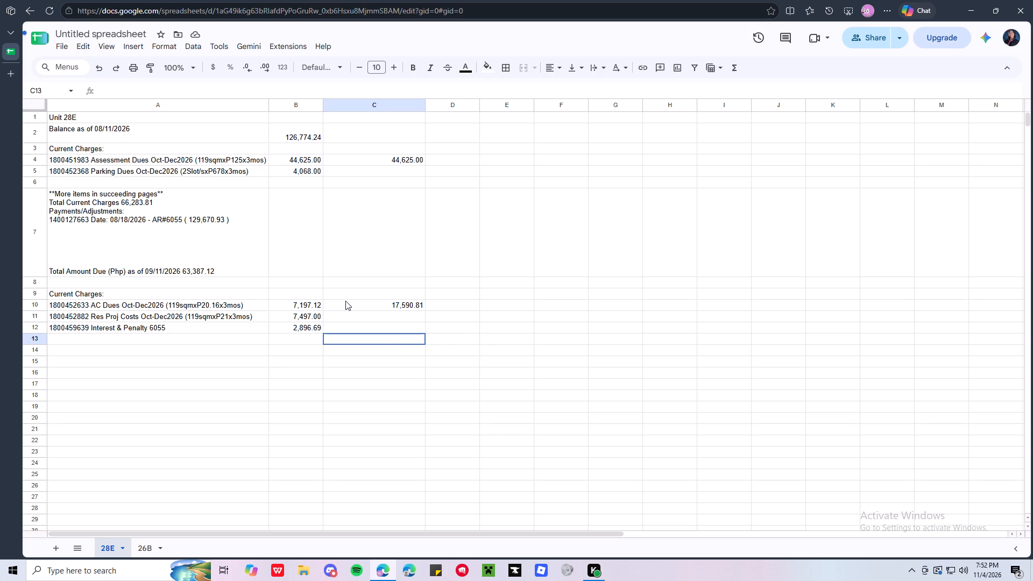
key("equal")
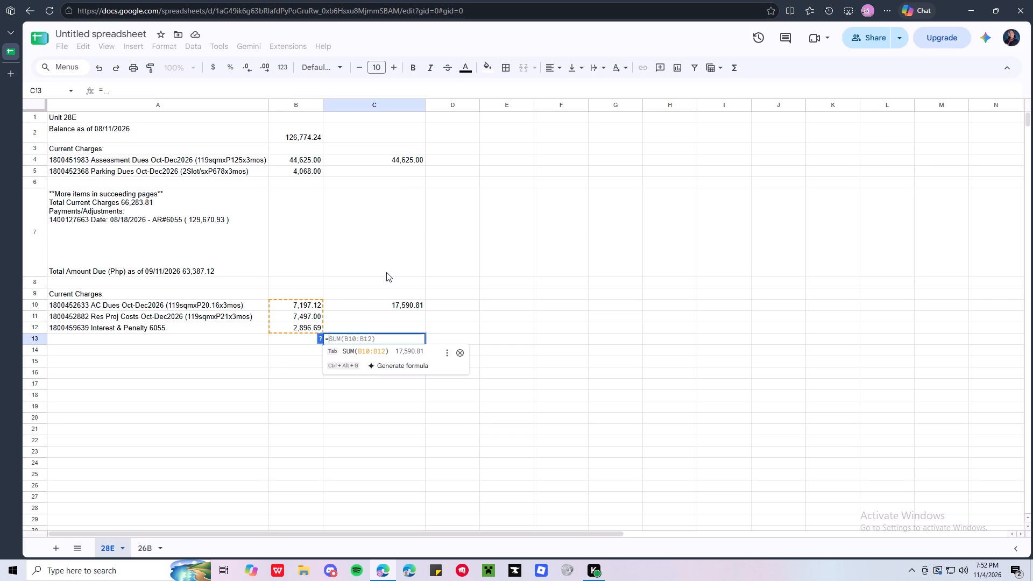
left_click(407, 157)
left_click(402, 306, "shift")
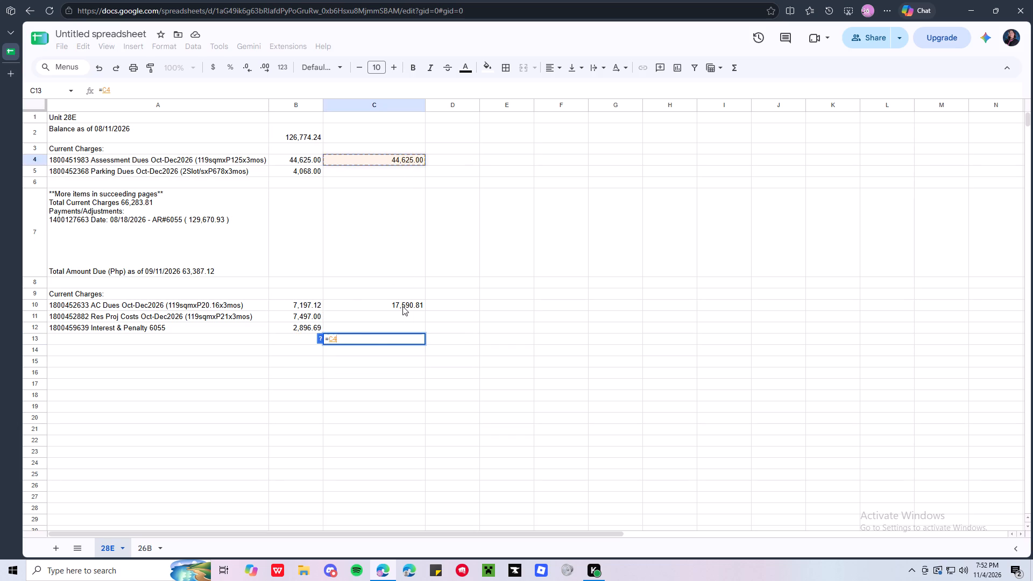
key("Return")
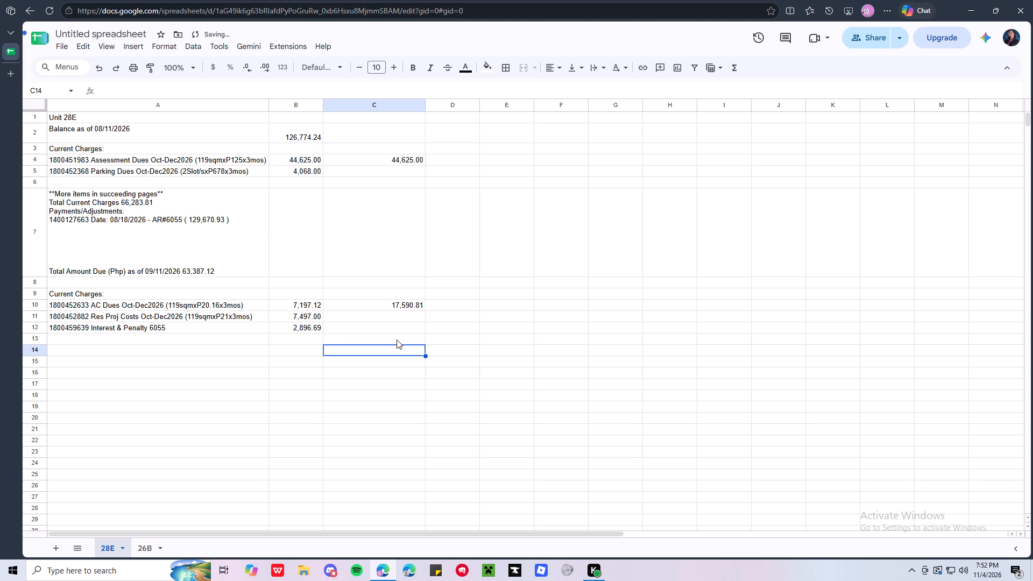
Change the formula in cell C13 to =sum(C4:C10).
left_click(401, 339)
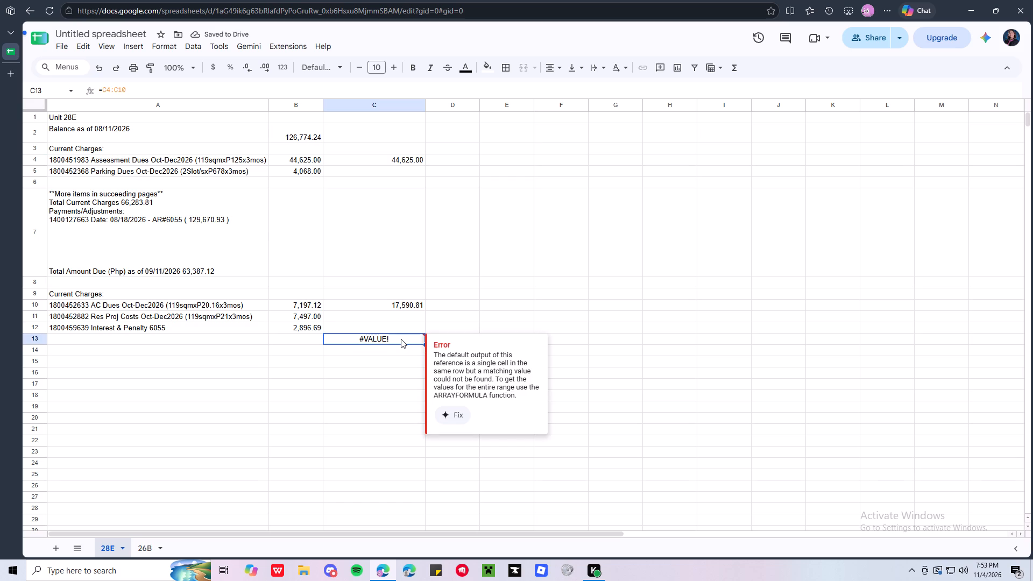
left_click(104, 87)
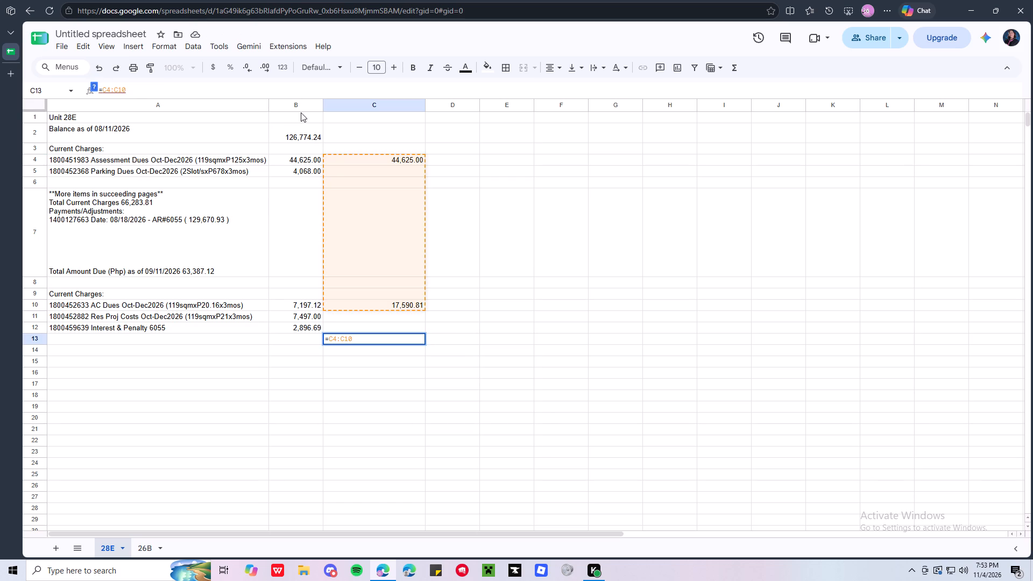
type("sum(")
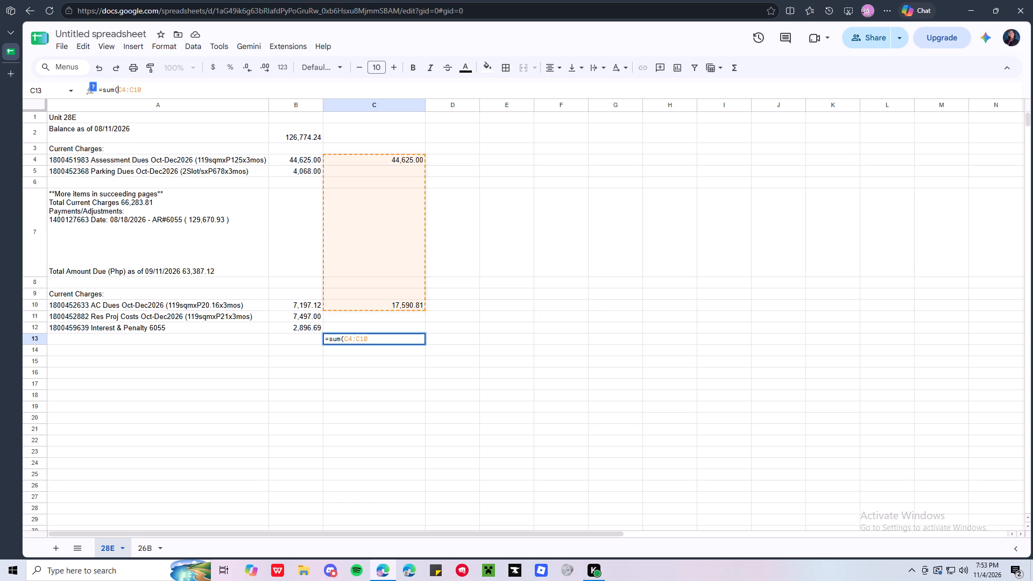
key("End")
key("shift+parenright")
key("Return")
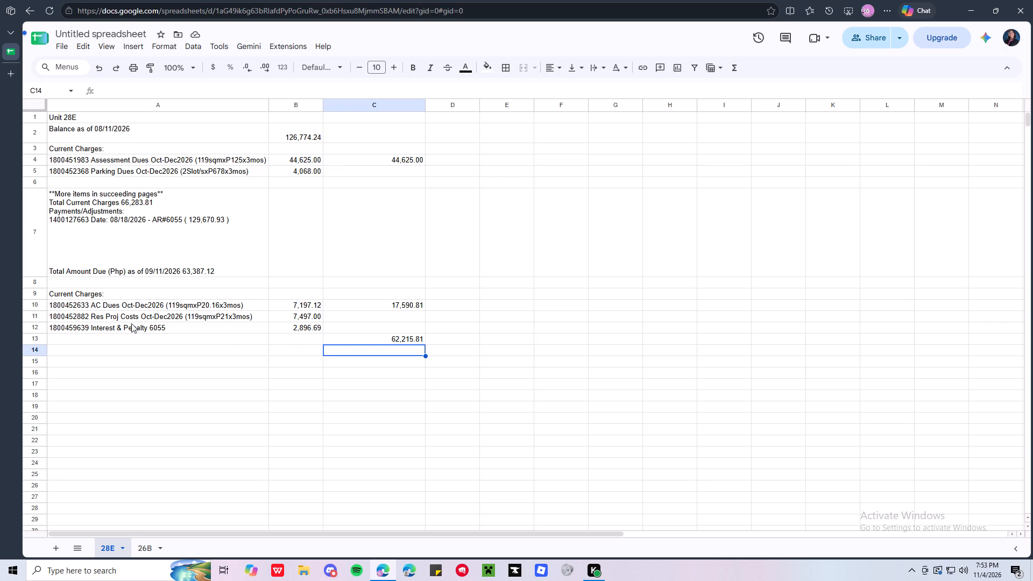
Move the block total from C10 up to C9, in line with the Current Charges heading.
left_click(372, 303)
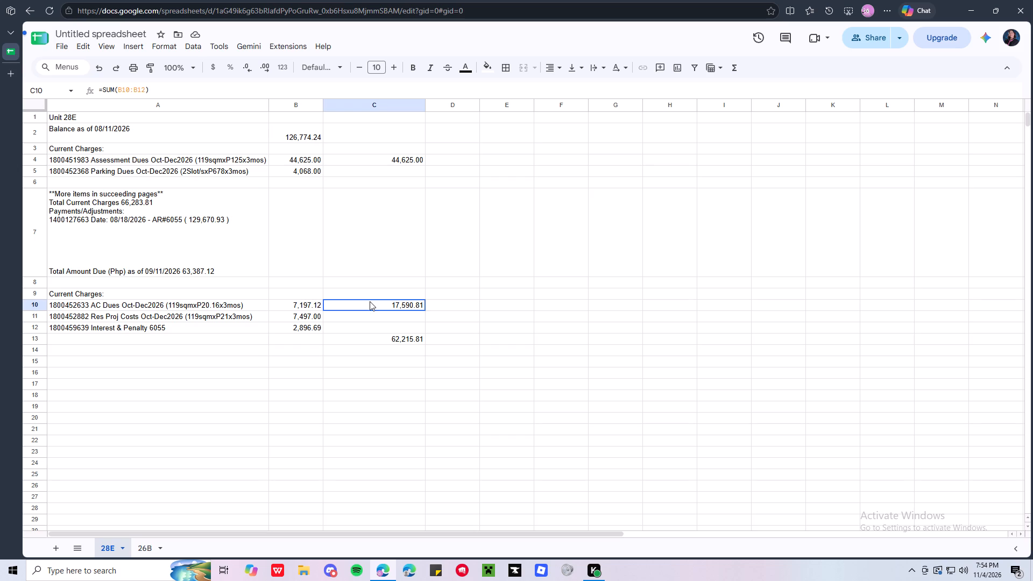
left_click(370, 301)
left_click(368, 307)
left_click_drag(364, 299, 362, 294)
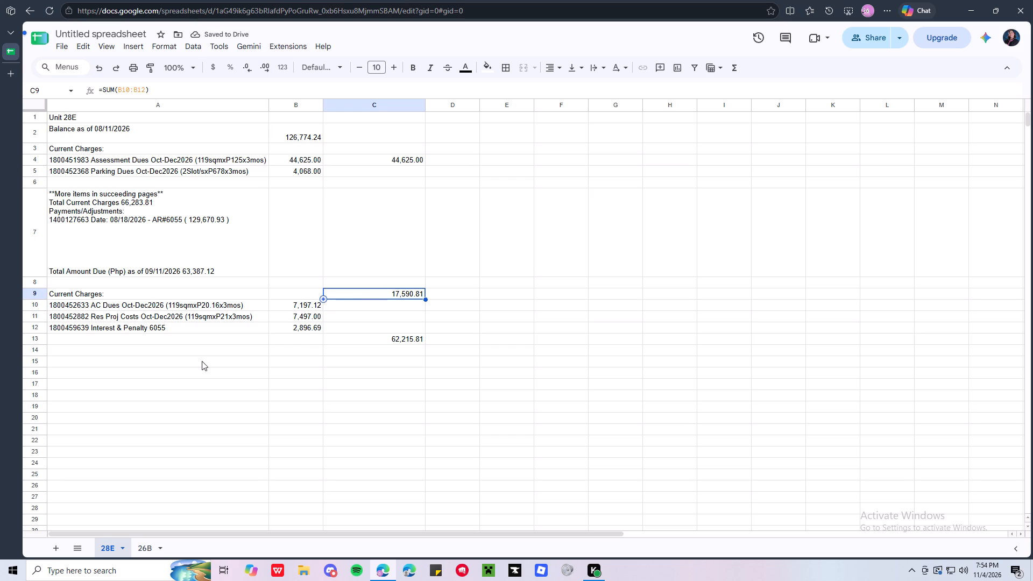
Apply outer borders around the second Current Charges heading row, cells A9:C9.
left_click(60, 295)
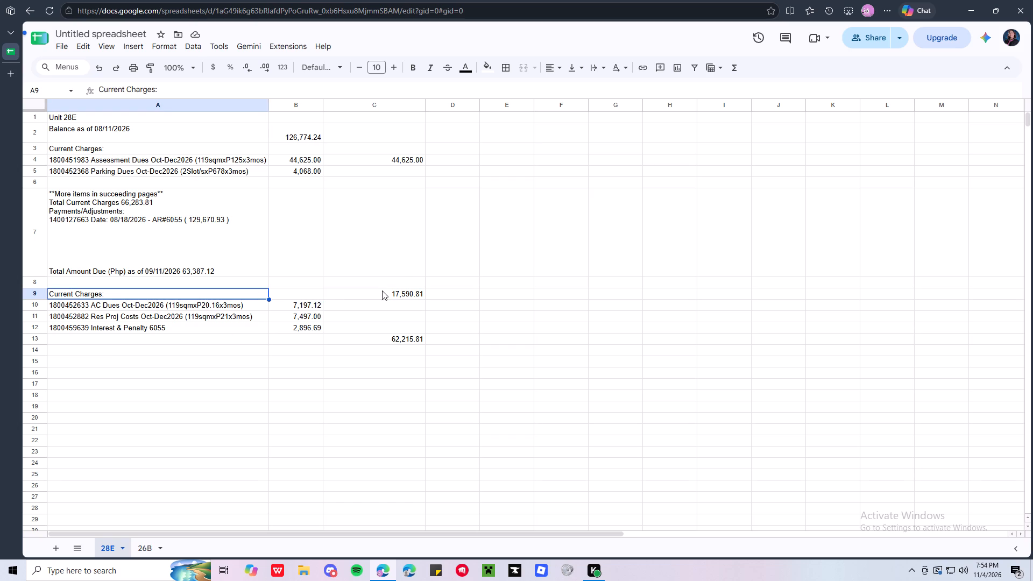
left_click(392, 293, "shift")
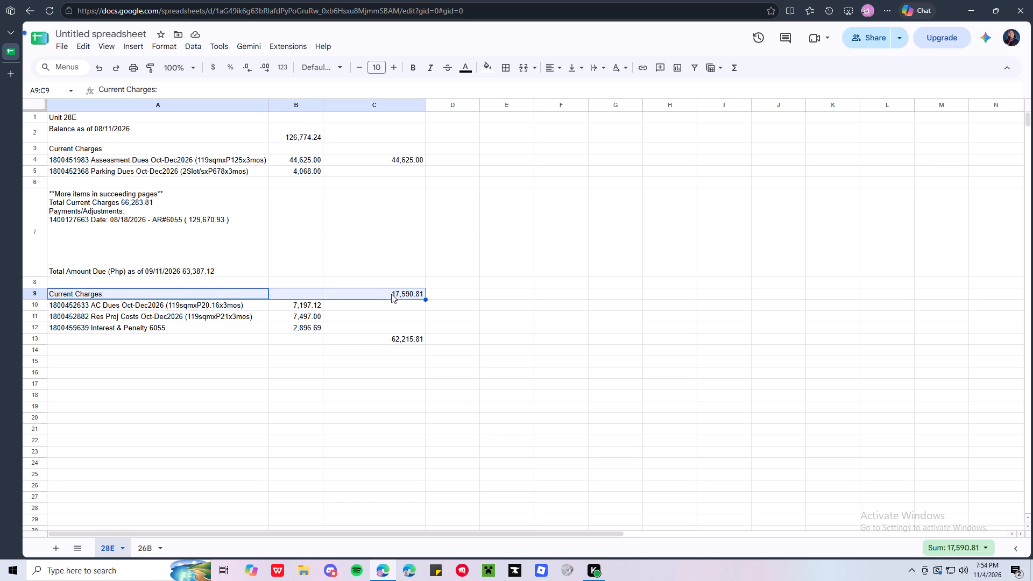
left_click(508, 70)
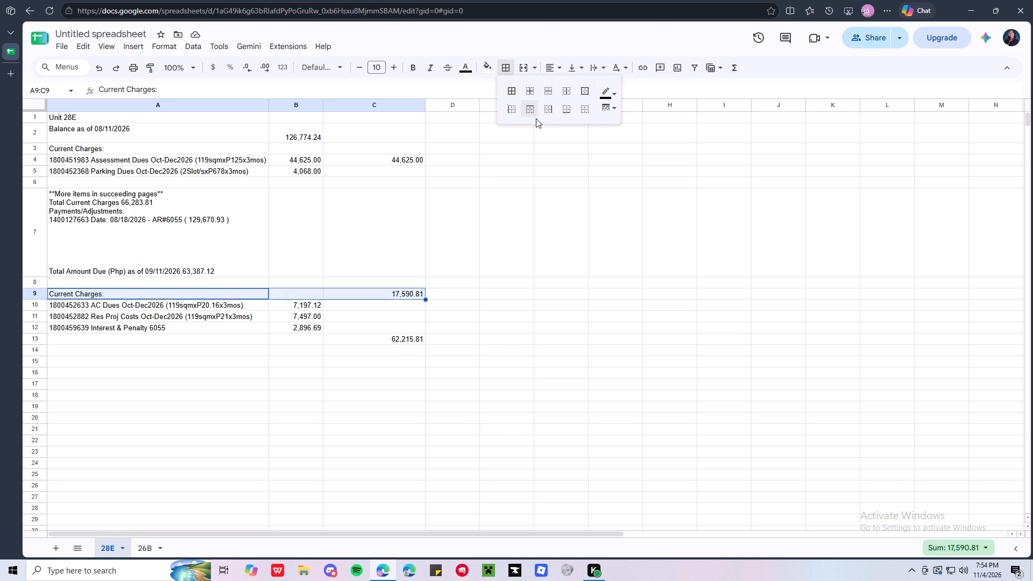
left_click(586, 89)
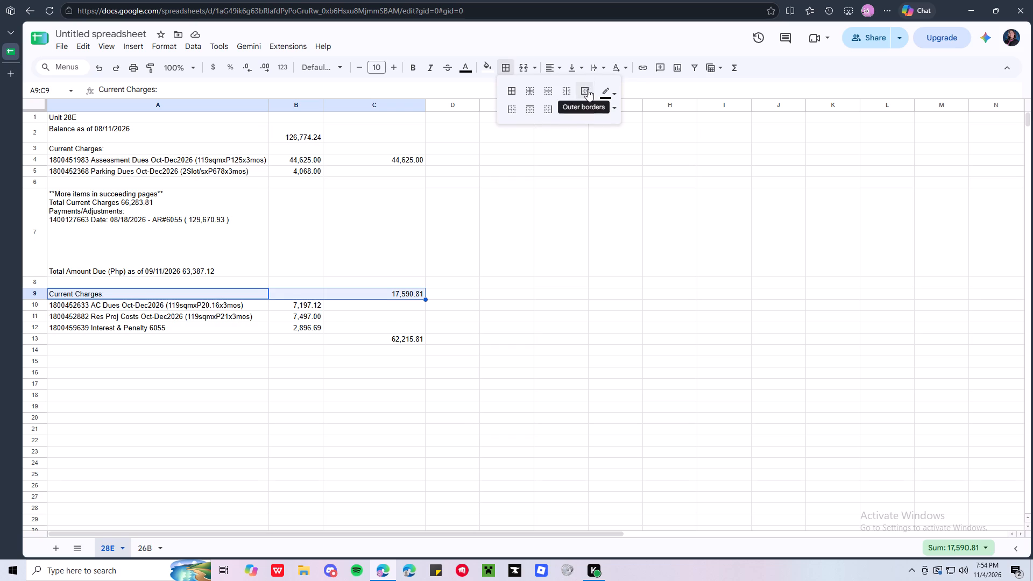
left_click(235, 355)
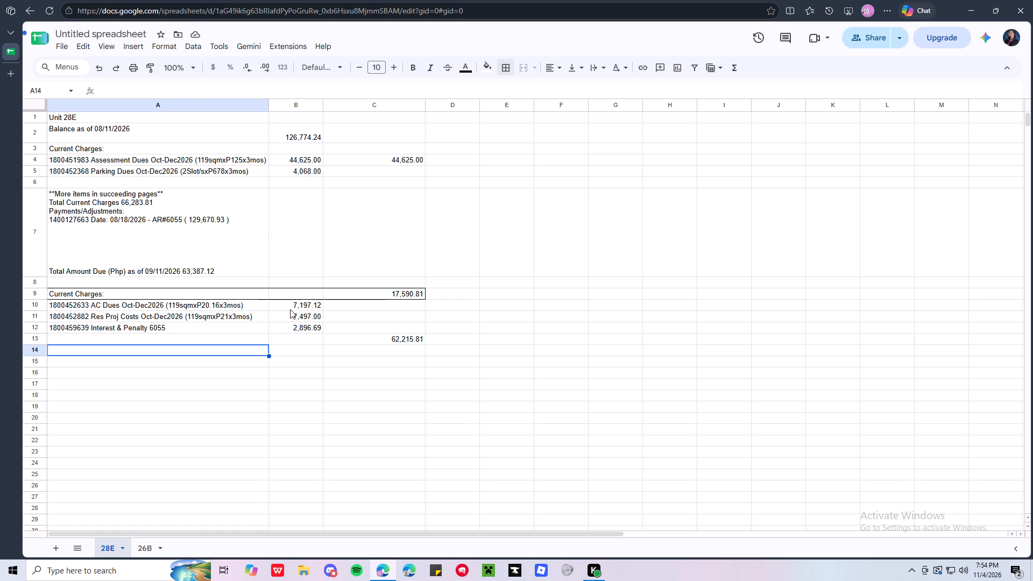
Apply all borders to the charge descriptions and amounts in cells A10:B12.
left_click_drag(216, 304, 294, 323)
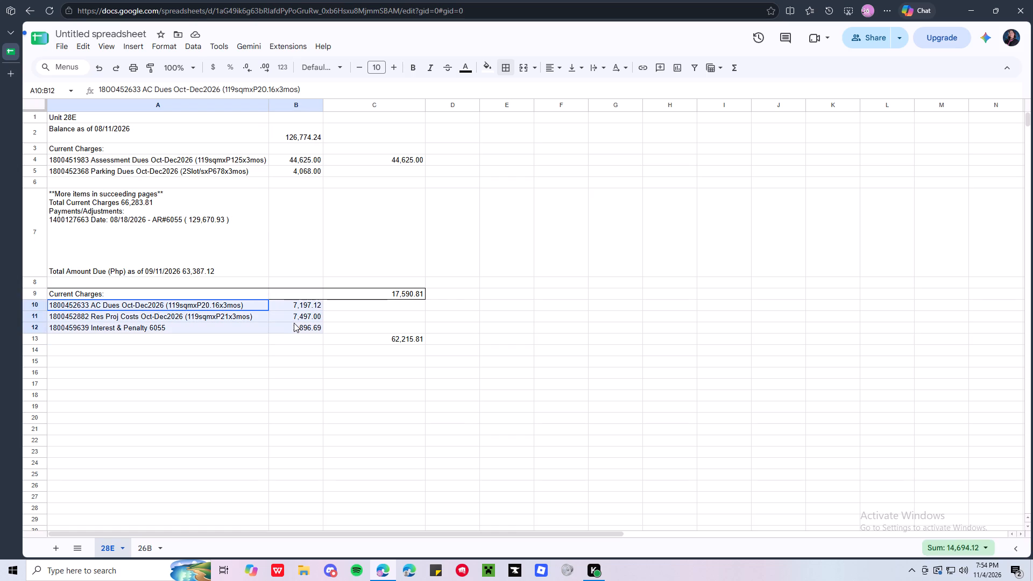
left_click_drag(294, 323, 295, 323)
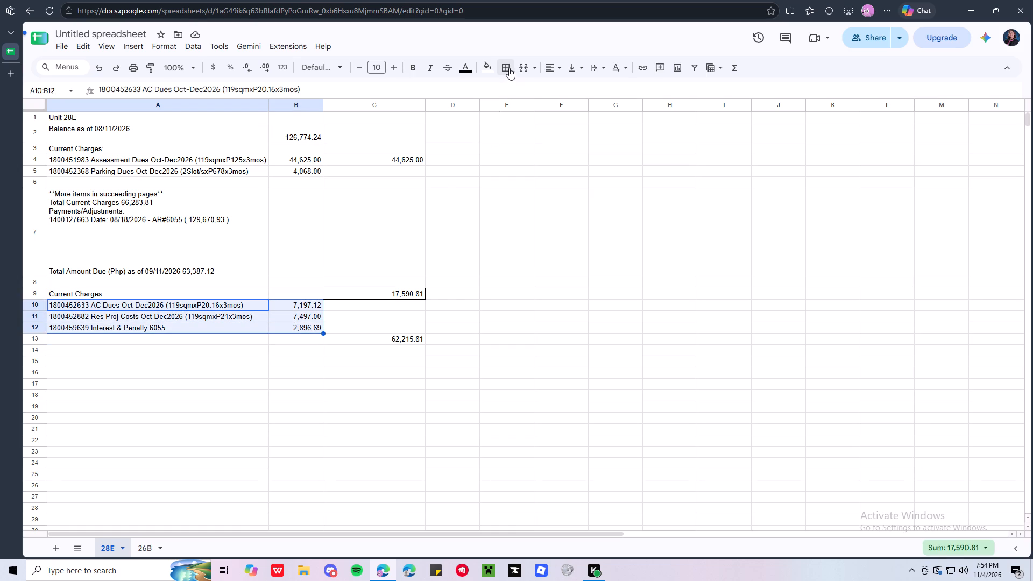
left_click(509, 68)
left_click(511, 93)
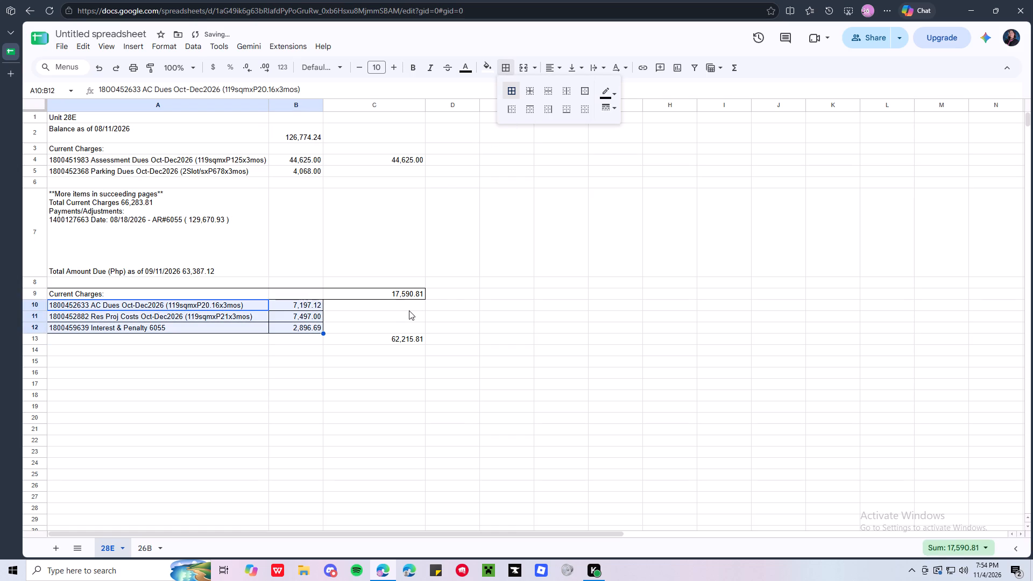
Apply outer borders around the empty cells C10:C12 beside the charge amounts.
left_click(412, 306)
left_click(408, 327, "shift")
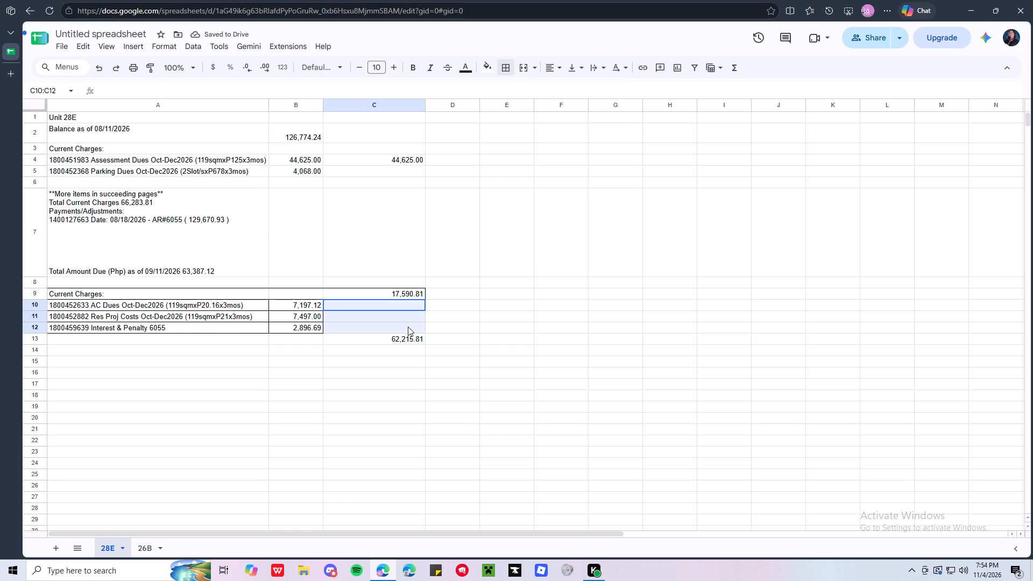
left_click(505, 70)
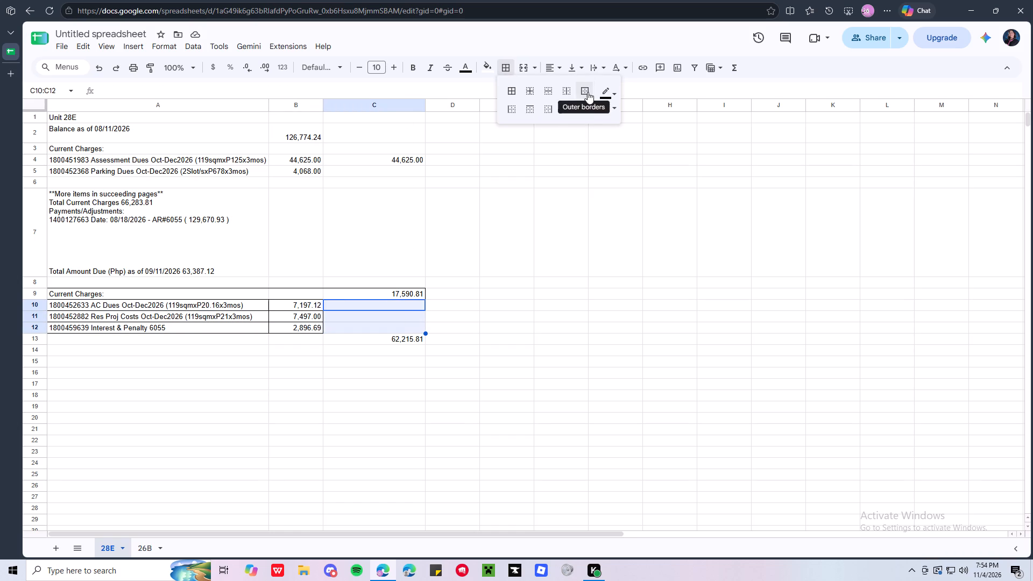
left_click(588, 92)
left_click(359, 363)
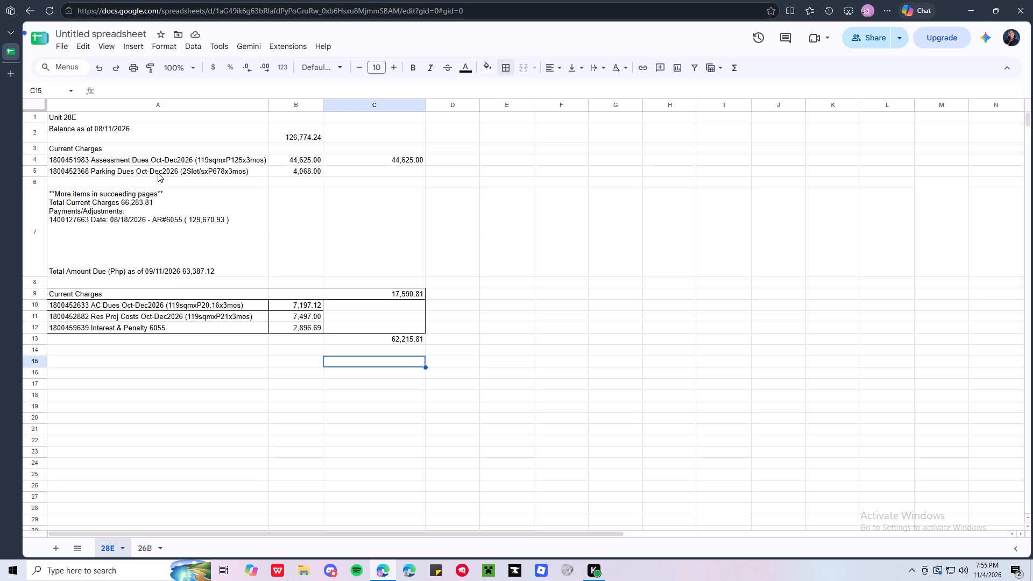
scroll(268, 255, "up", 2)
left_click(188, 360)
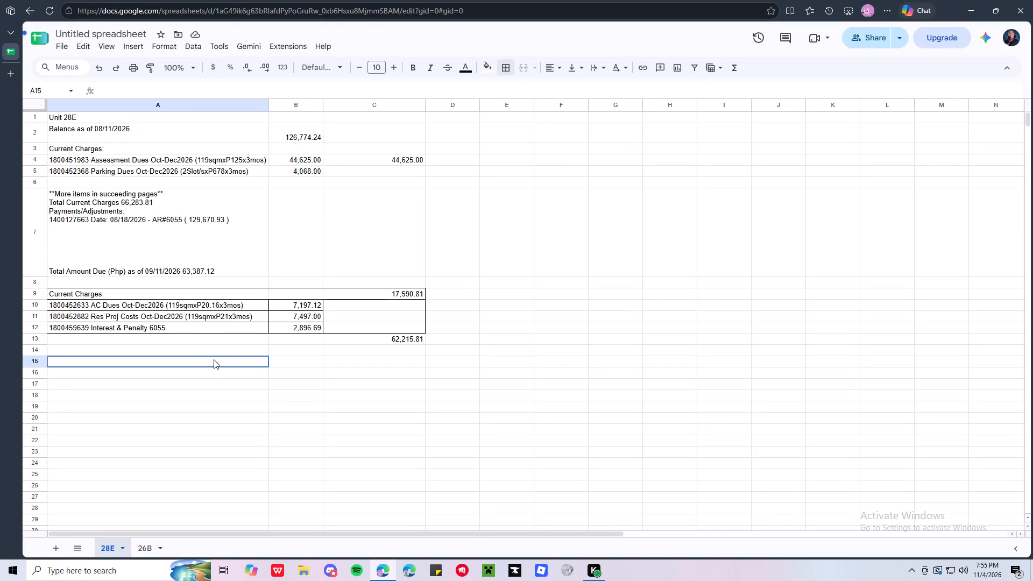
Copy the opening balance of 126,774.24 from B2 into cell A14, below the charge blocks.
left_click(299, 131)
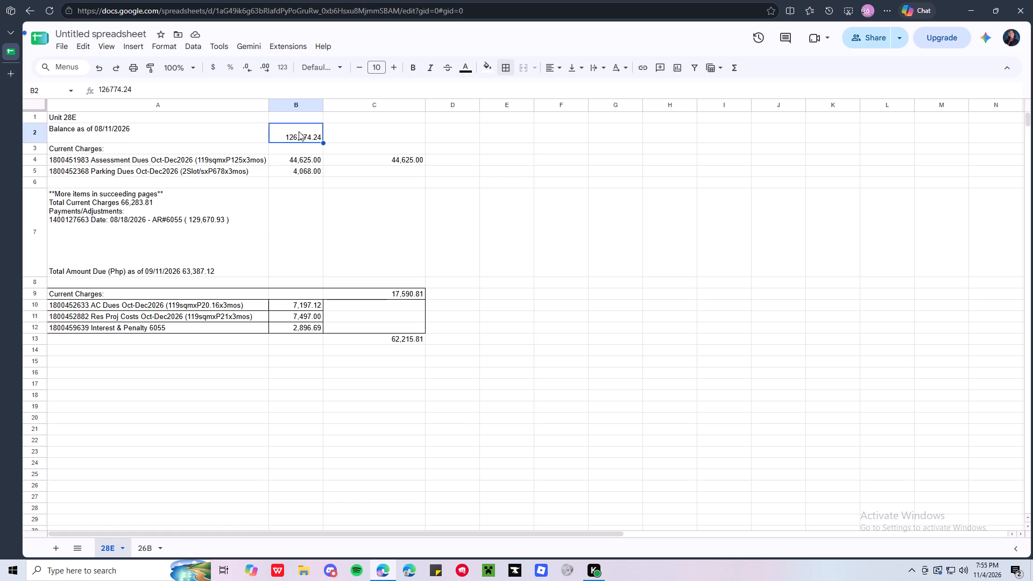
key("ctrl+c")
left_click(249, 351)
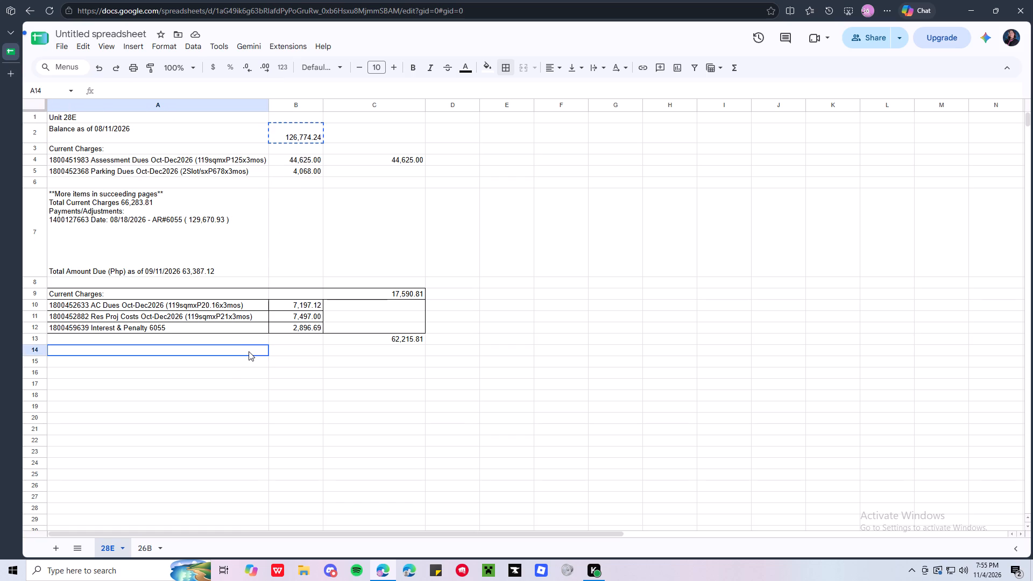
key("ctrl+v")
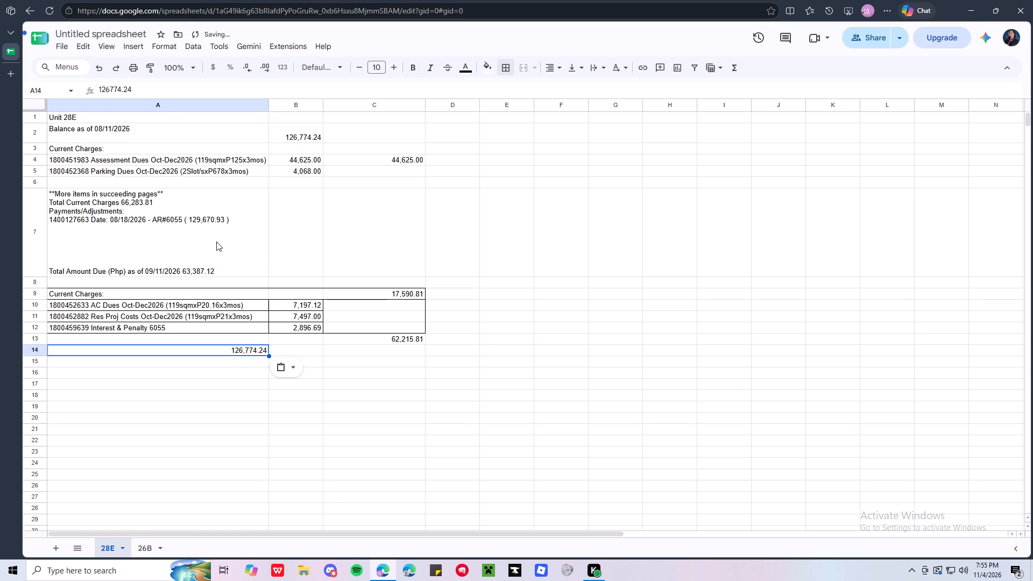
Copy the bracketed payment amount (129,670.93) from the Payments/Adjustments text in A7 into cell A15.
left_click(215, 236)
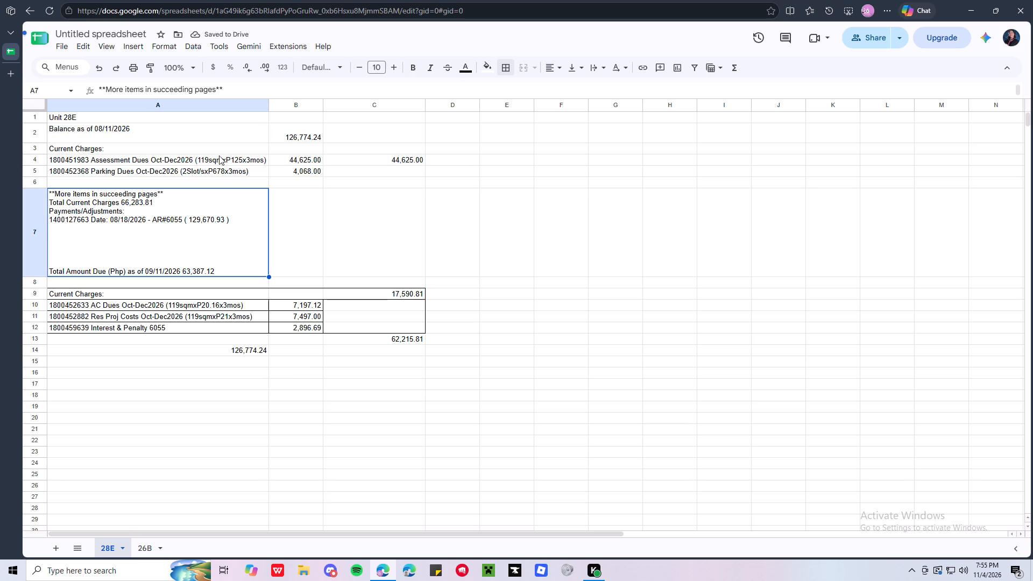
left_click(224, 90)
left_click(218, 216)
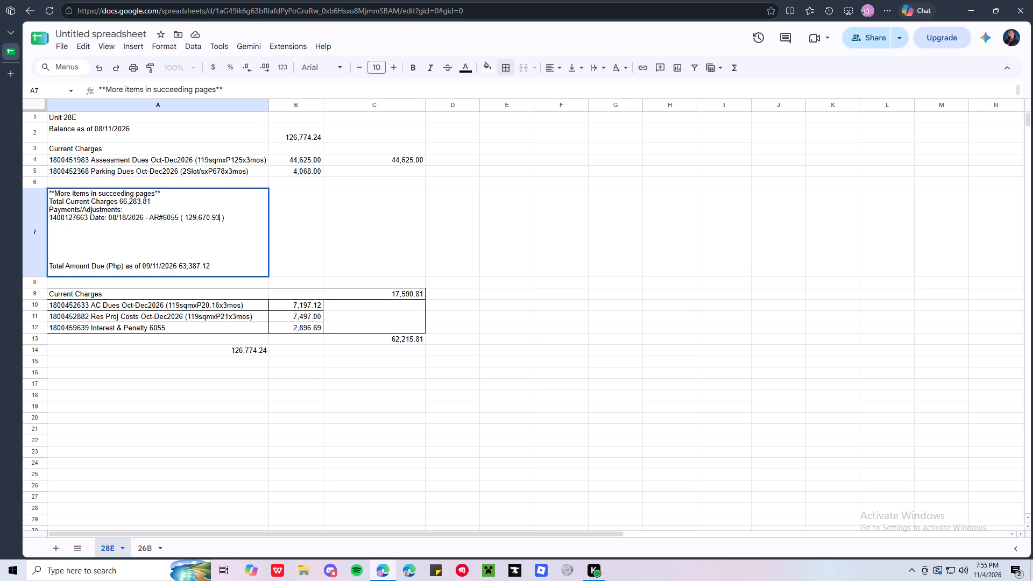
left_click(235, 221)
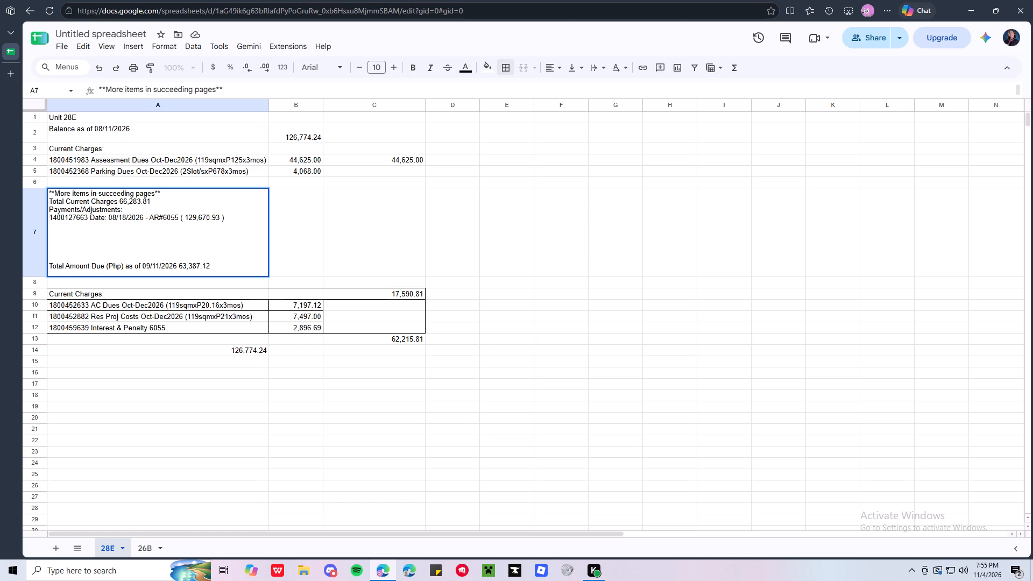
left_click(178, 218, "shift")
key("ctrl+c")
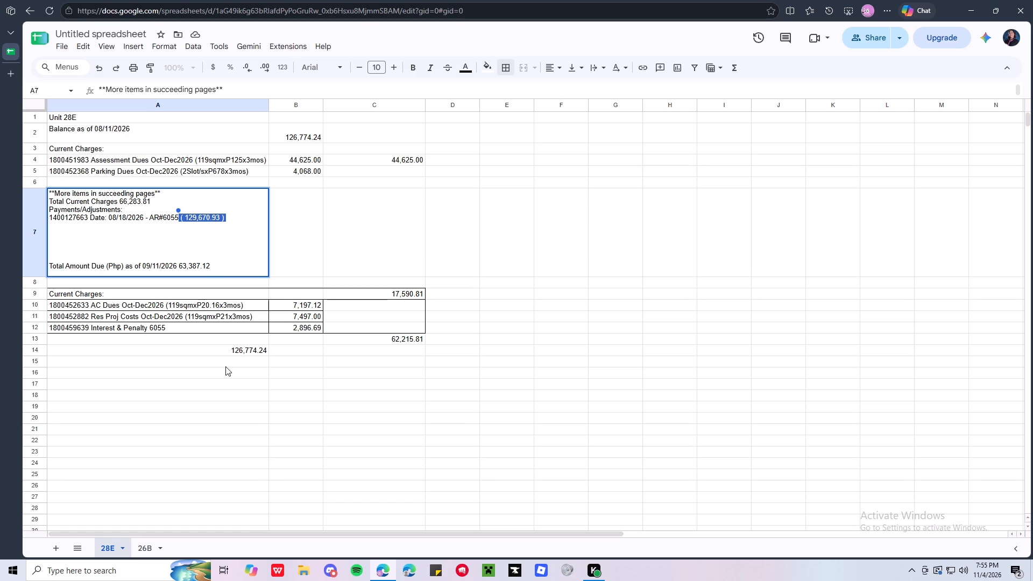
left_click(224, 365)
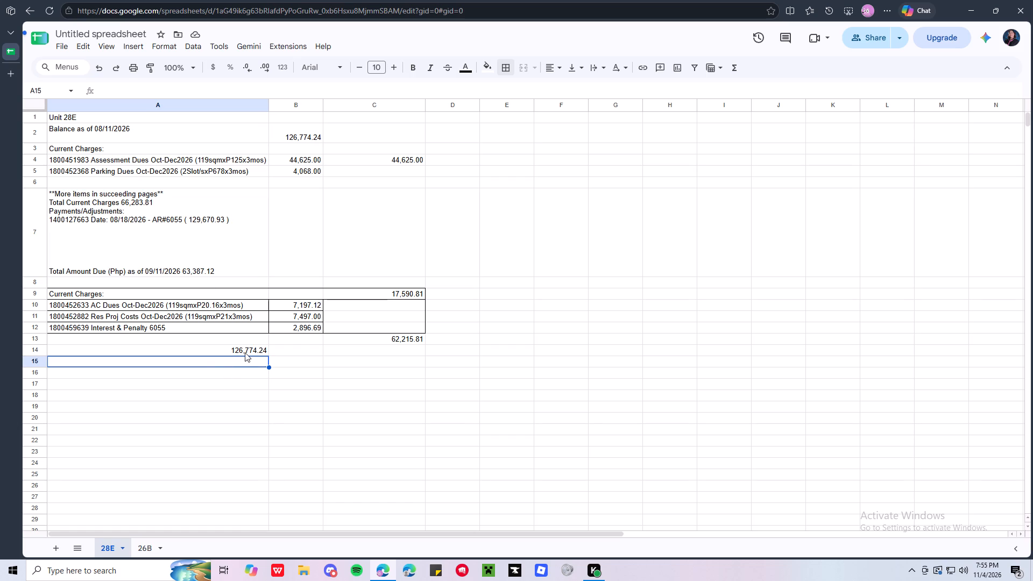
key("ctrl+v")
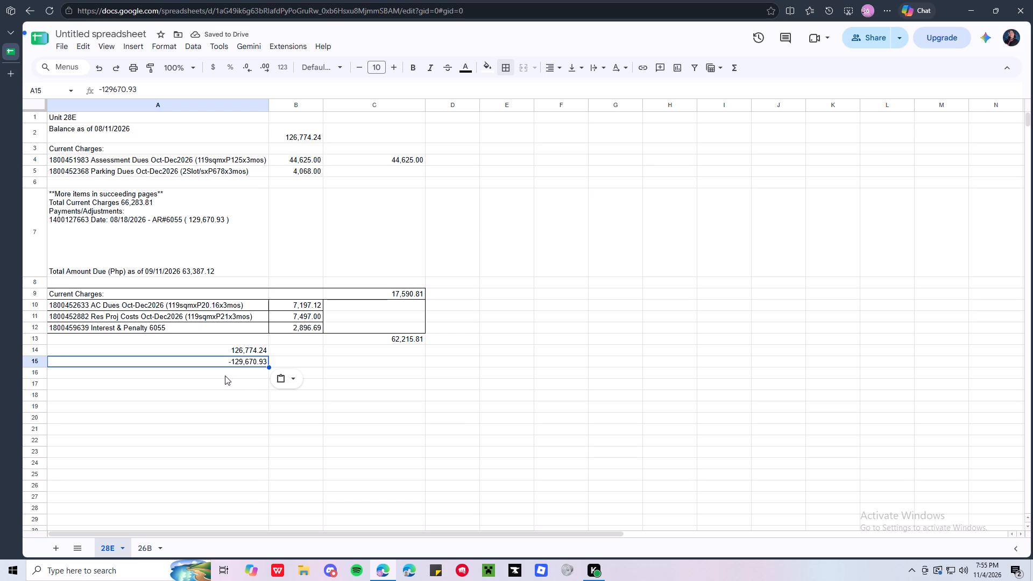
Enter the formula =sum(A15-A14) in cell A16, below the copied balance and payment.
left_click(225, 374)
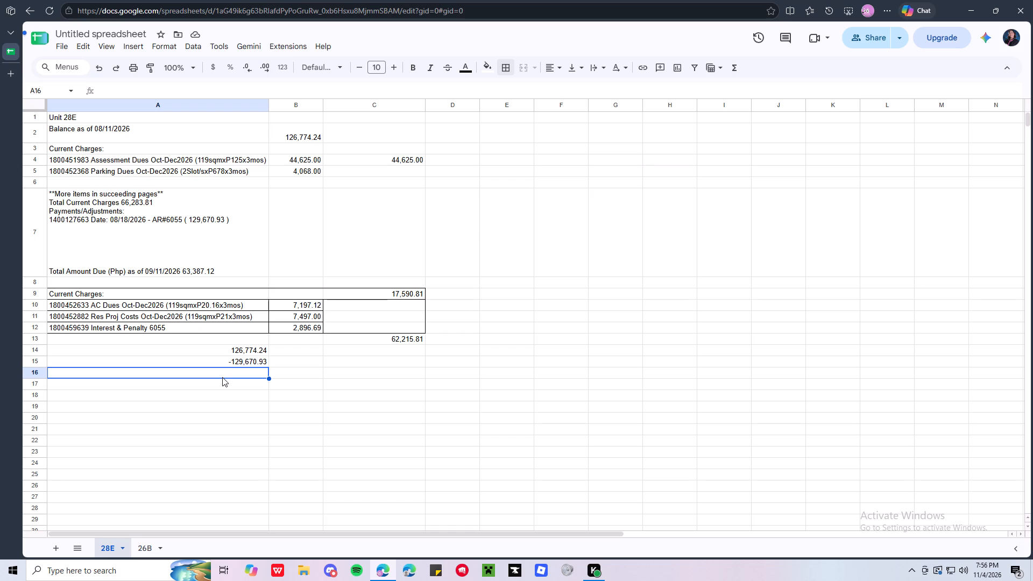
type("=sum")
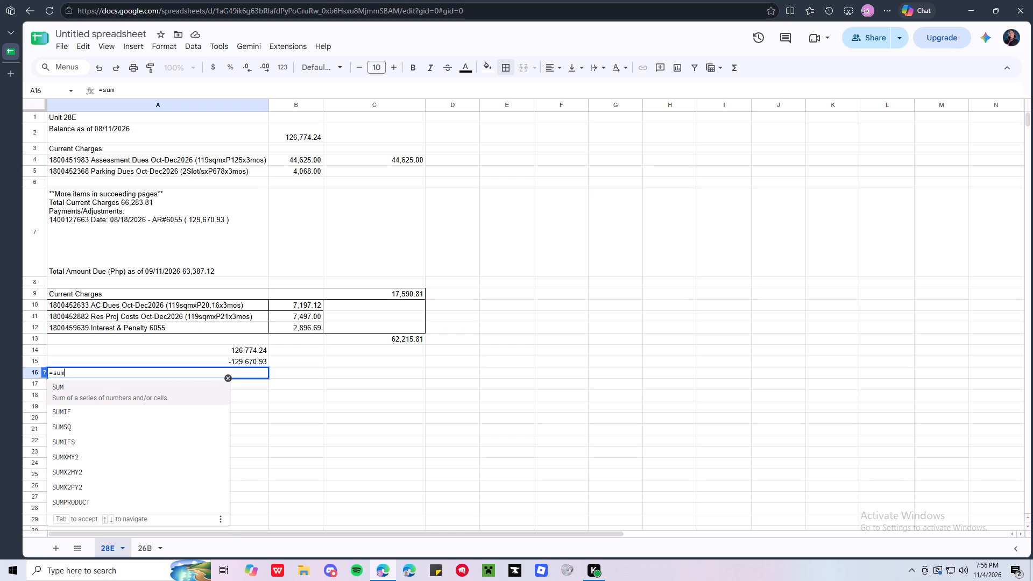
key("shift+parenleft")
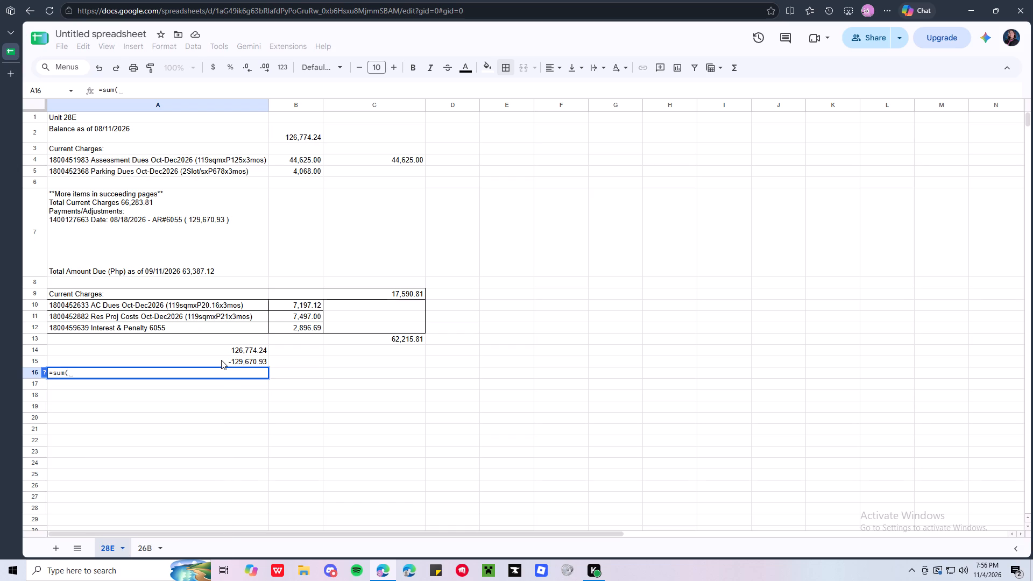
left_click(221, 360)
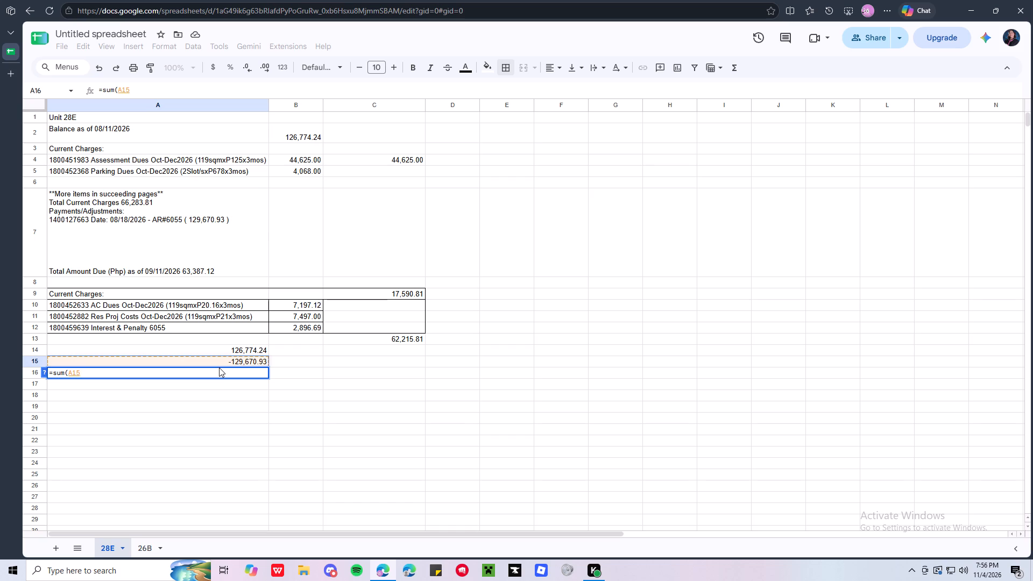
key("minus")
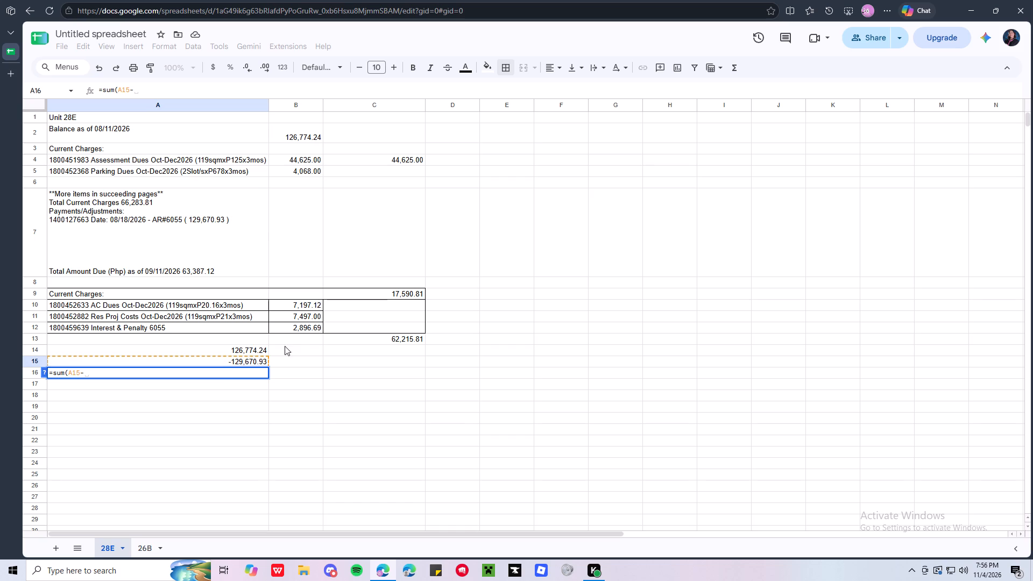
left_click(258, 348)
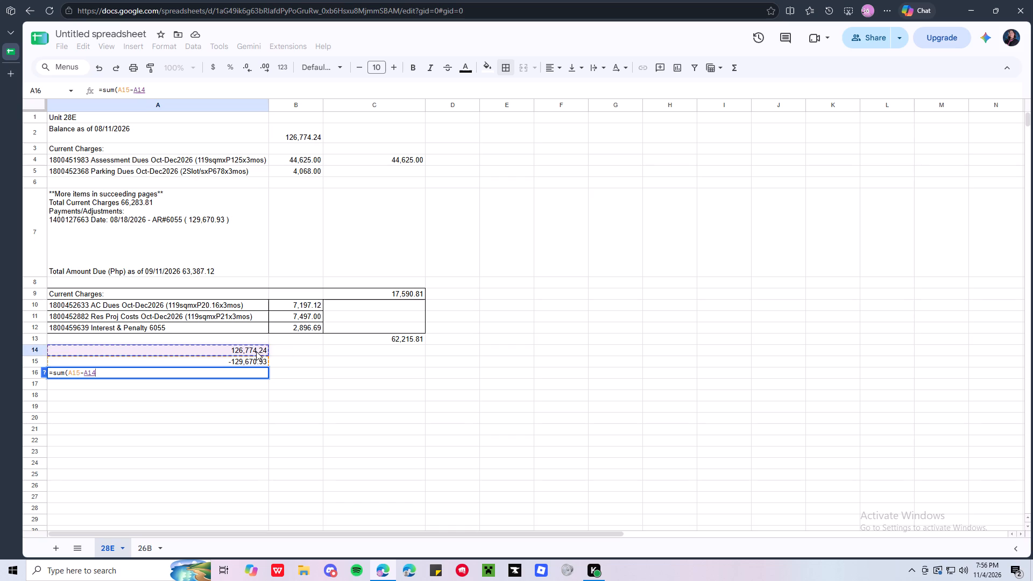
key("shift+parenright")
key("Return")
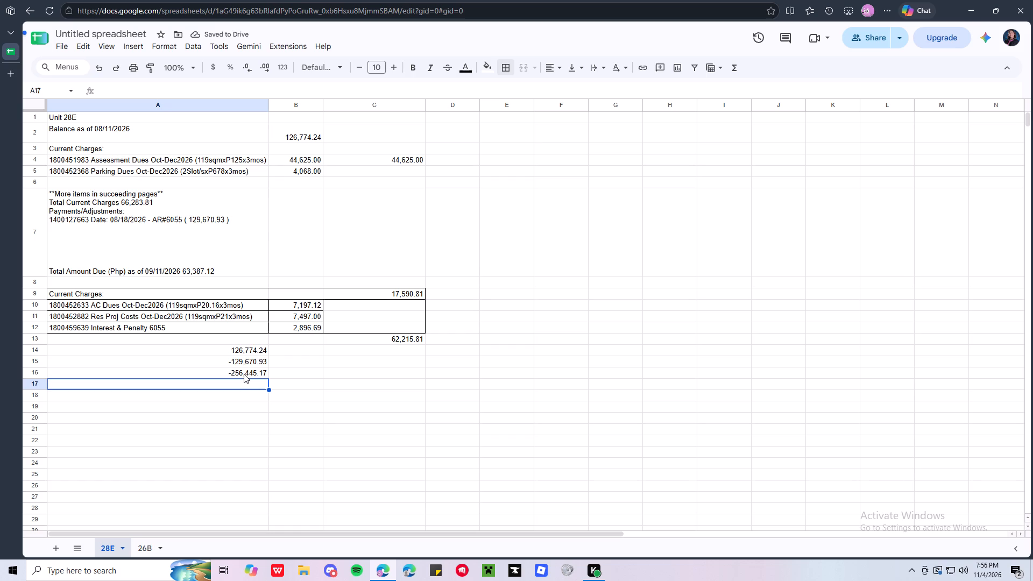
Change the formula in A16 to add the two amounts instead, as =sum(A15+A14).
left_click(244, 374)
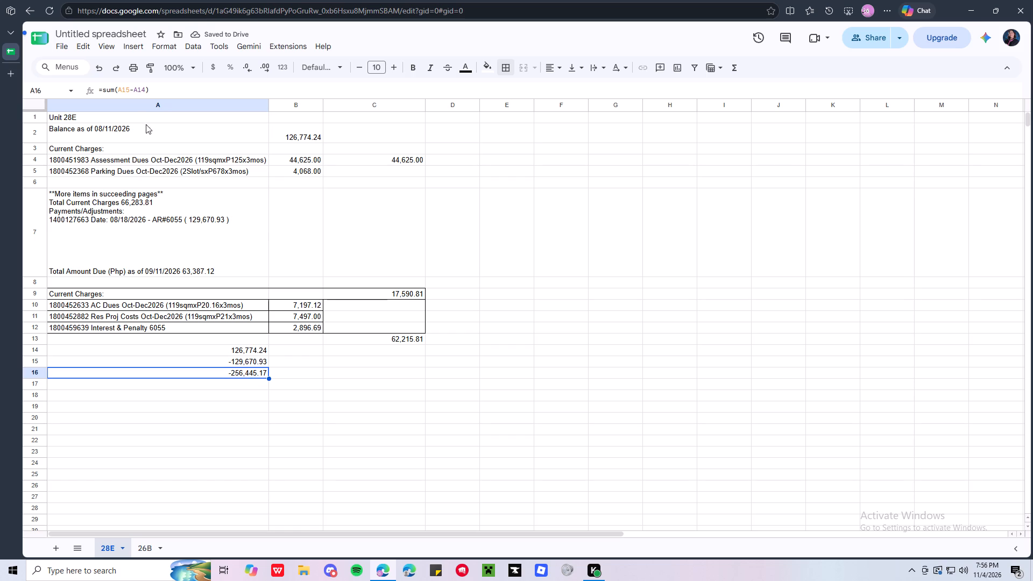
left_click(134, 88)
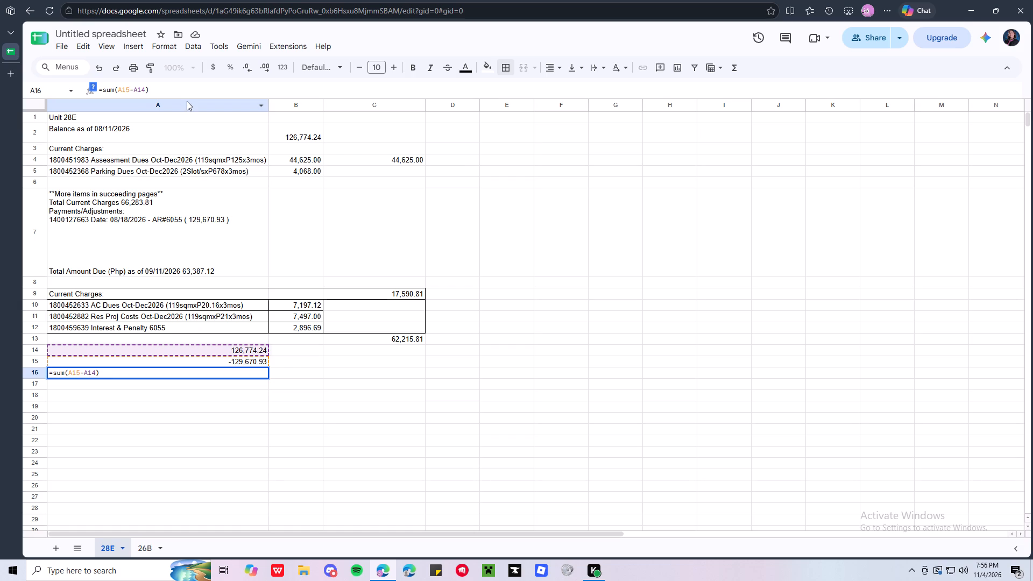
key("BackSpace")
key("shift+plus")
key("Return")
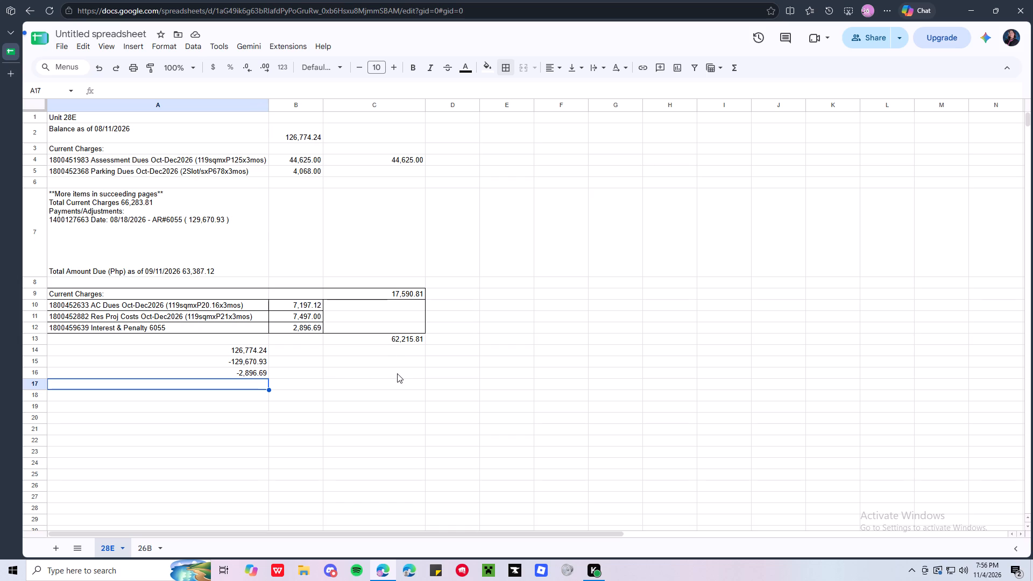
Enter the formula =C13-A16 in cell C16 to subtract the balance difference from the charges total.
left_click(397, 373)
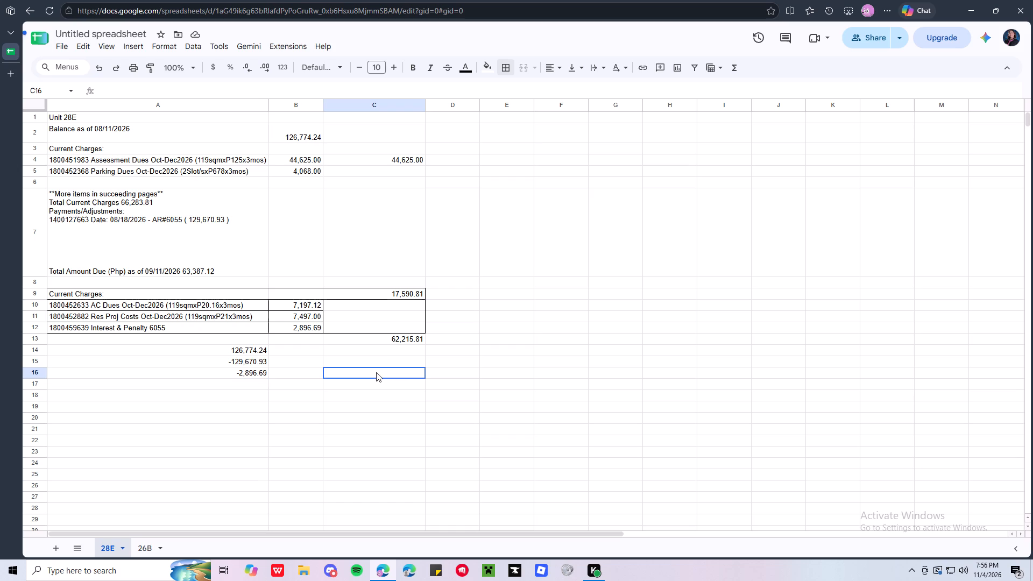
key("equal")
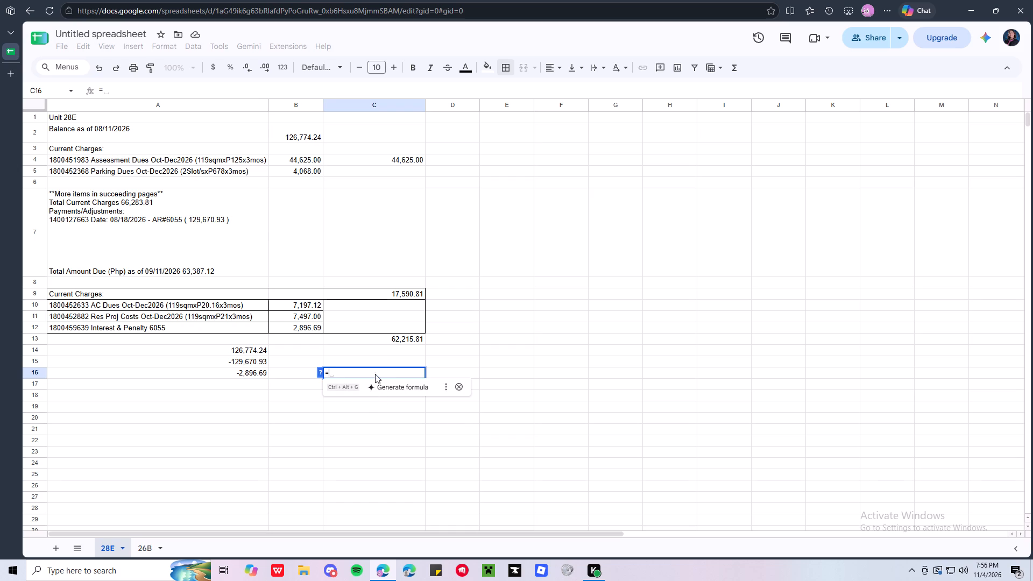
left_click(393, 342)
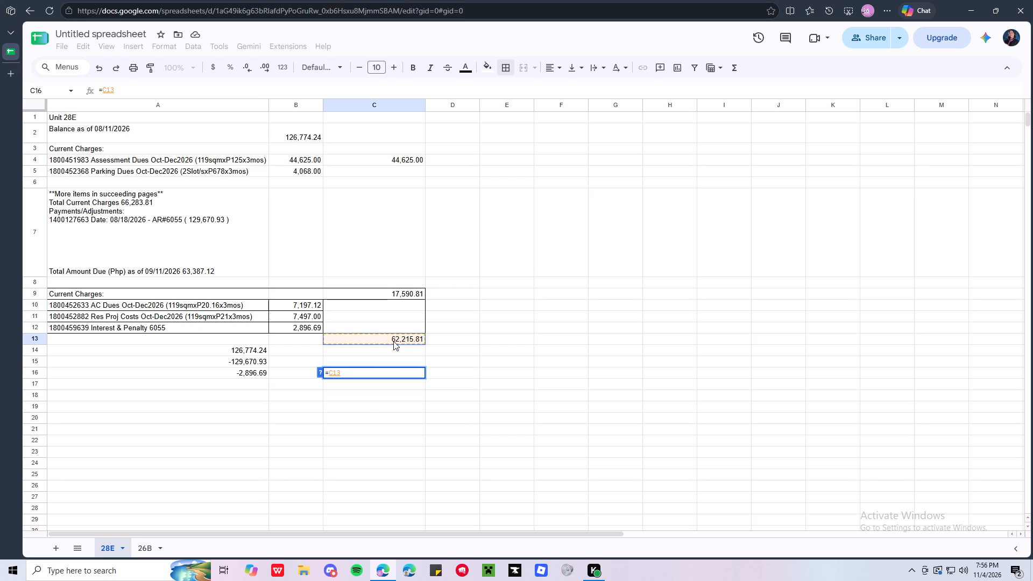
key("minus")
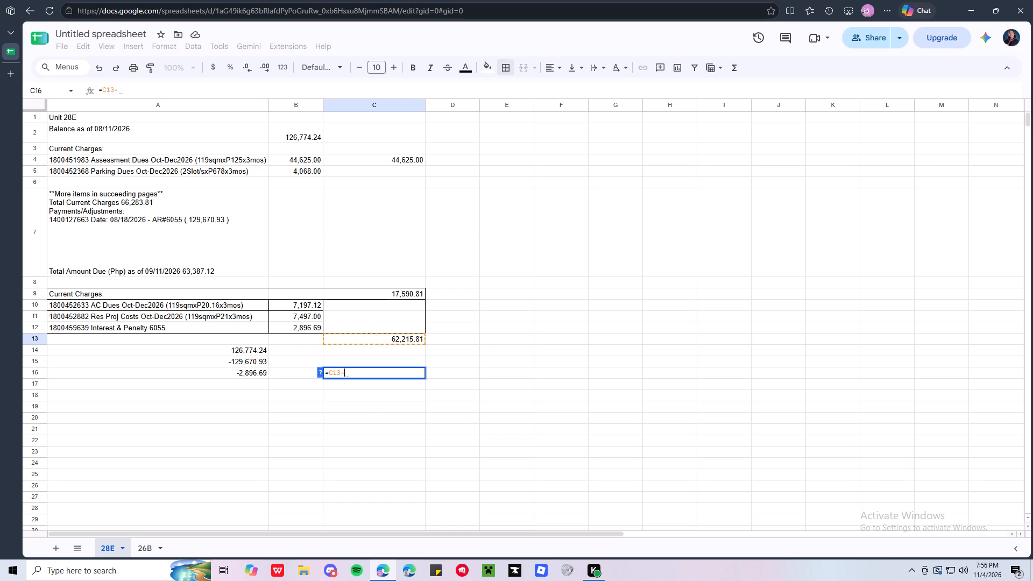
left_click(224, 372)
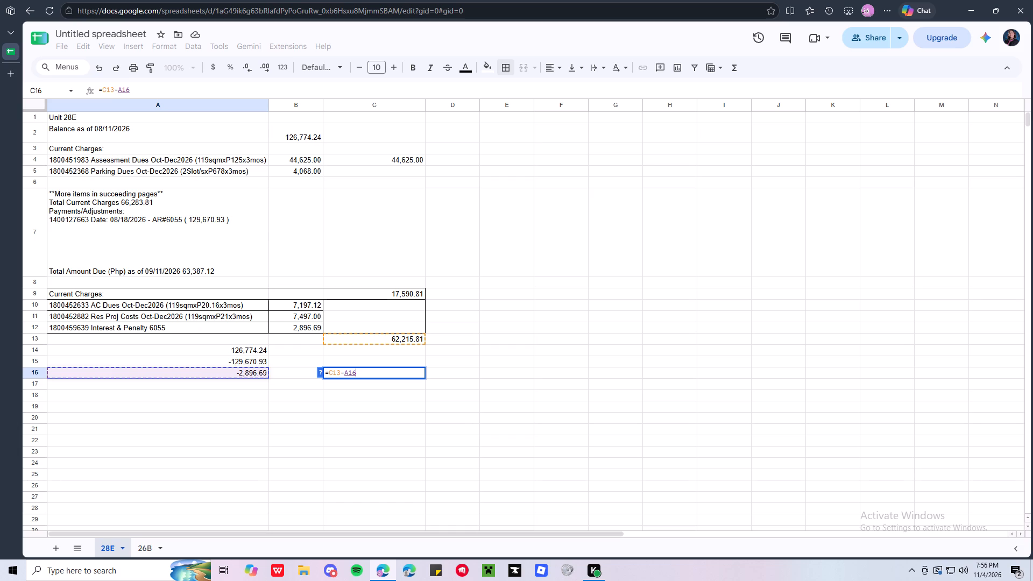
key("Return")
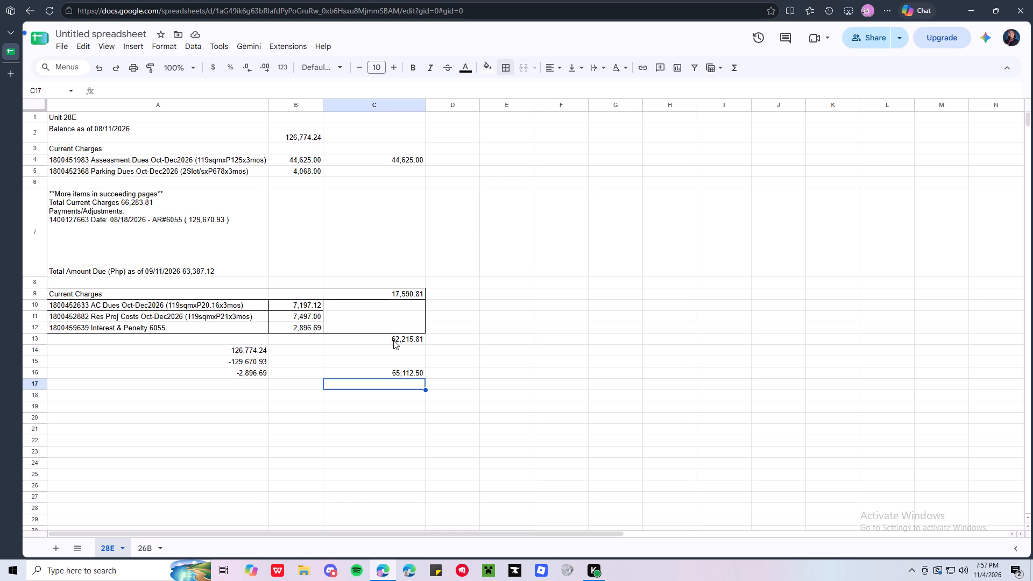
Wrap the formula in C16 in a SUM function, as =sum(C13-A16).
left_click(394, 376)
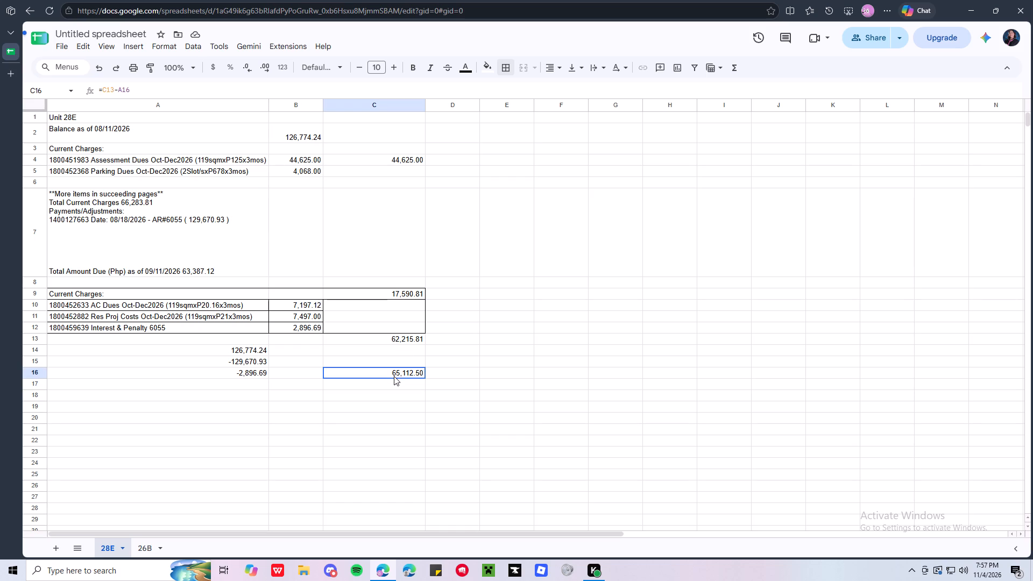
left_click(102, 89)
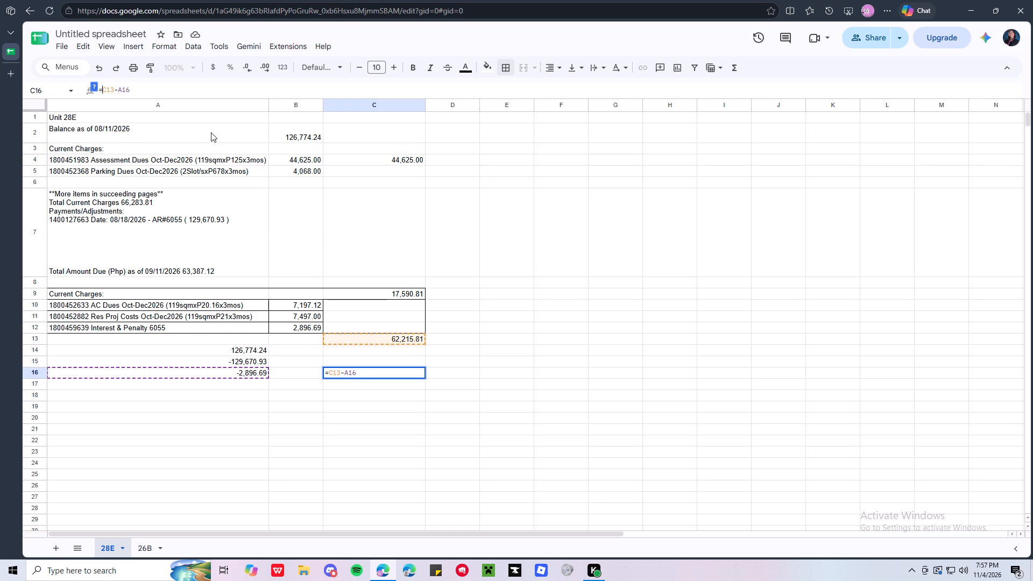
type("sum(")
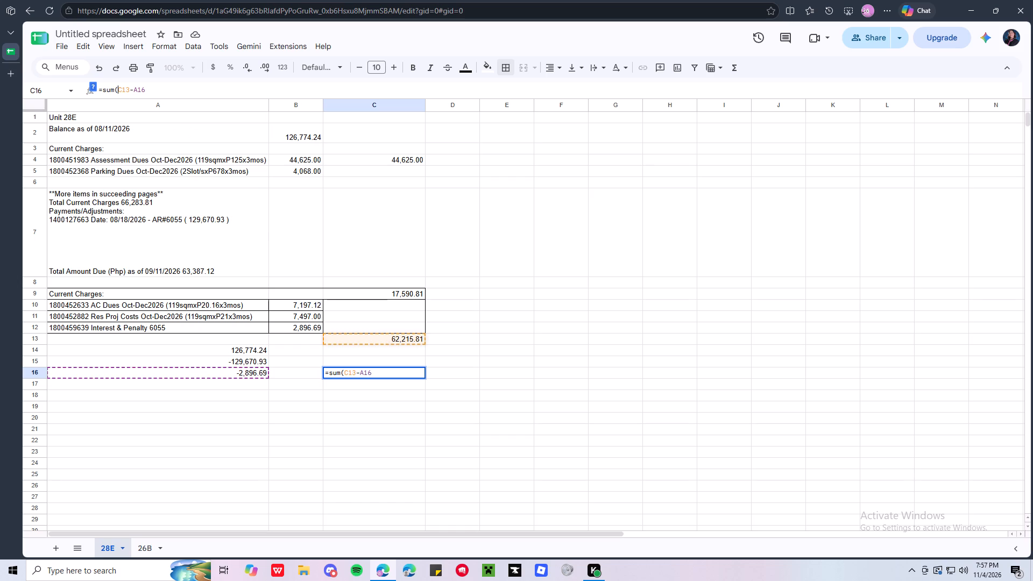
key("End")
key("shift+parenright")
key("Return")
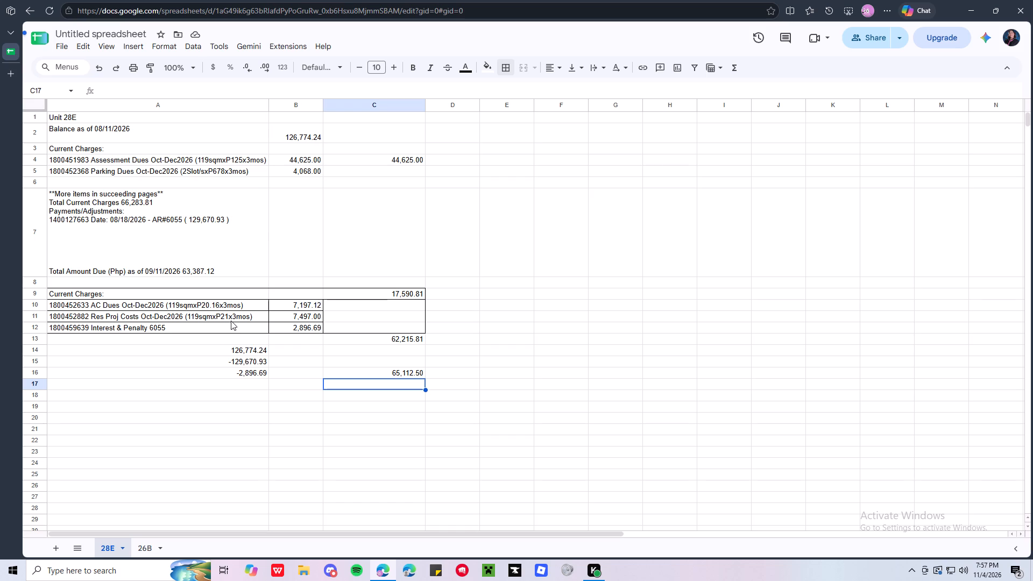
Make the charges total in cell C13 bold.
left_click(391, 337)
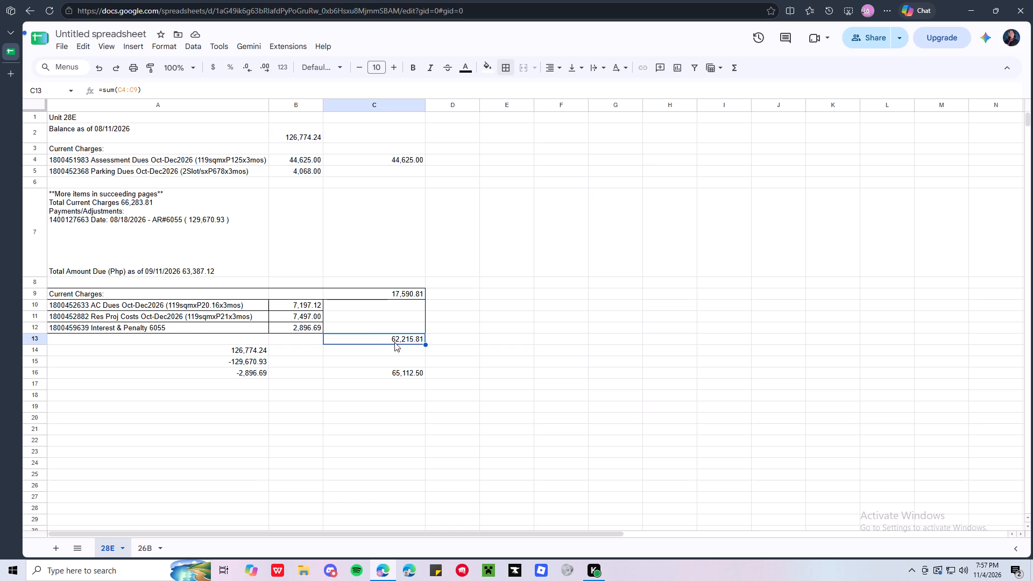
key("ctrl+b")
Replace the charges total in C13 with the formula =C4+C9, adding the two block totals.
key("equal")
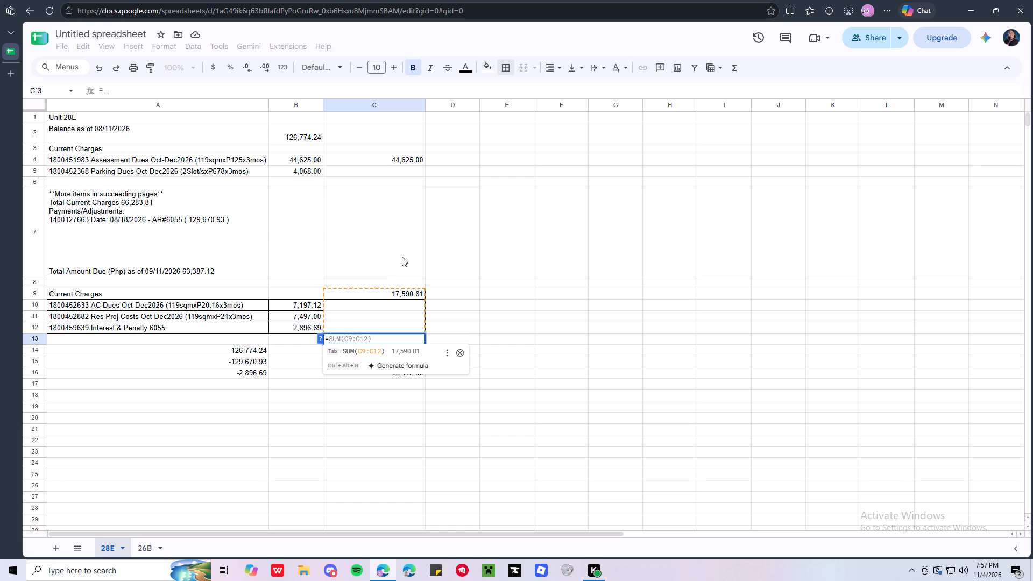
left_click(398, 157)
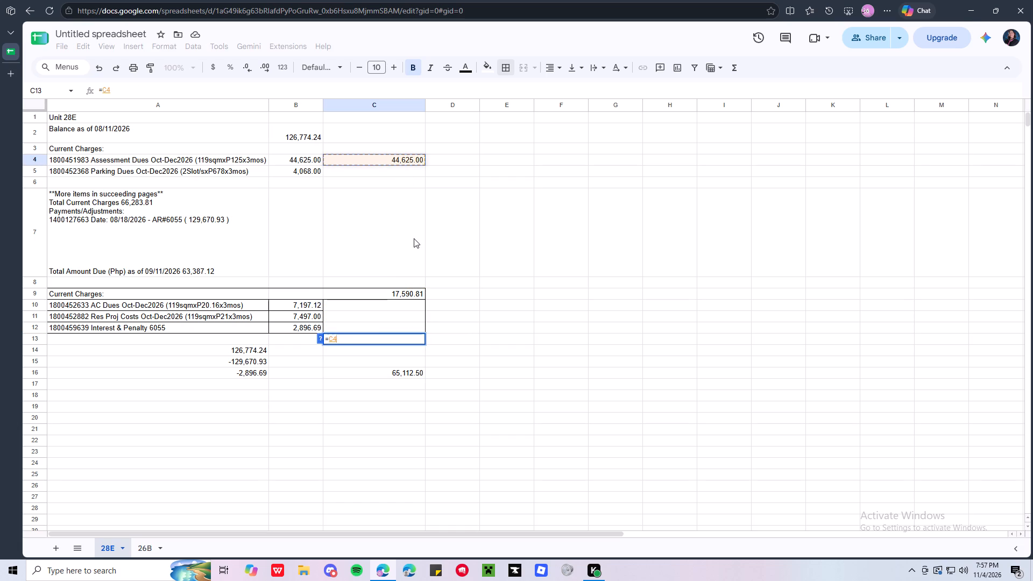
key("shift+plus")
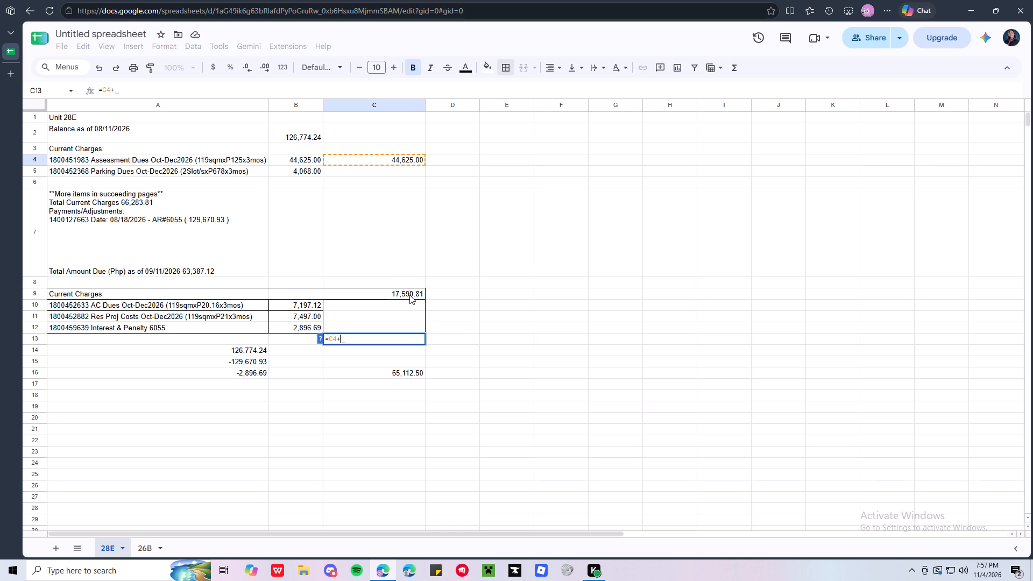
left_click(409, 289)
key("Return")
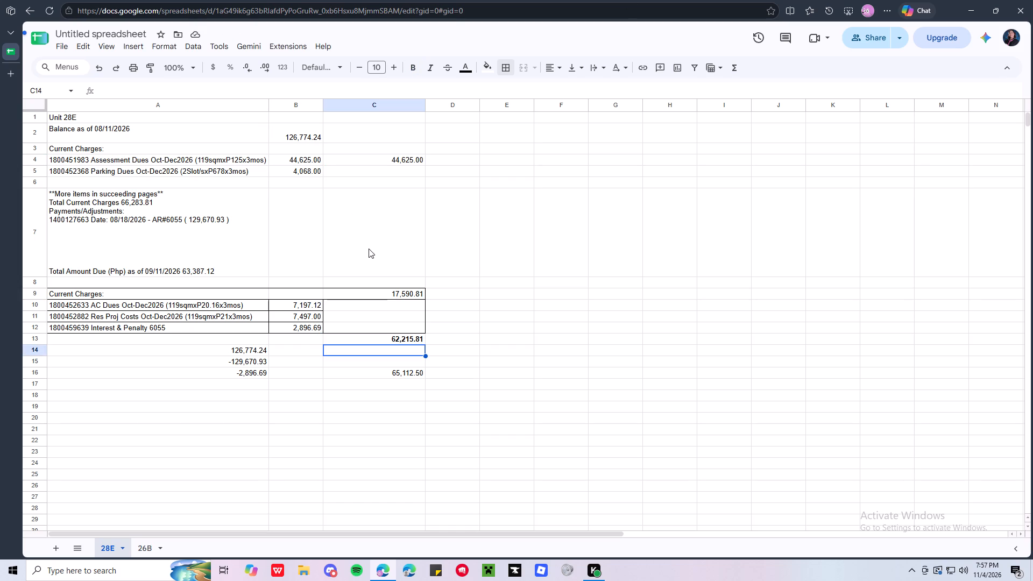
Move the payment amount -129,670.93 from A15 to C7, beside the payments and adjustments text.
left_click(247, 361)
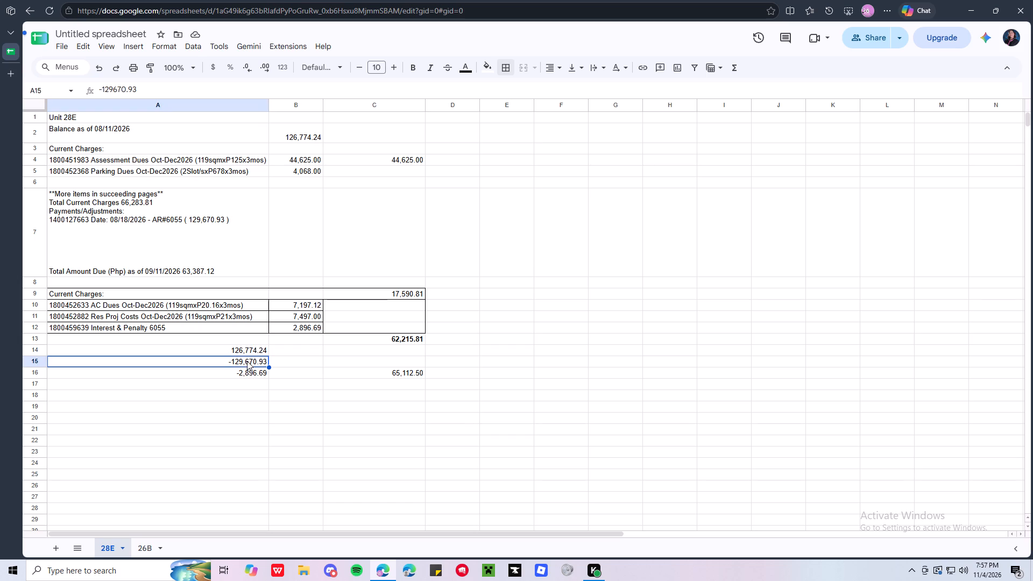
left_click_drag(244, 360, 409, 276)
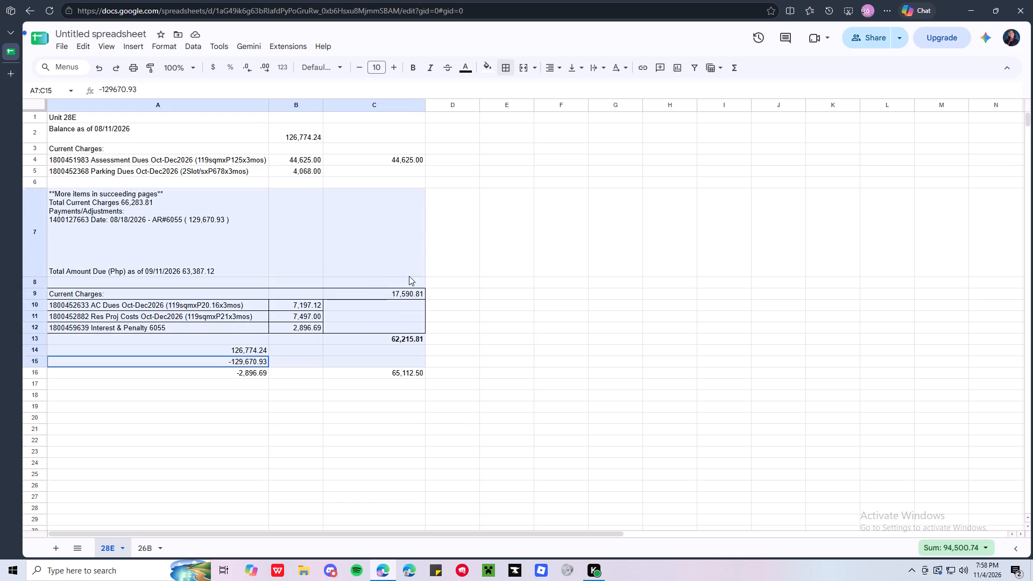
left_click_drag(409, 276, 372, 324)
left_click(254, 413)
left_click(230, 363)
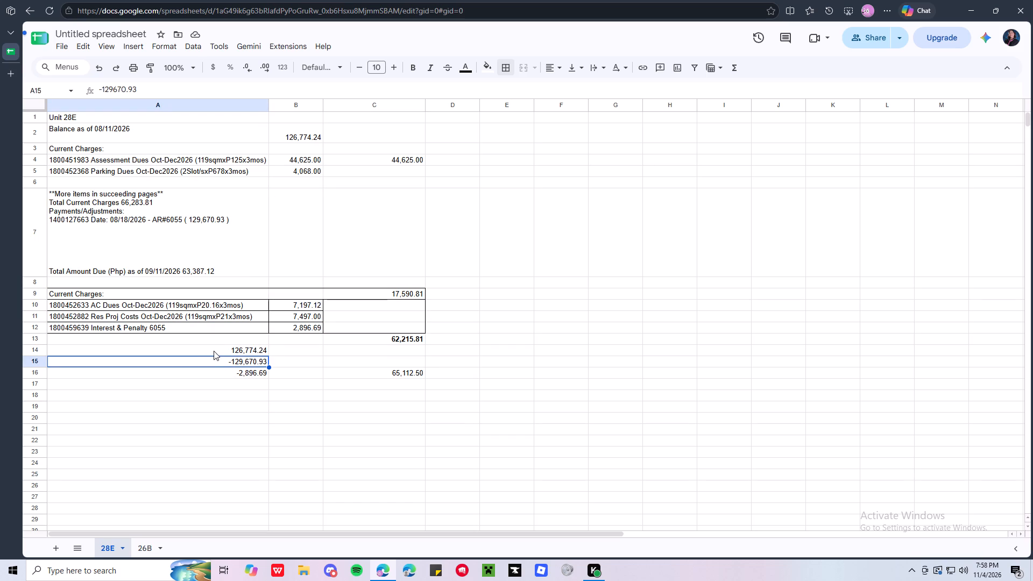
left_click_drag(214, 356, 406, 263)
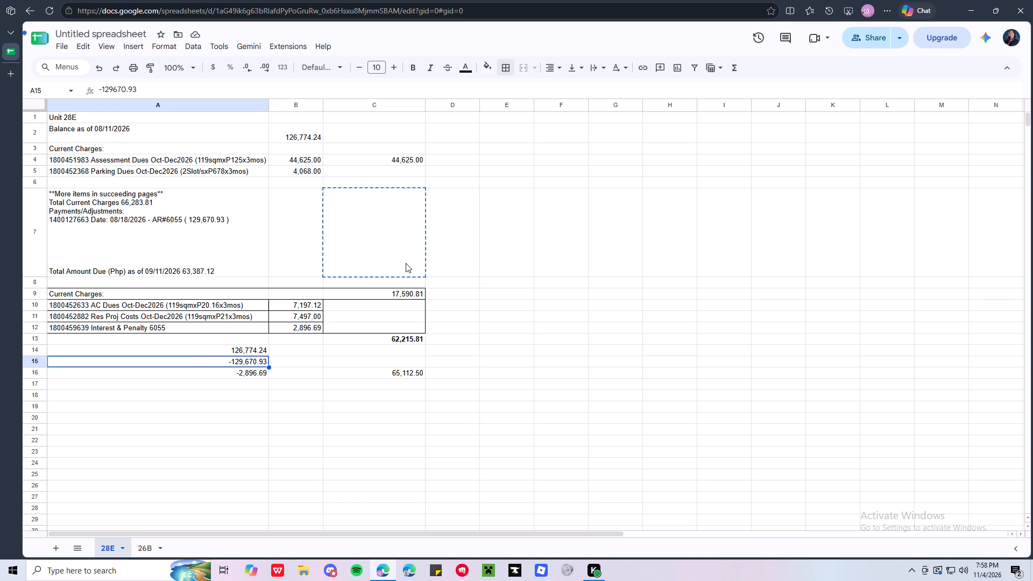
left_click_drag(406, 263, 395, 260)
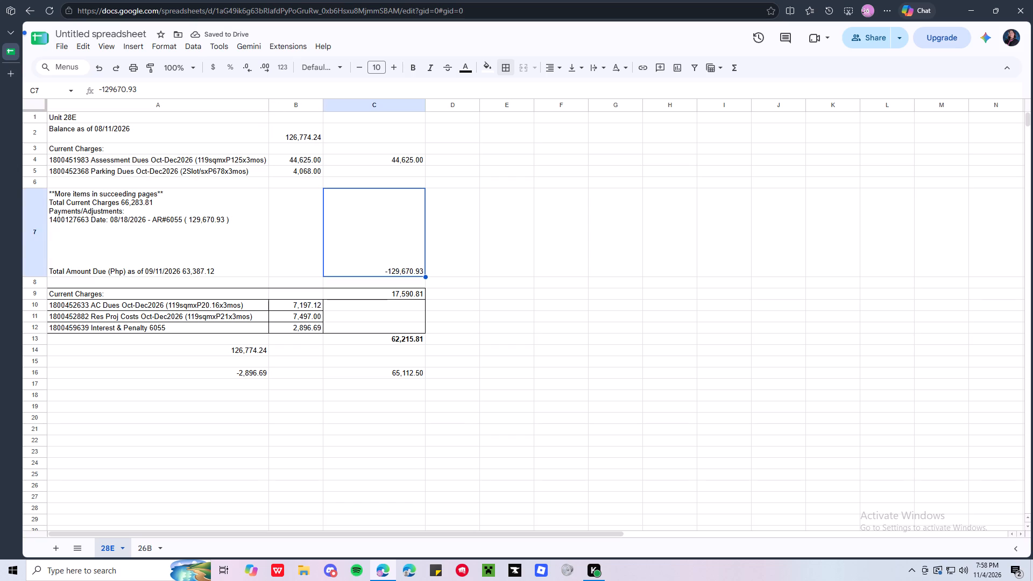
Align the payment amount in C7 left horizontally and middle vertically.
left_click(560, 68)
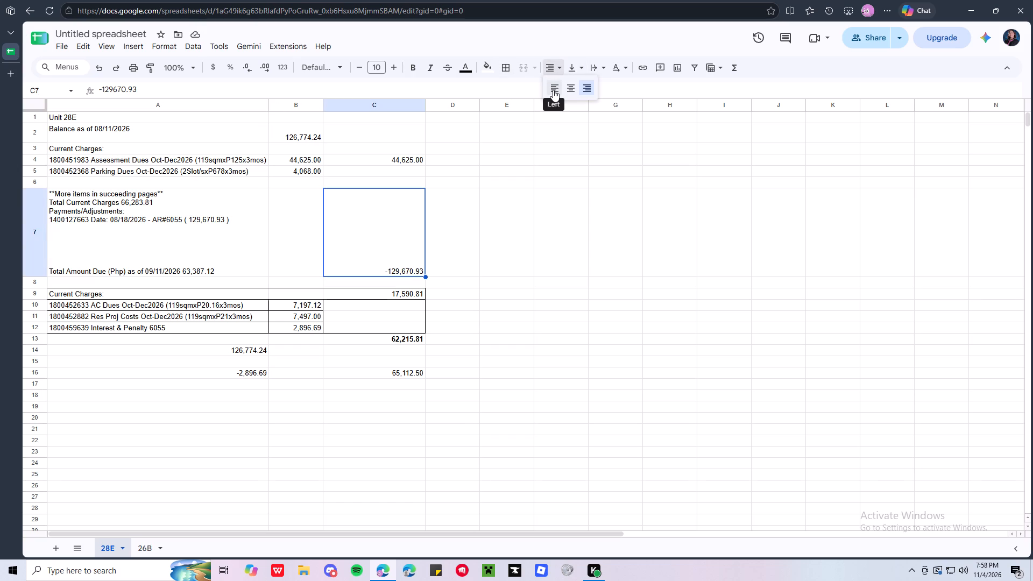
left_click(553, 90)
left_click(574, 70)
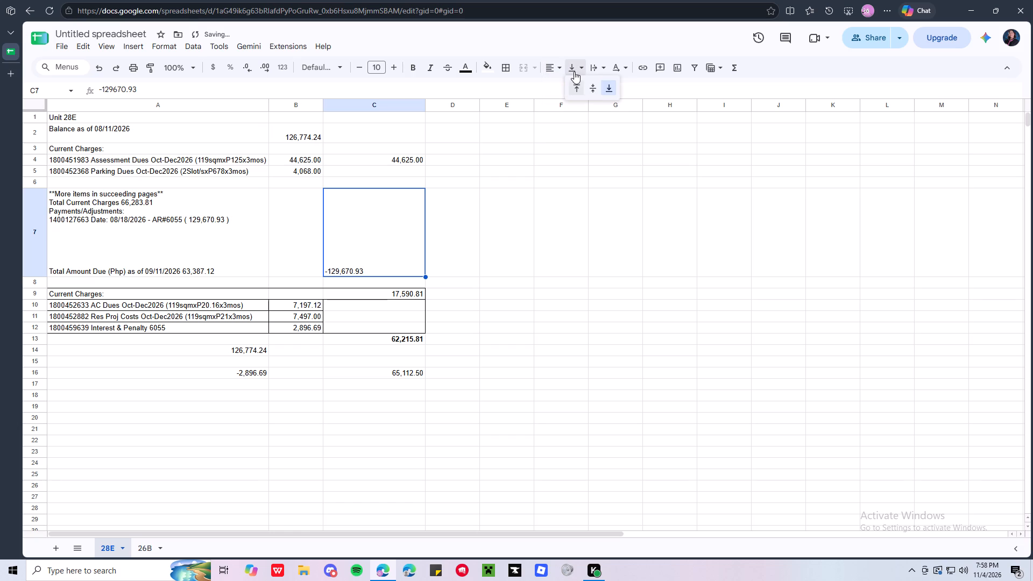
left_click(591, 92)
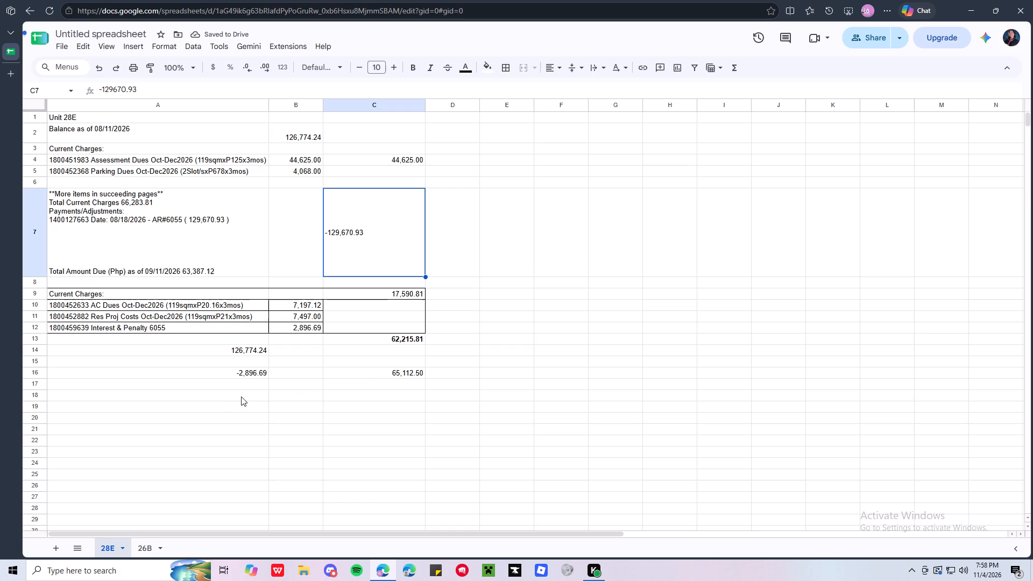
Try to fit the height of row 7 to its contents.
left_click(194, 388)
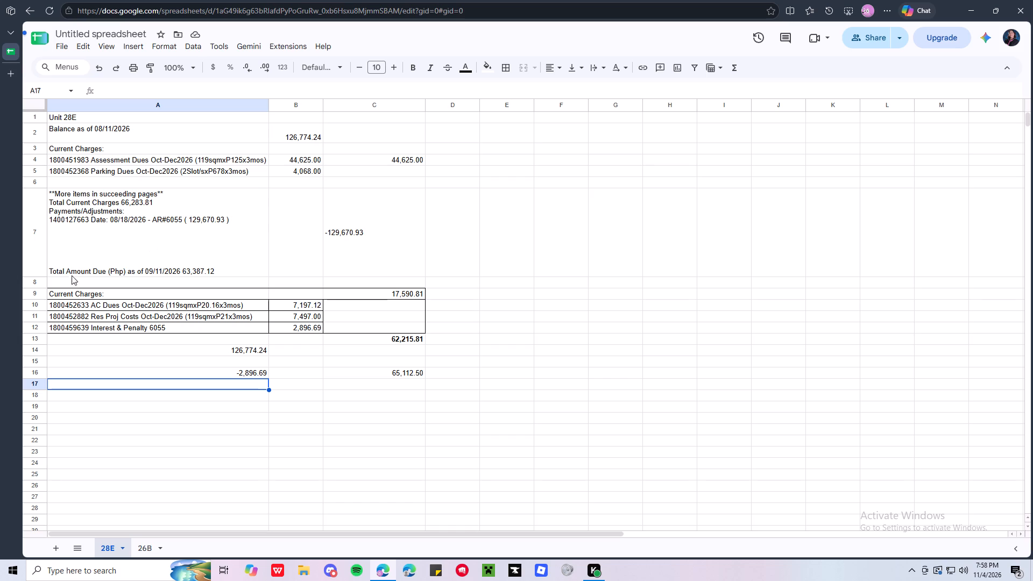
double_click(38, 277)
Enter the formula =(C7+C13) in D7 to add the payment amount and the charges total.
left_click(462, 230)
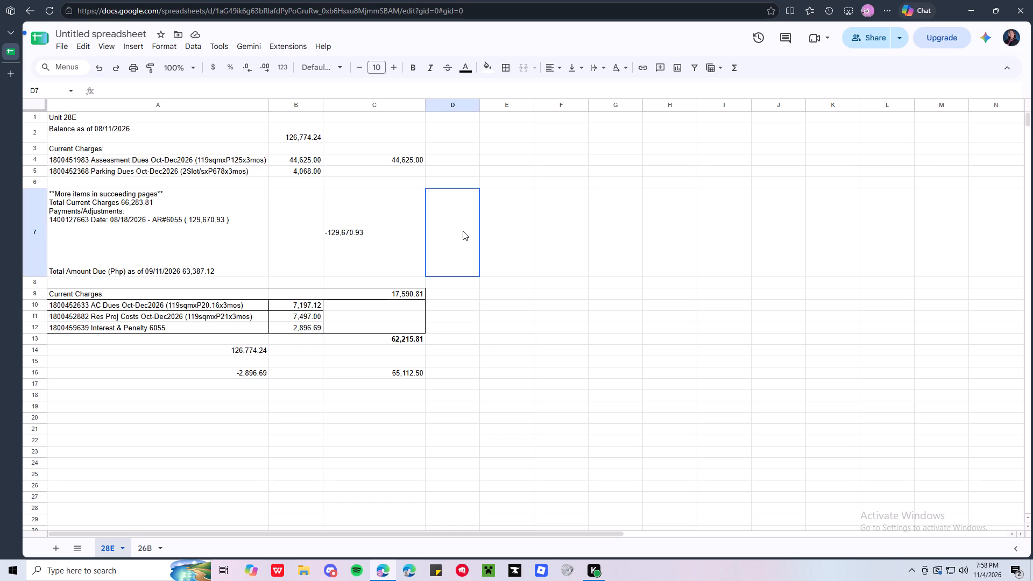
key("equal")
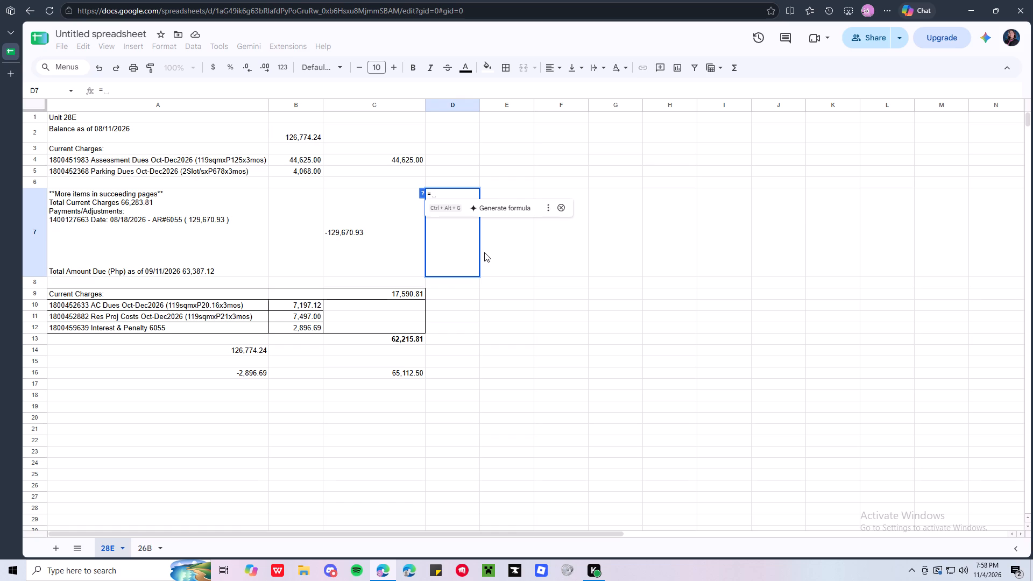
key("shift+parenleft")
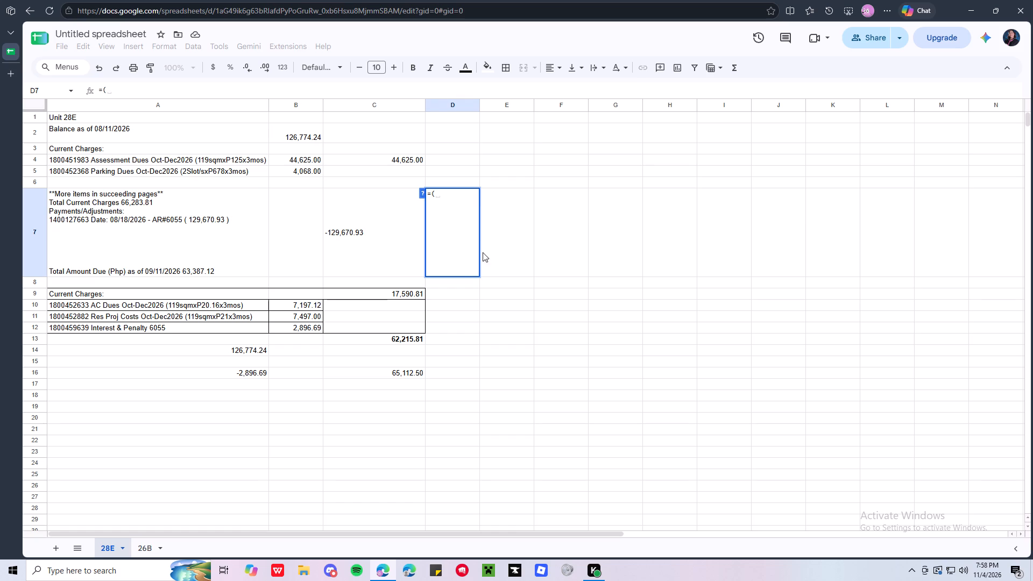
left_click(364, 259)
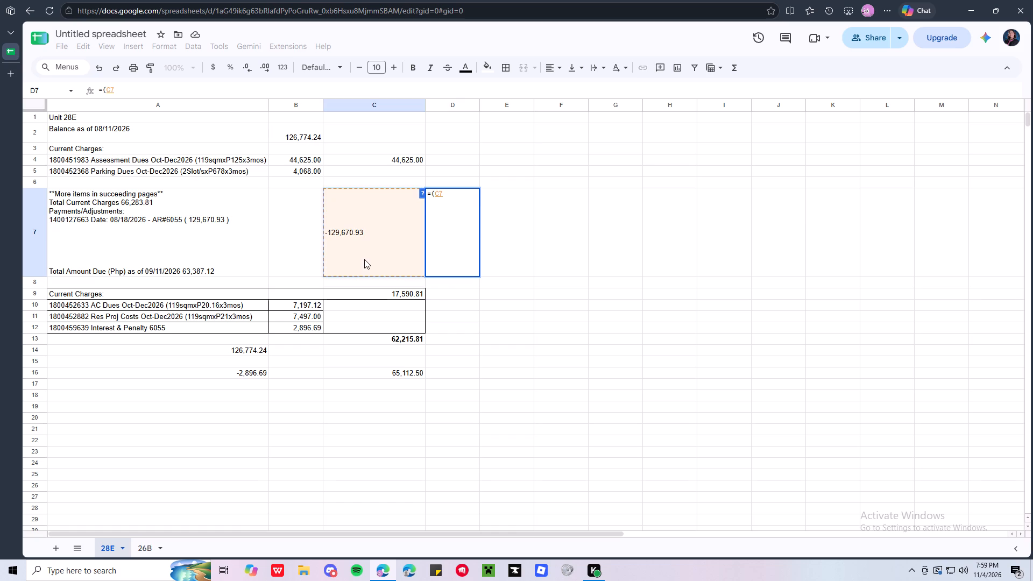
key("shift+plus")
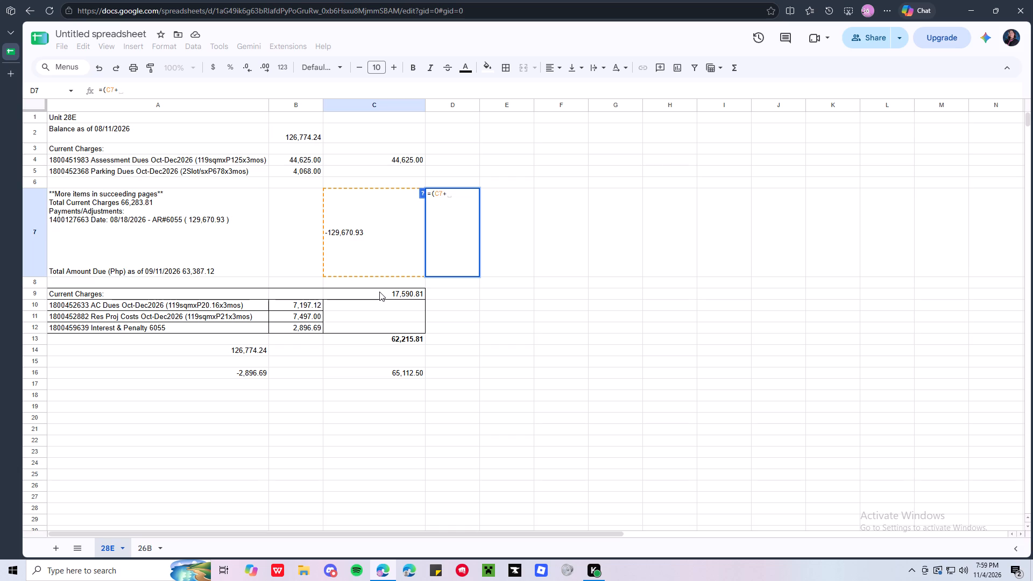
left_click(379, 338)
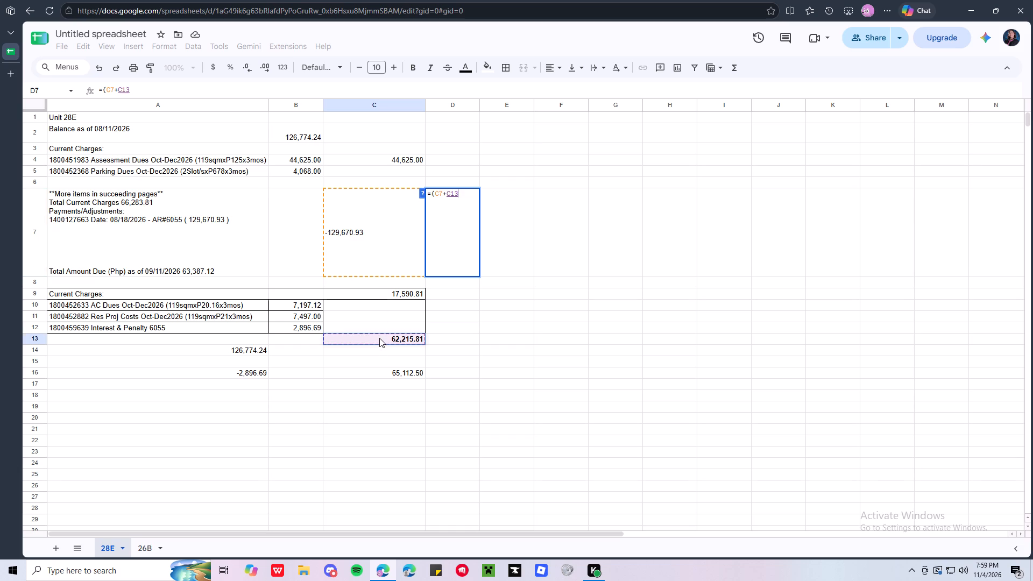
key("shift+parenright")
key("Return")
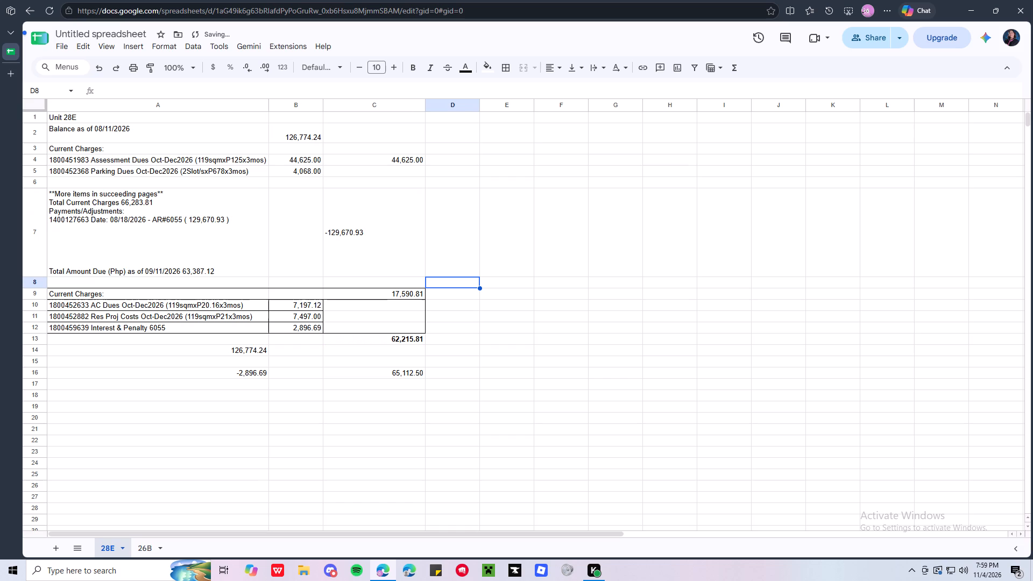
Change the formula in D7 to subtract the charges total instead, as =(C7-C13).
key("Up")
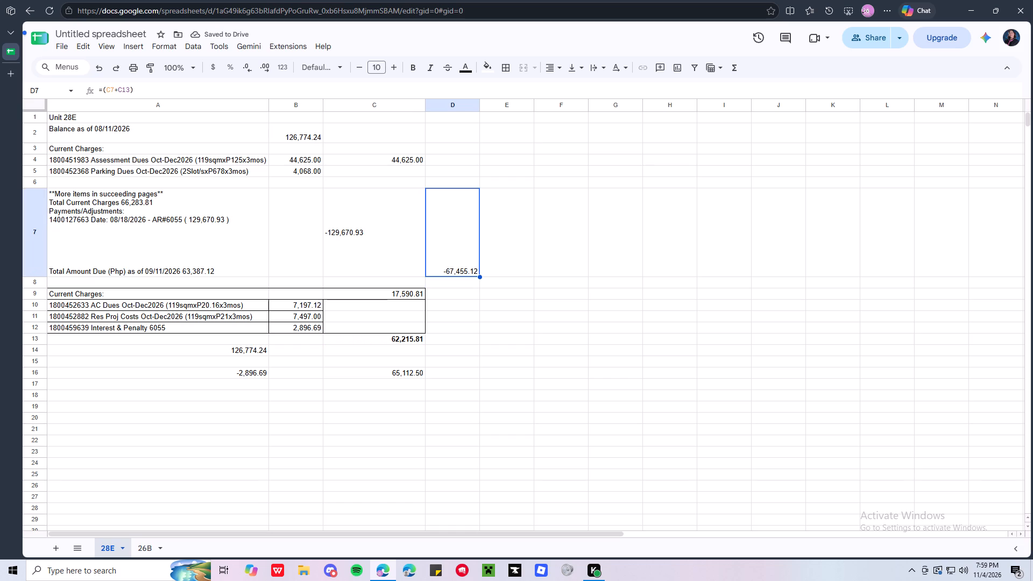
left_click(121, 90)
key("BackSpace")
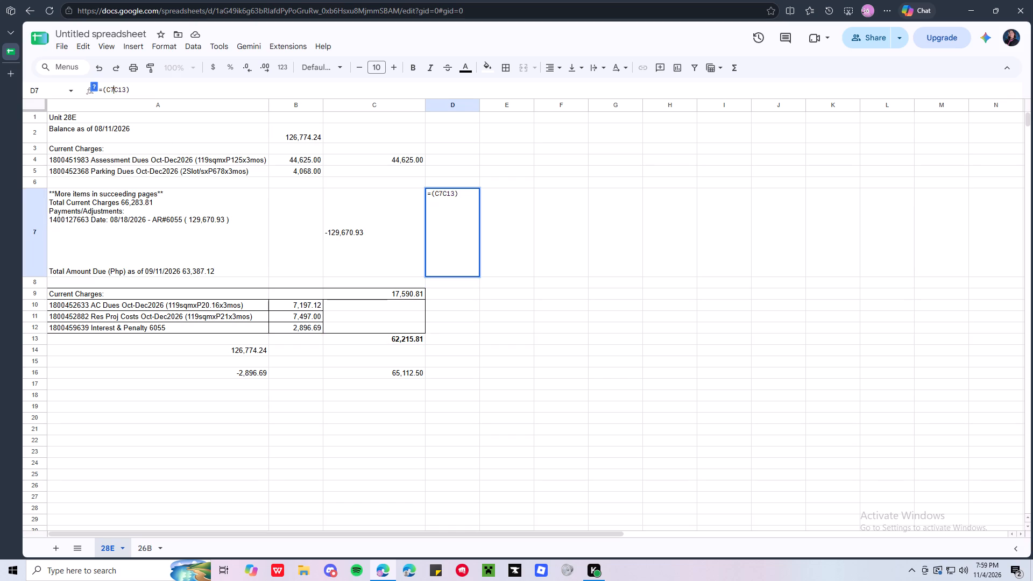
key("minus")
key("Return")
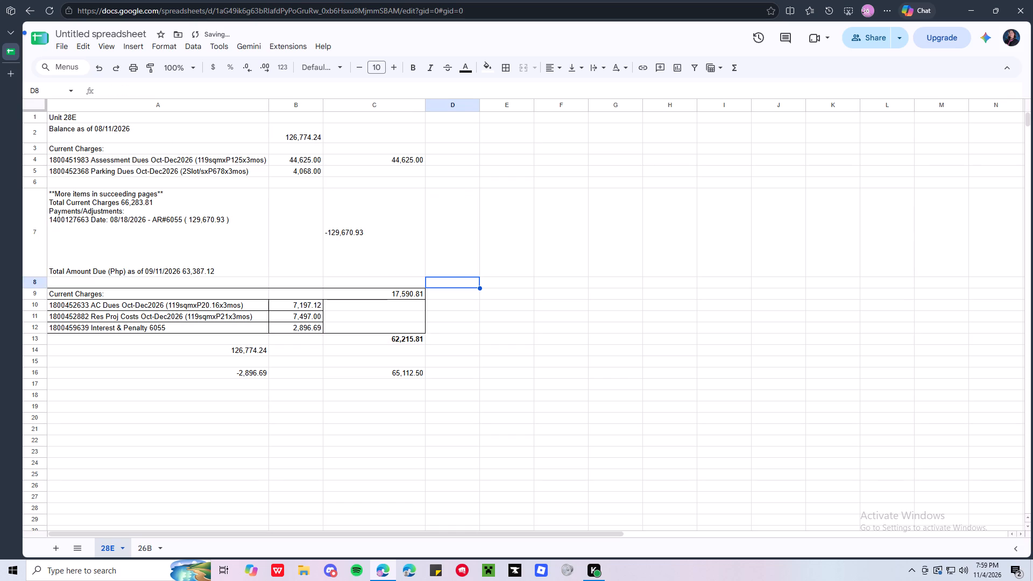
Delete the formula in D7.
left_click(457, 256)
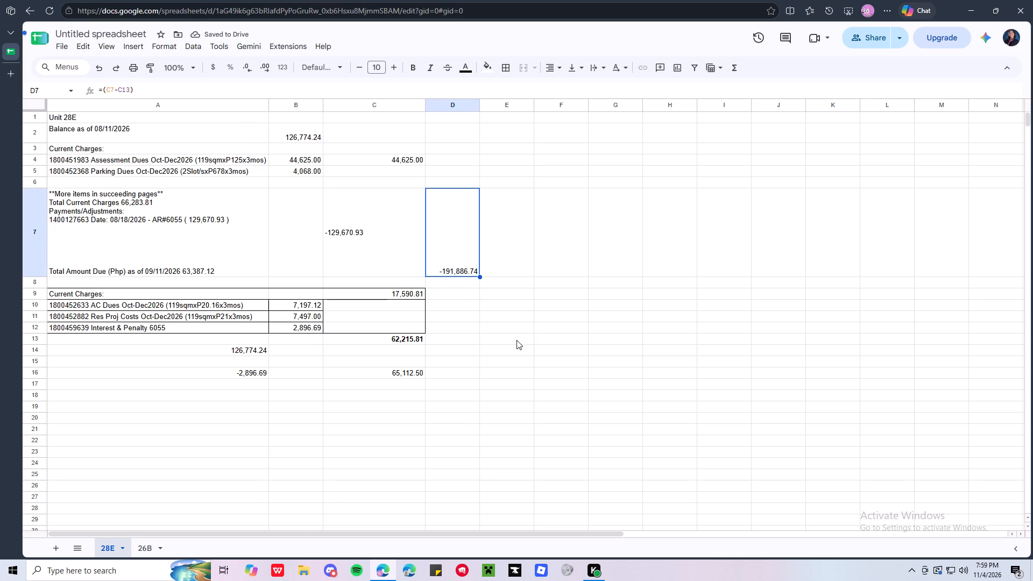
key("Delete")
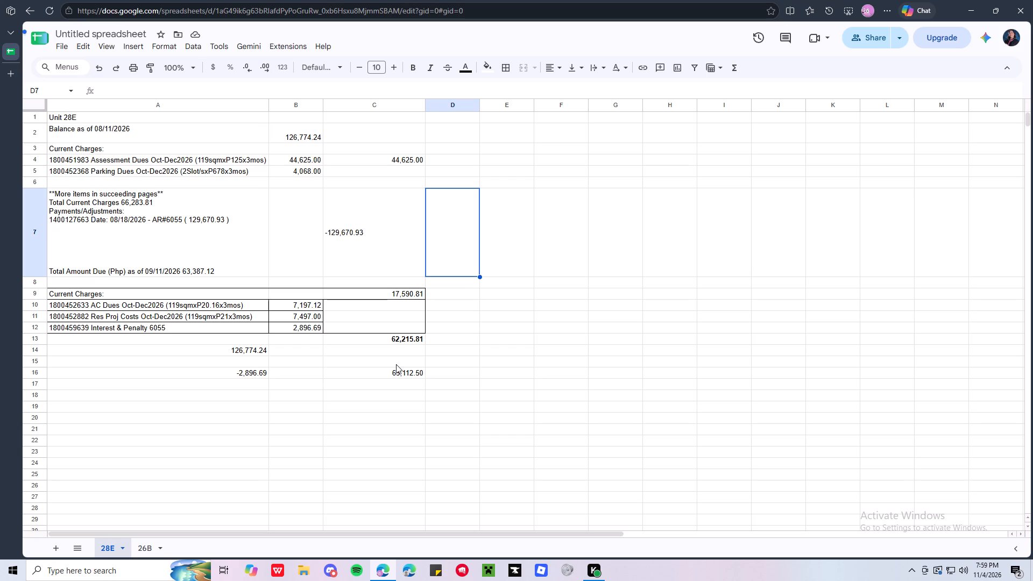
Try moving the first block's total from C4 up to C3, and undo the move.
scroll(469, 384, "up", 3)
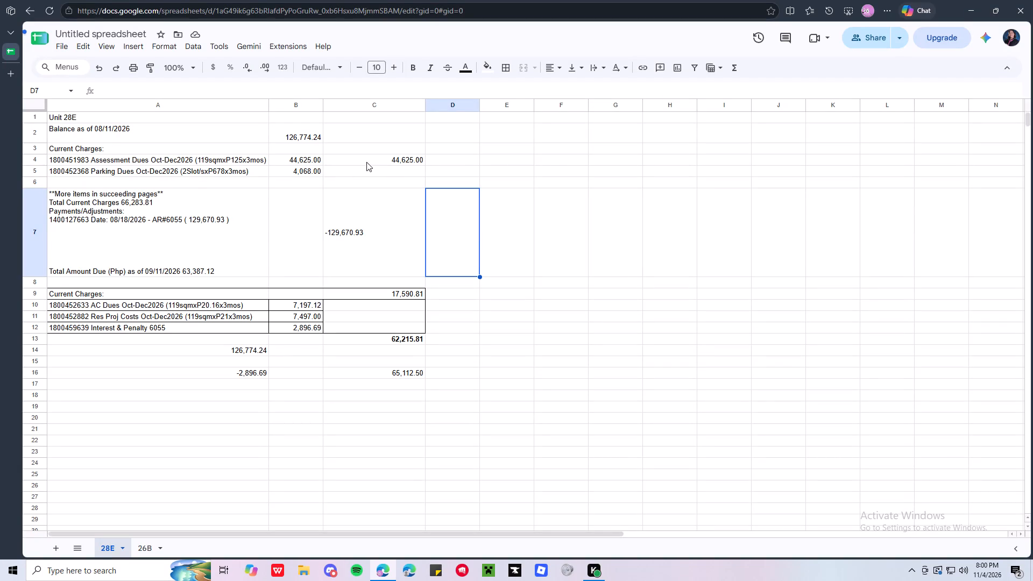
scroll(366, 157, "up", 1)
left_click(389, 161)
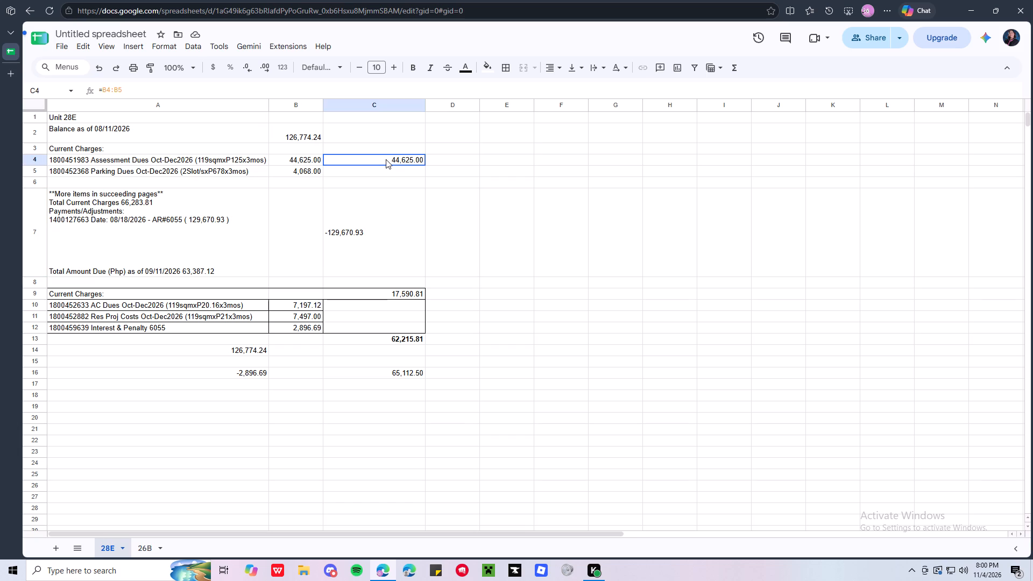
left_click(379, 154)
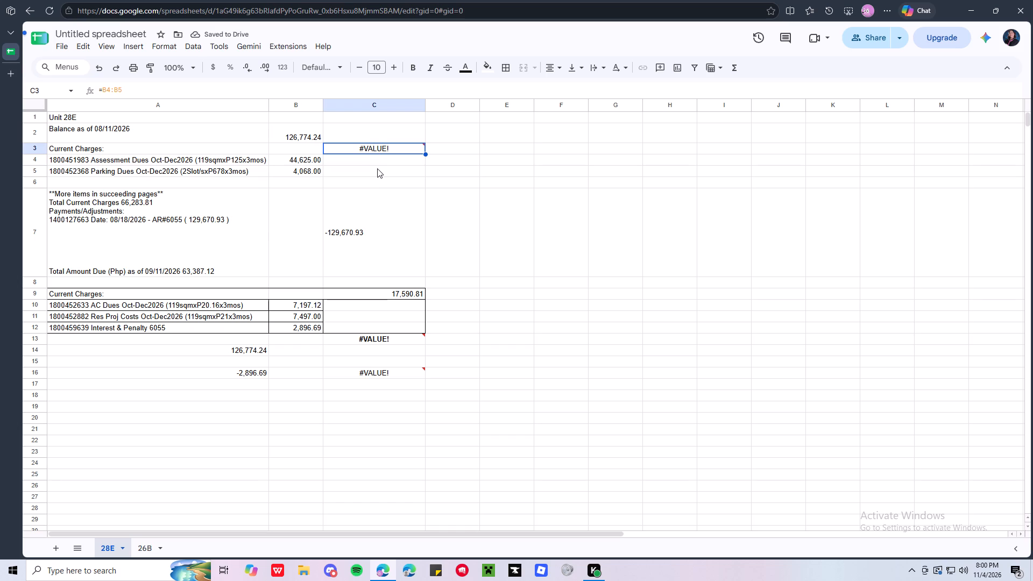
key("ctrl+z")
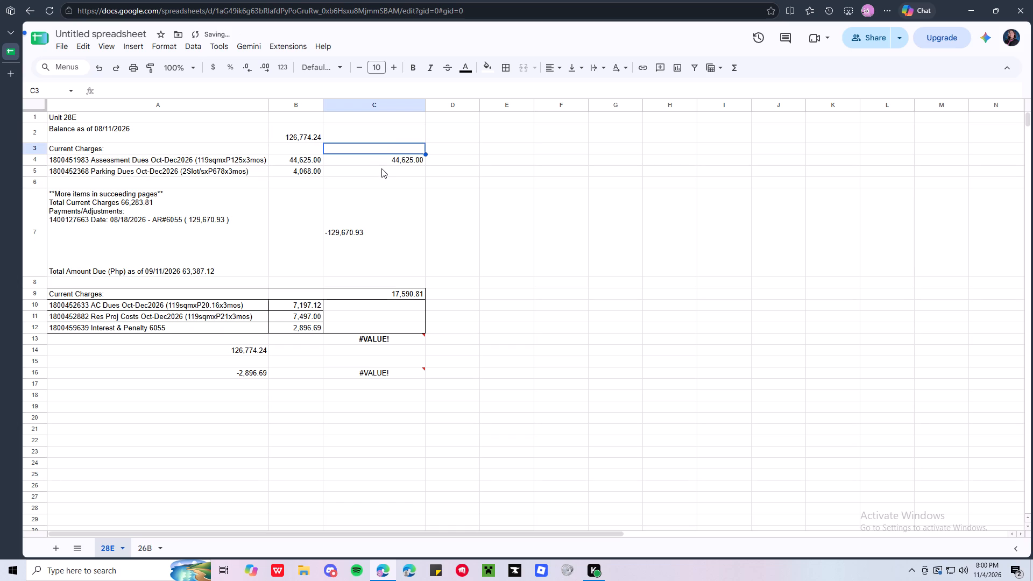
Move the first block's total formula from C4 to C3, onto the Current Charges row.
left_click(384, 159)
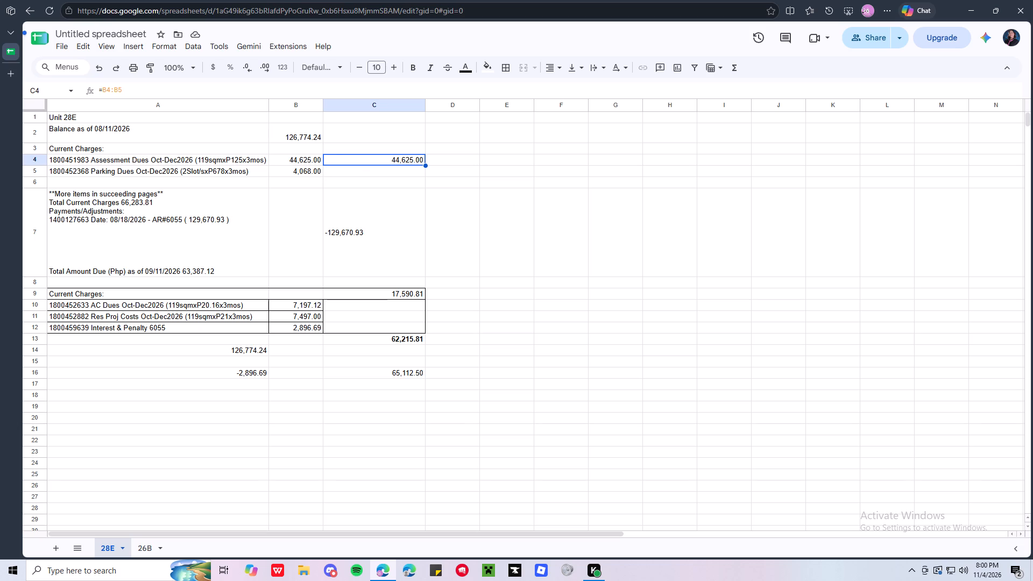
left_click_drag(332, 154, 335, 144)
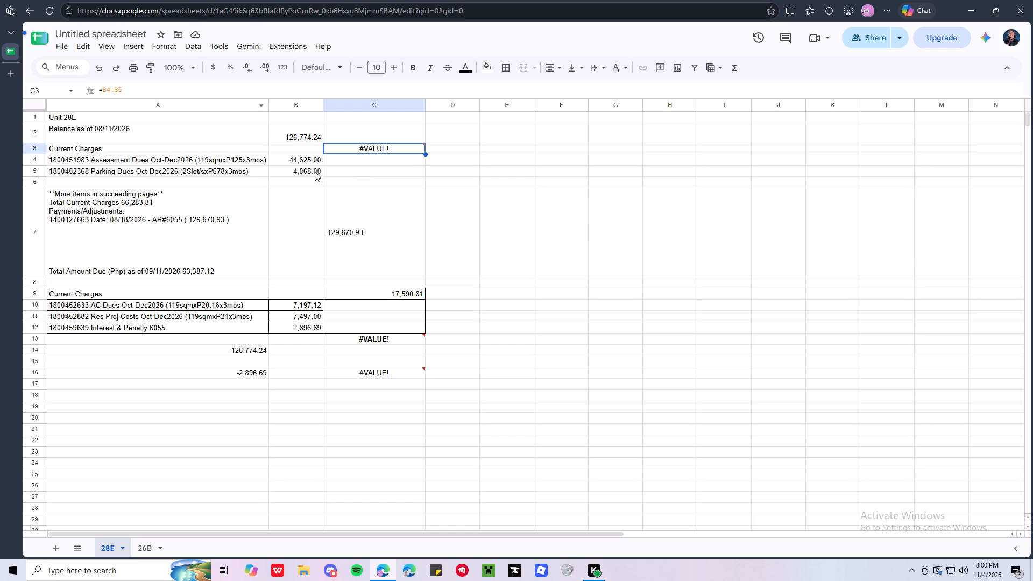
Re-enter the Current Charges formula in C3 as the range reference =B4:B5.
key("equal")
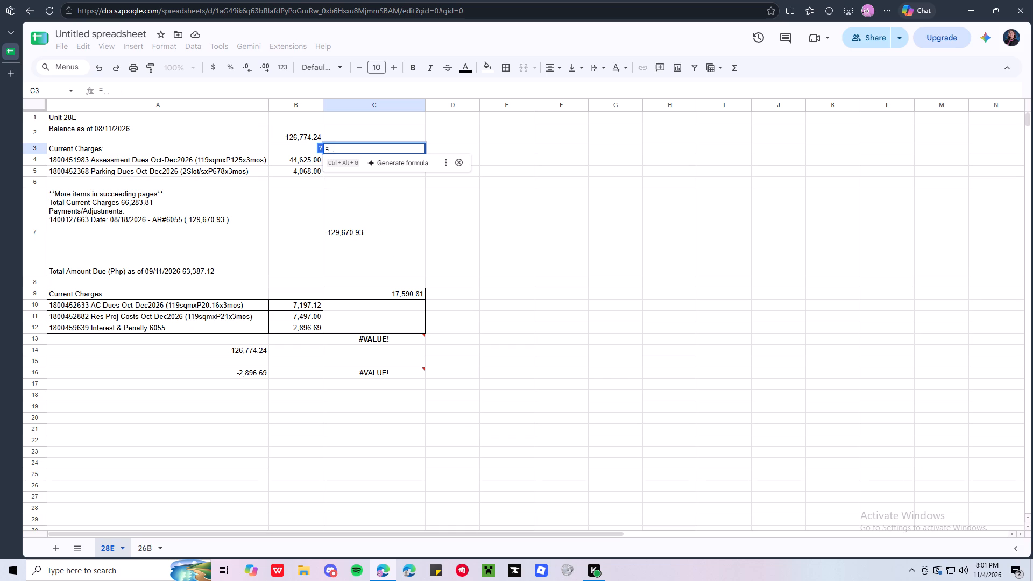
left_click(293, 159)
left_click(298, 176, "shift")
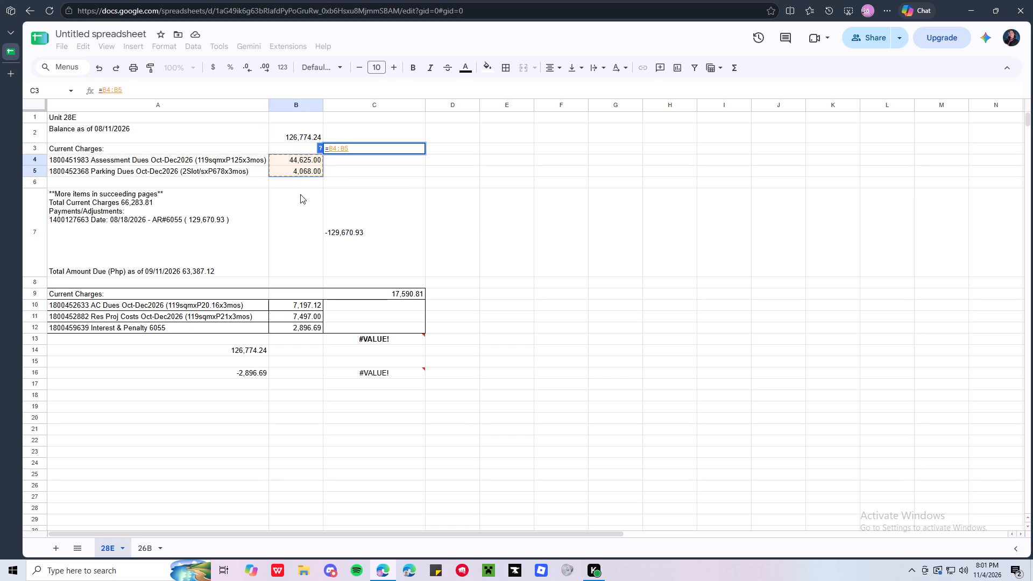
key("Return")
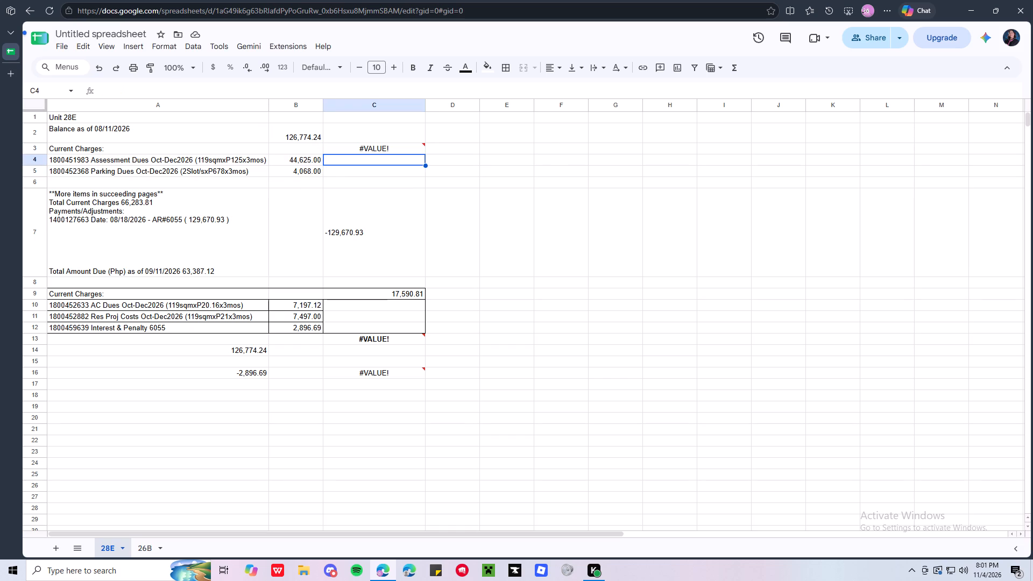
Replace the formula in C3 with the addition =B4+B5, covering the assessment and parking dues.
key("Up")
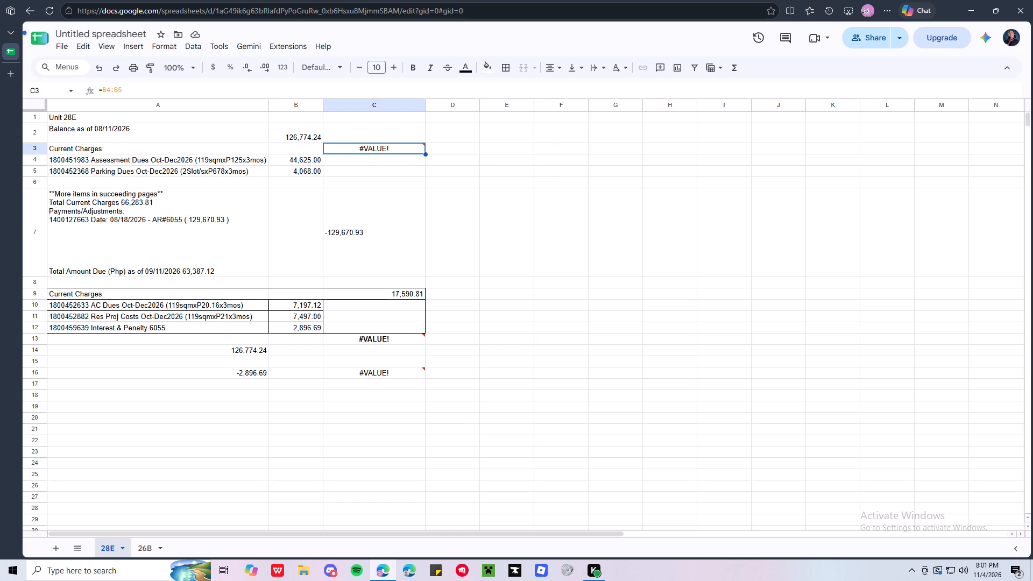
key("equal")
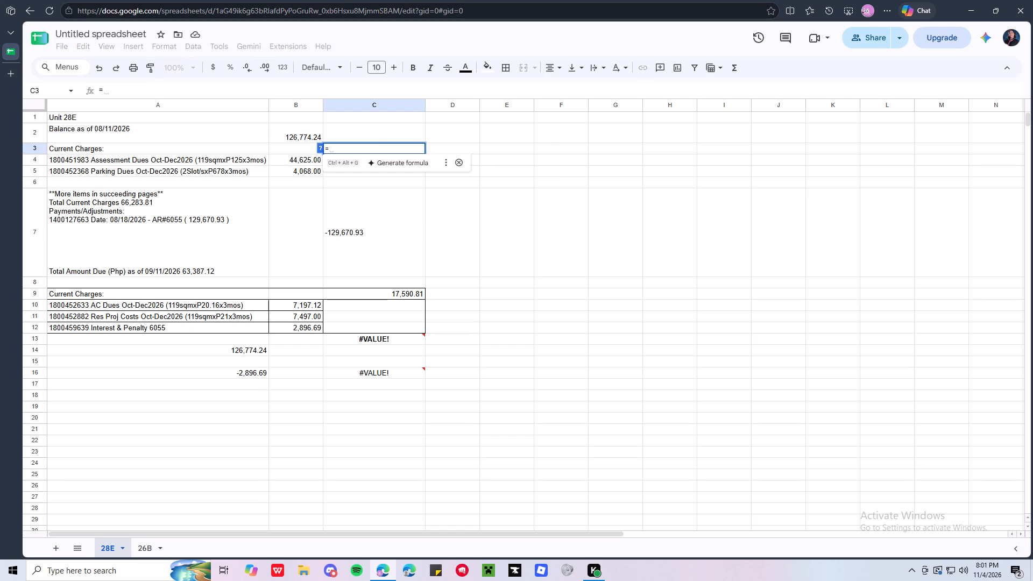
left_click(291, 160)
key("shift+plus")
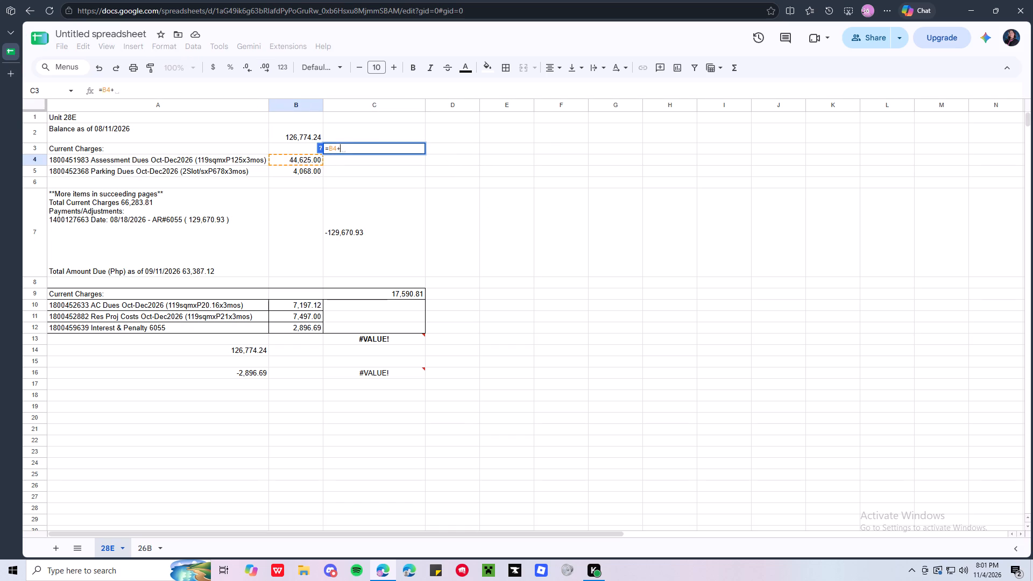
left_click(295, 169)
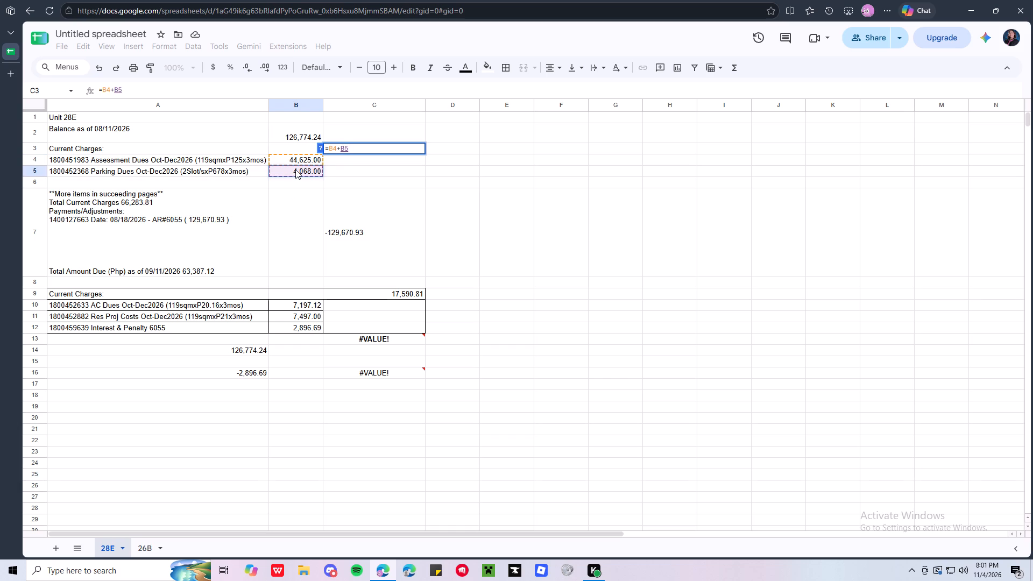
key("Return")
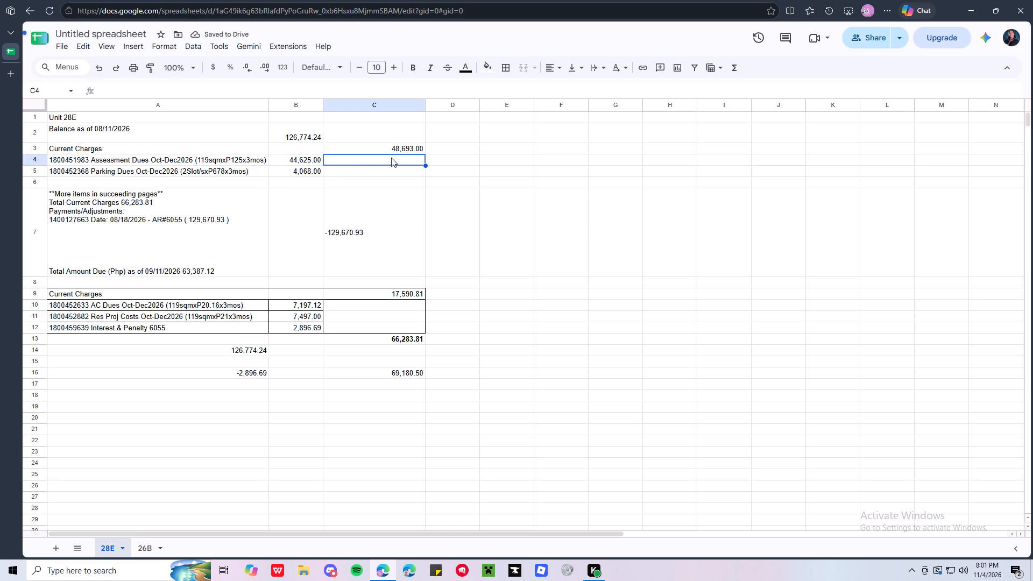
Rewrite the first block's Current Charges total in C3 as =sum(B4:B5), like the second block's total in C9.
left_click(403, 147)
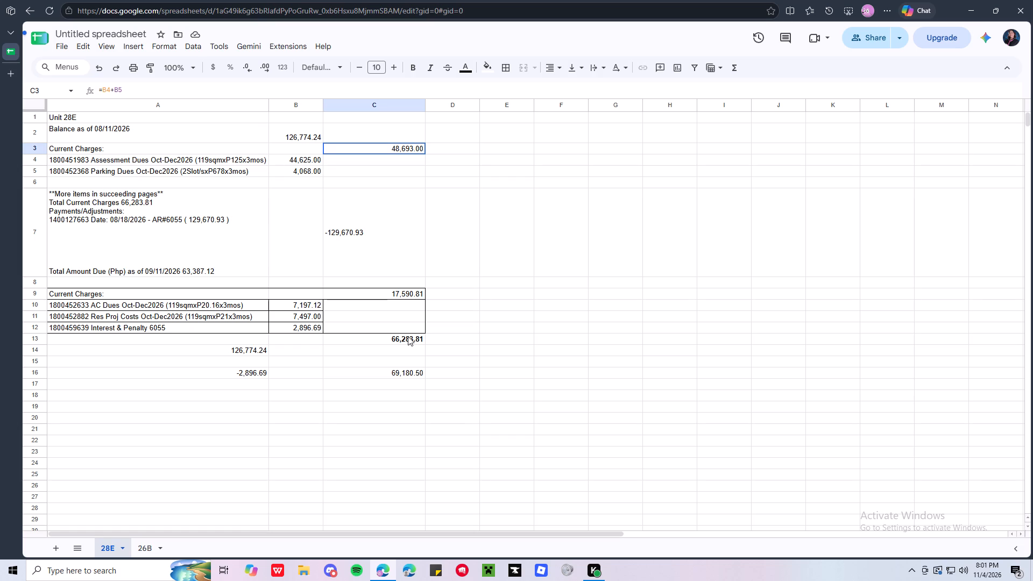
left_click(379, 292)
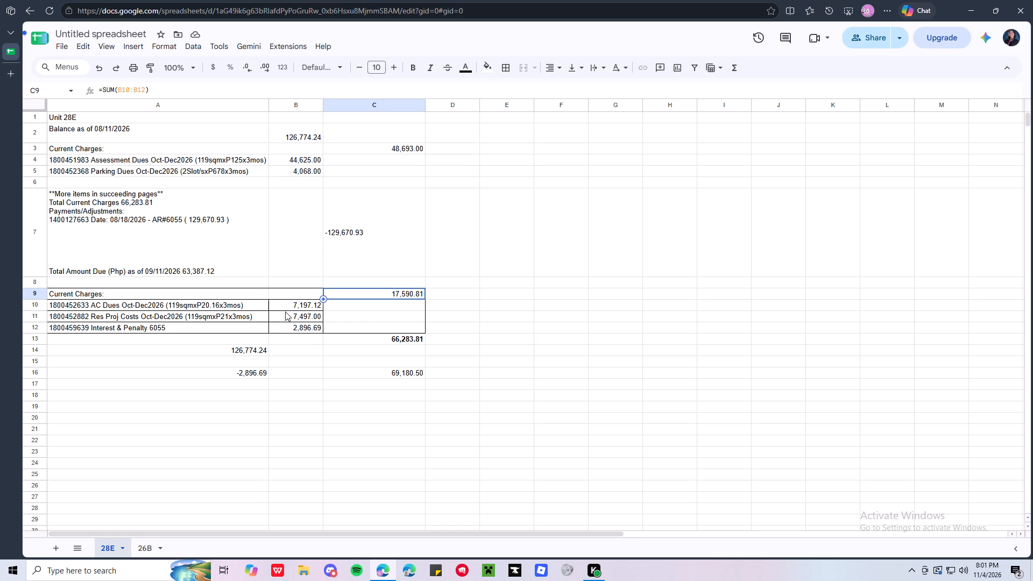
left_click(366, 147)
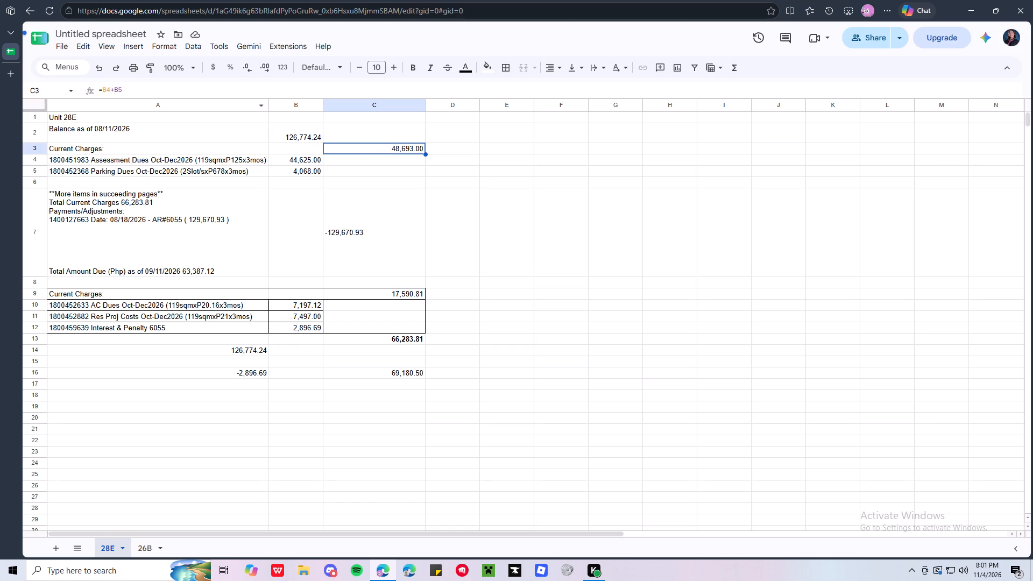
left_click(101, 88)
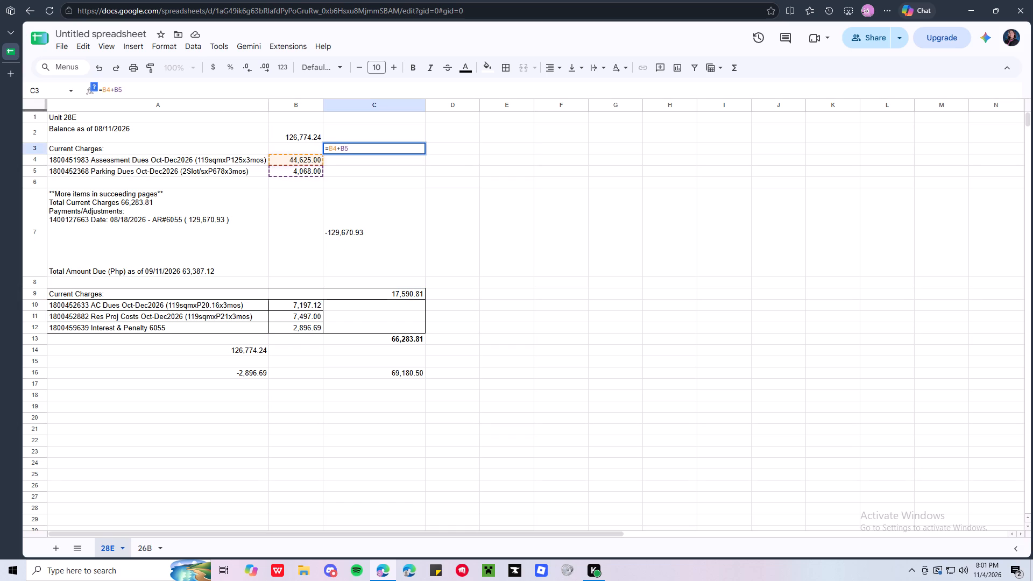
type("sum(")
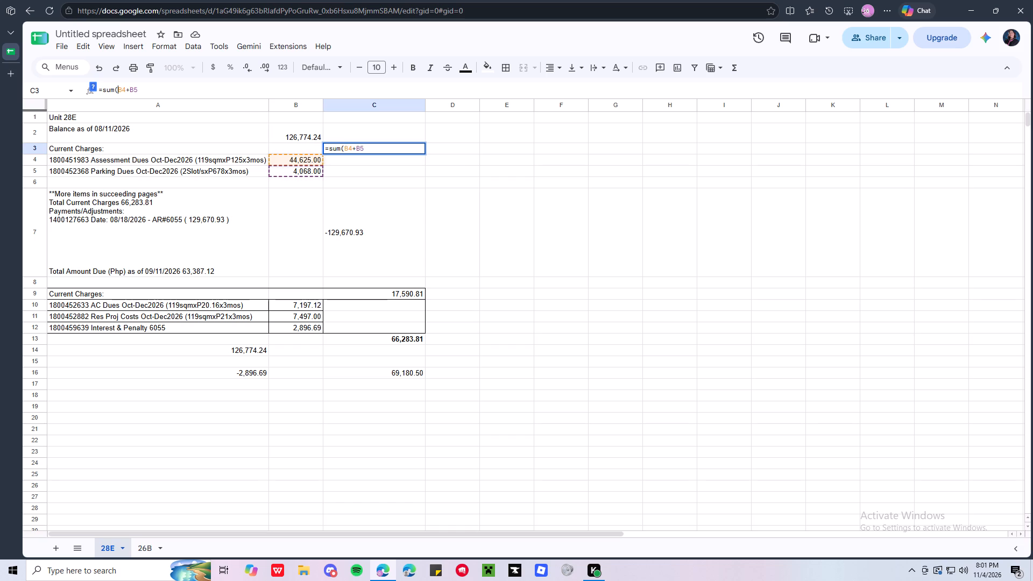
key("Delete")
key("Delete")
key("Delete")
key("Delete")
key("Delete")
key("Delete")
key("Delete")
key("Delete")
key("Delete")
key("Delete")
key("Delete")
key("Delete")
key("Delete")
key("Delete")
key("Delete")
key("Delete")
key("Delete")
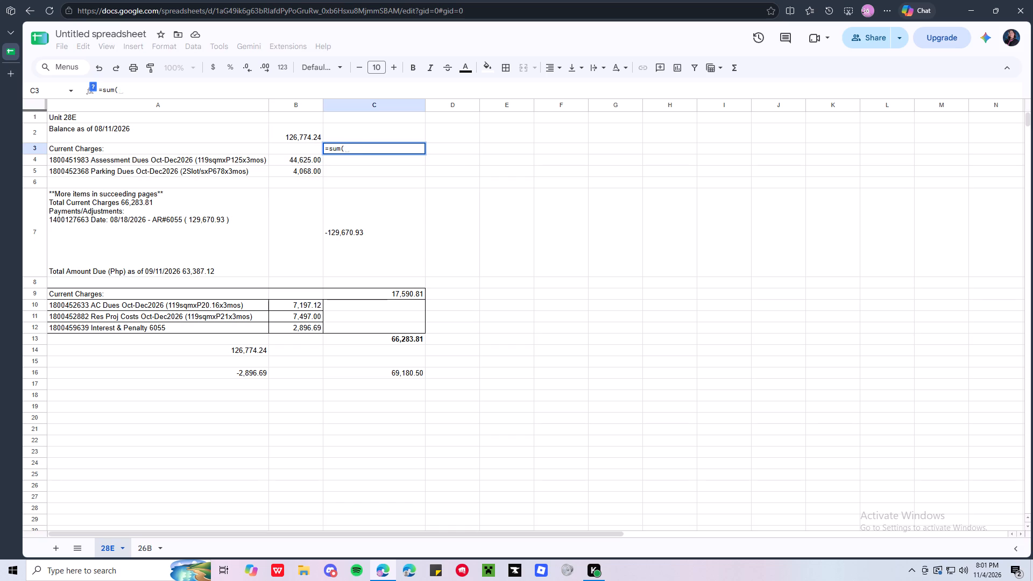
left_click(284, 161)
left_click(285, 171, "shift")
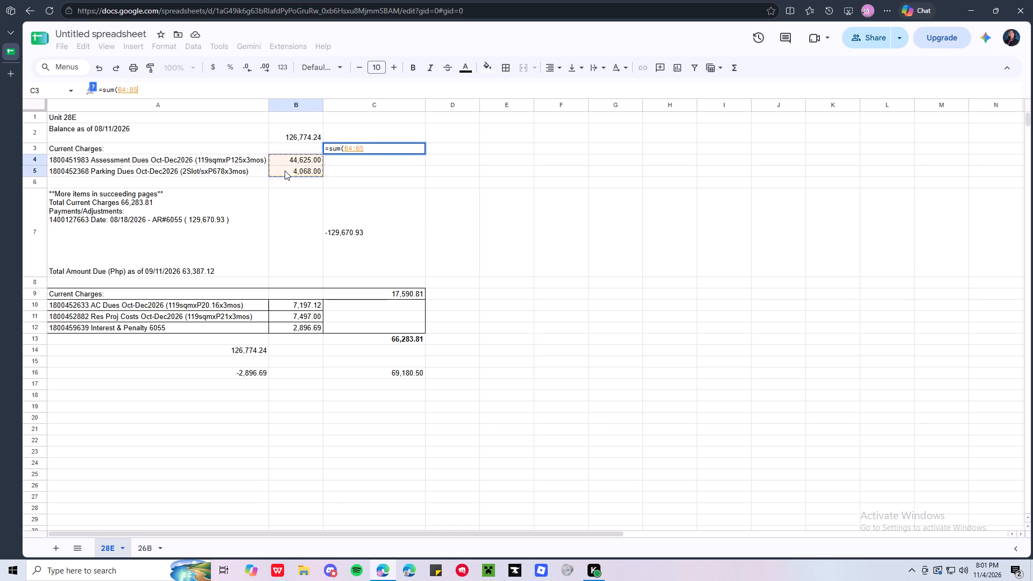
key("shift+parenright")
key("Return")
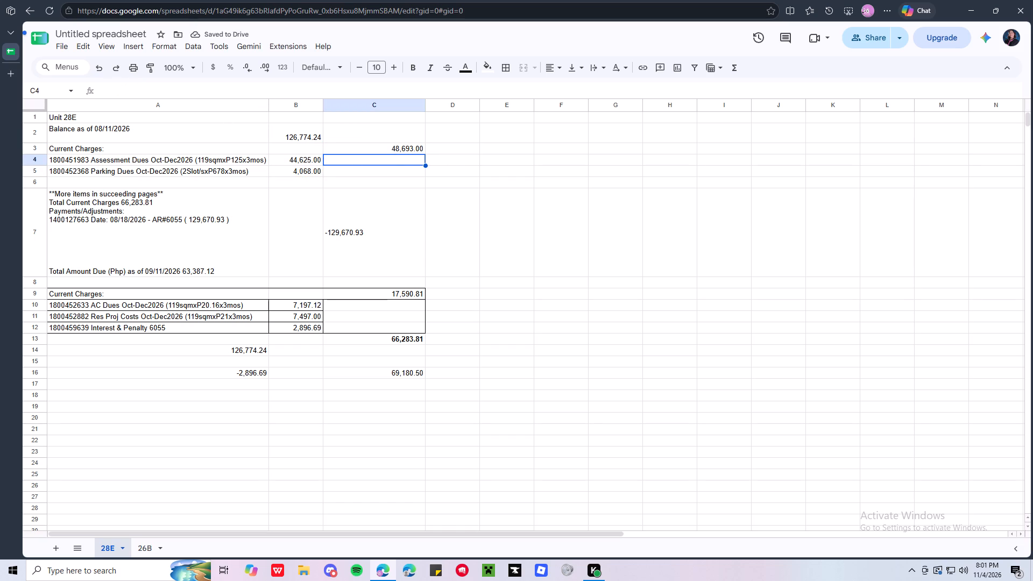
Make the first Current Charges total in C3 bold.
left_click(376, 150)
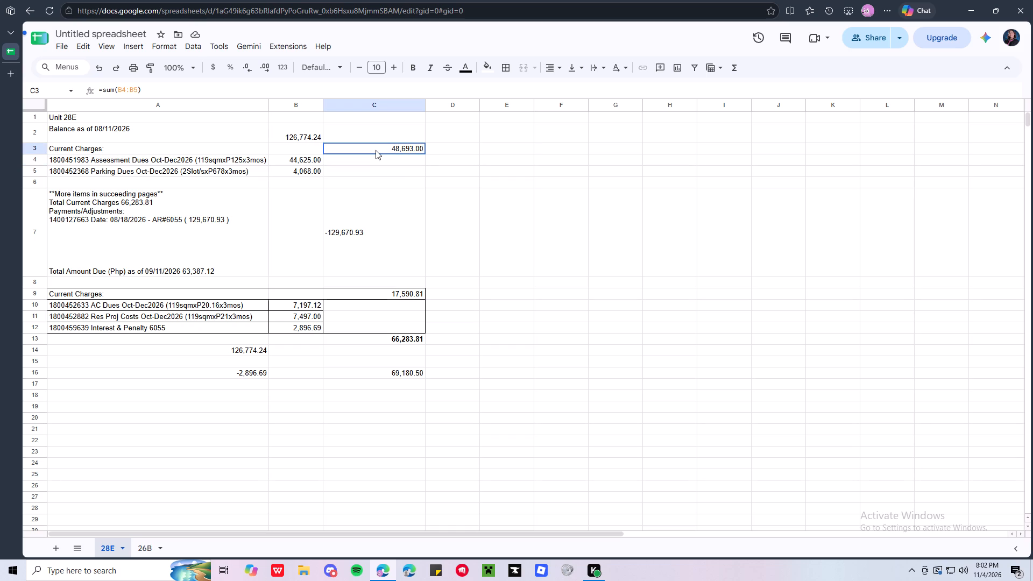
key("ctrl+b")
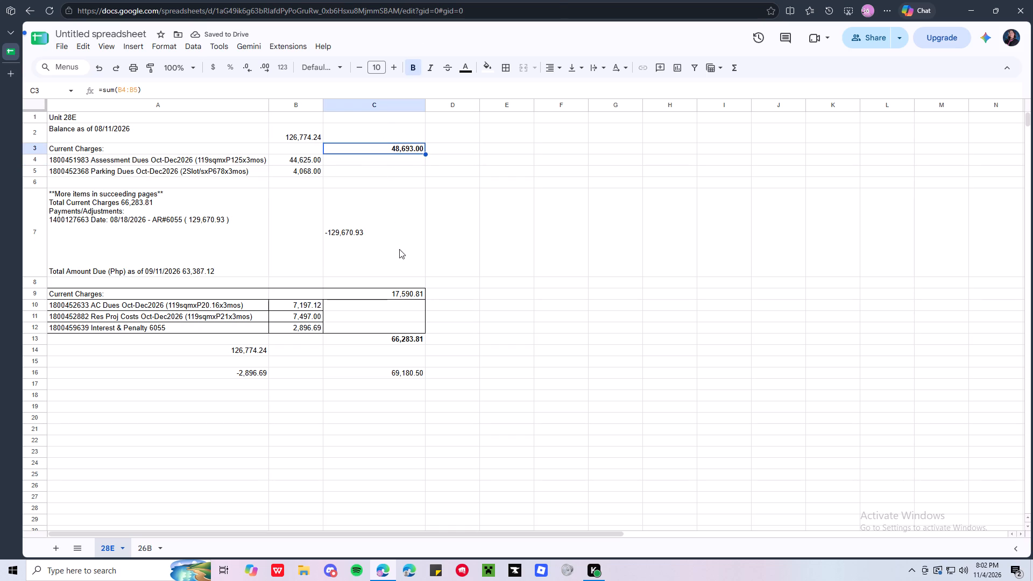
Wrap the overall charges total in C13 in a SUM function, as =sum(C3+C9).
left_click(417, 337)
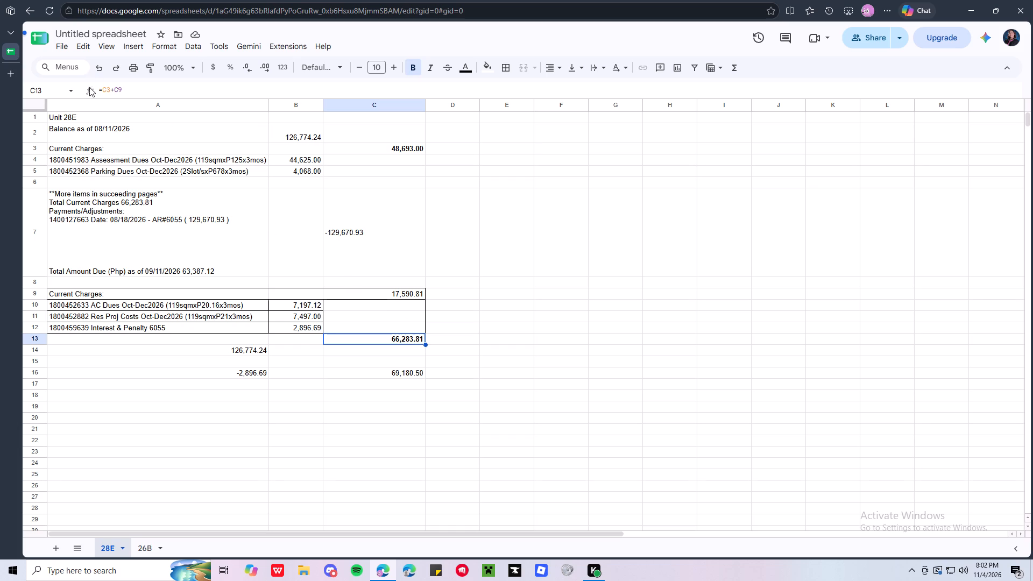
left_click(103, 88)
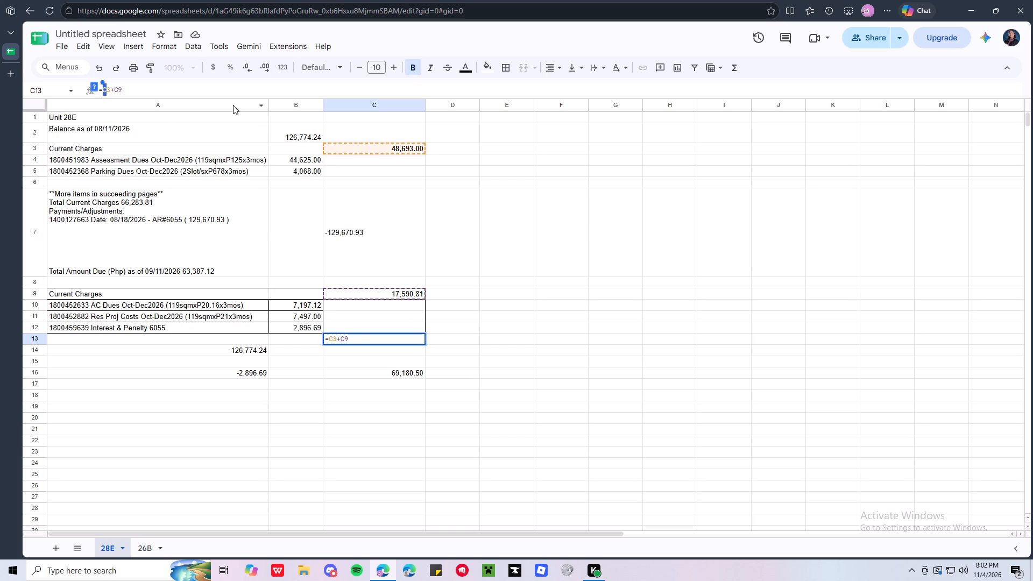
key("Left")
type("sum(")
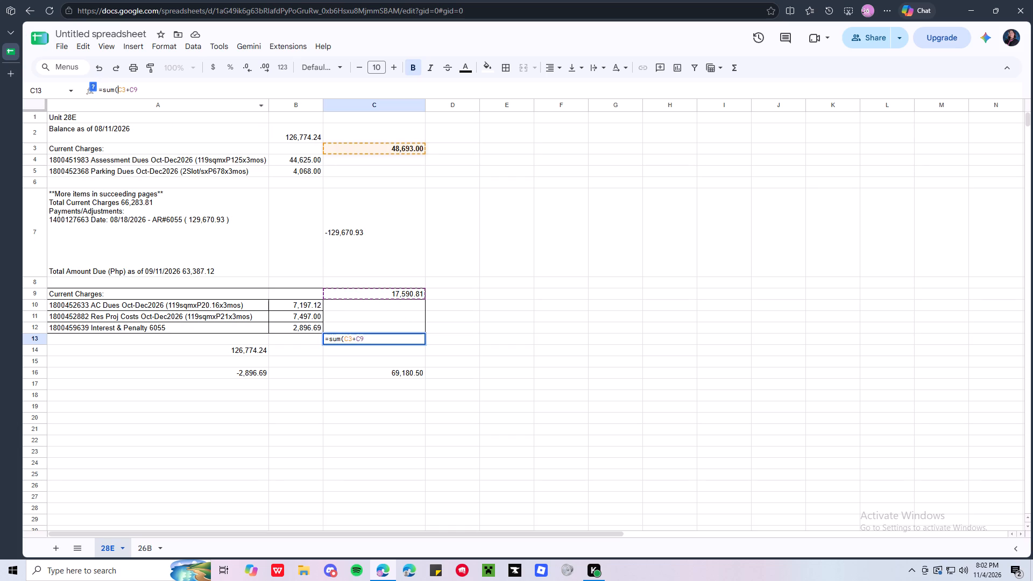
key("End")
key("shift+parenright")
key("Return")
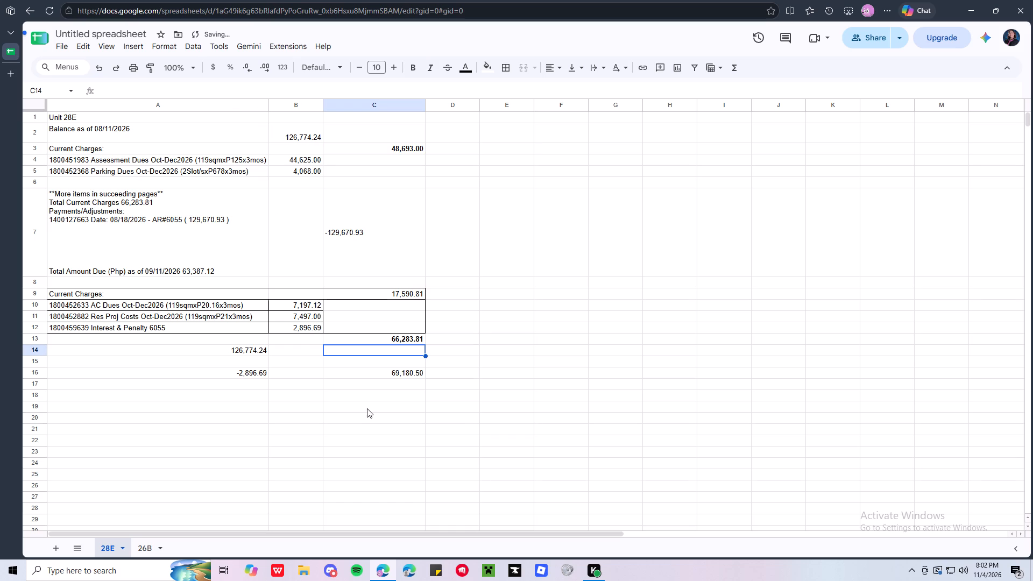
Copy the payment amount -129,670.93 from C7 into A14, replacing the balance there.
left_click(391, 373)
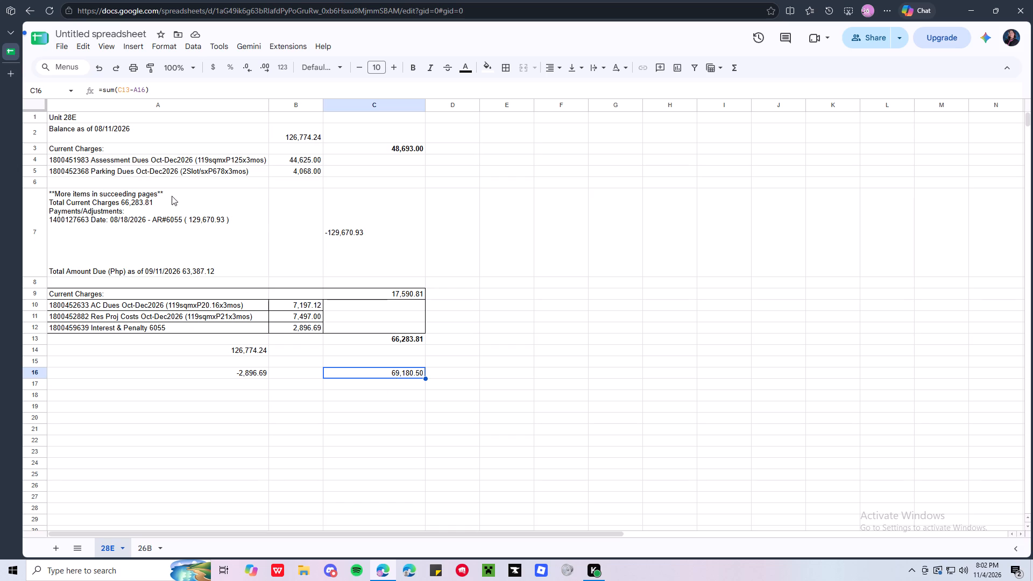
scroll(218, 192, "up", 3)
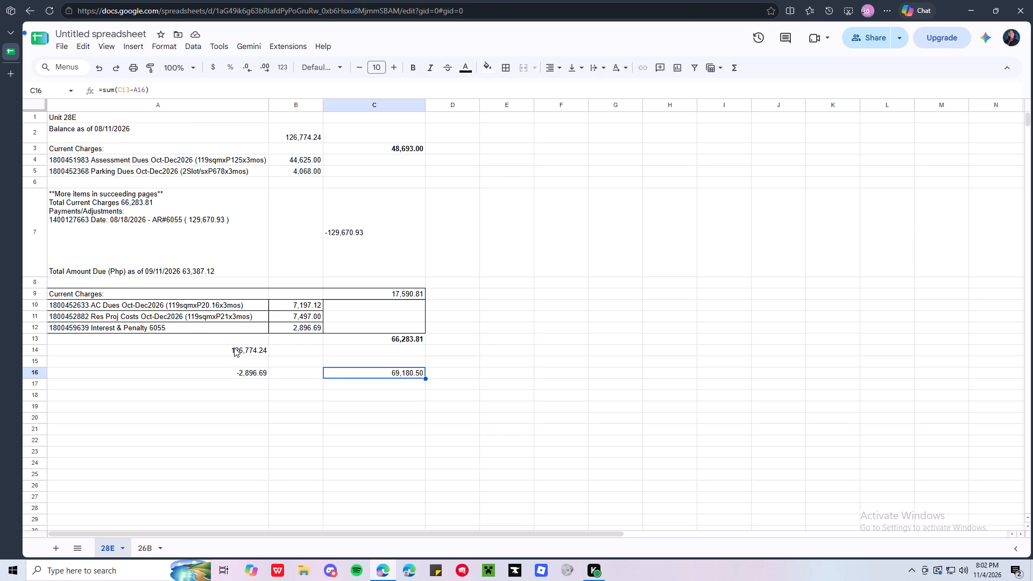
left_click(234, 348)
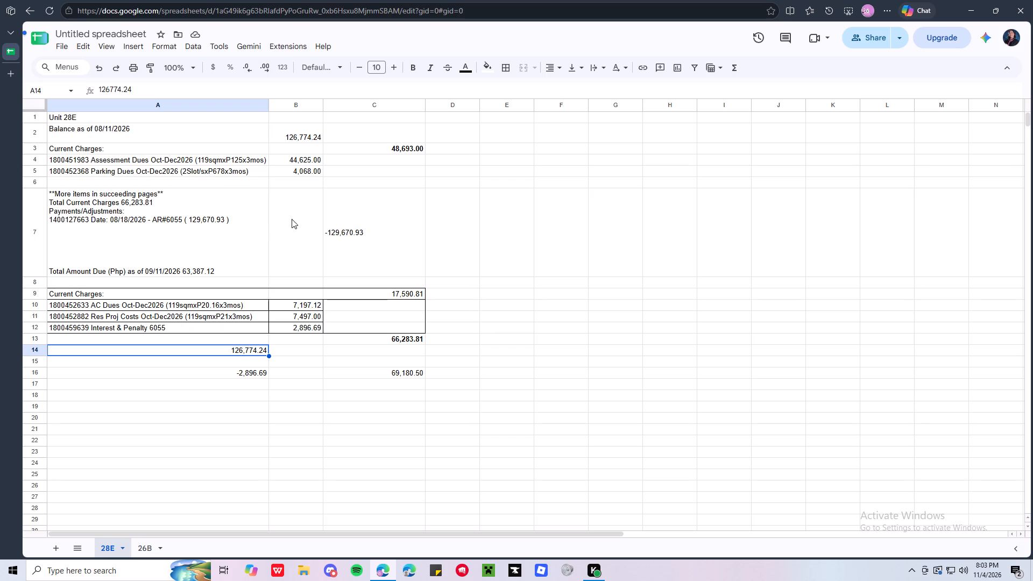
left_click(359, 252)
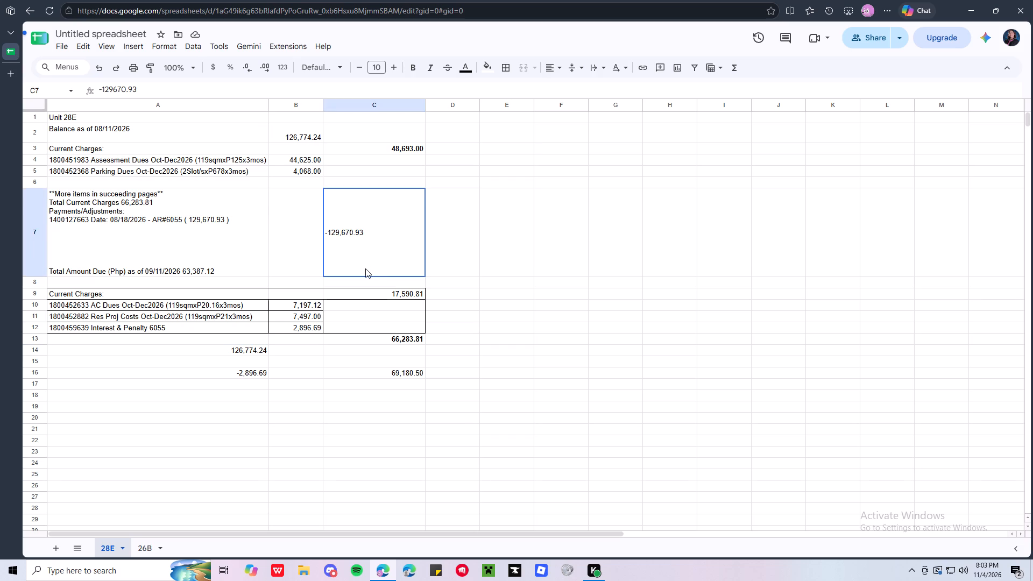
key("ctrl+c")
left_click(224, 346)
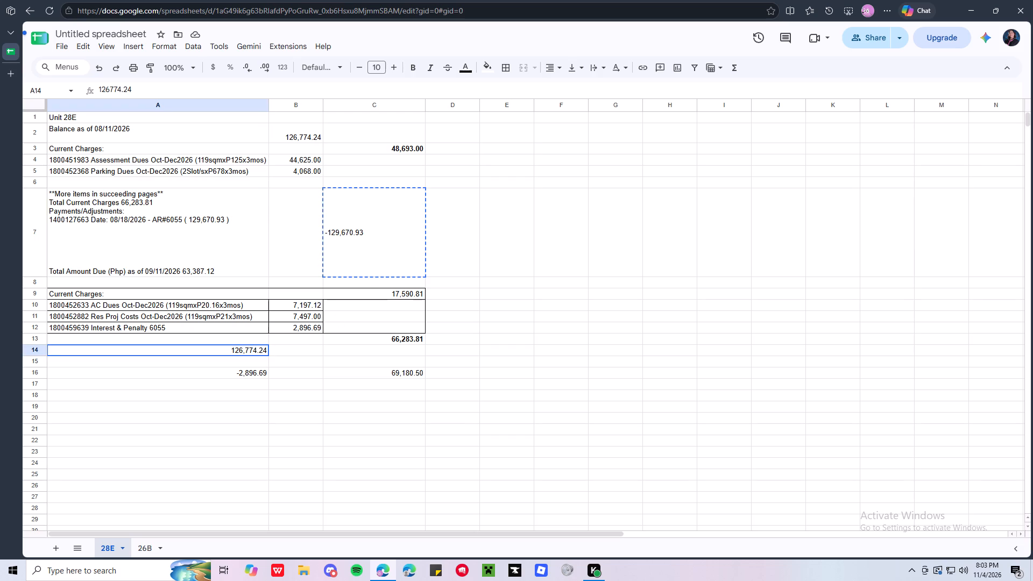
key("ctrl+v")
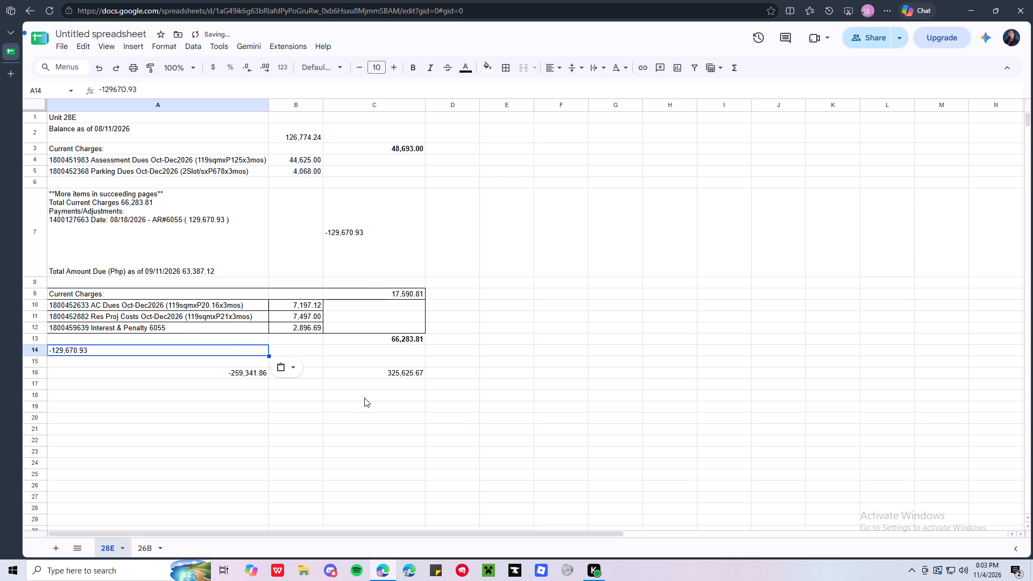
key("Return")
Right-align the payment amount in A14.
left_click(401, 373)
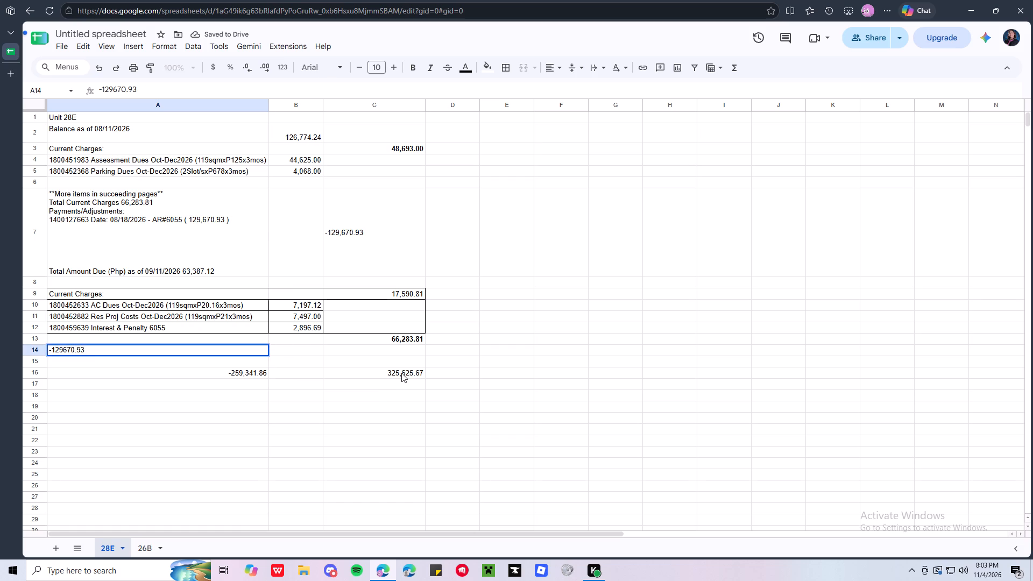
left_click(219, 349)
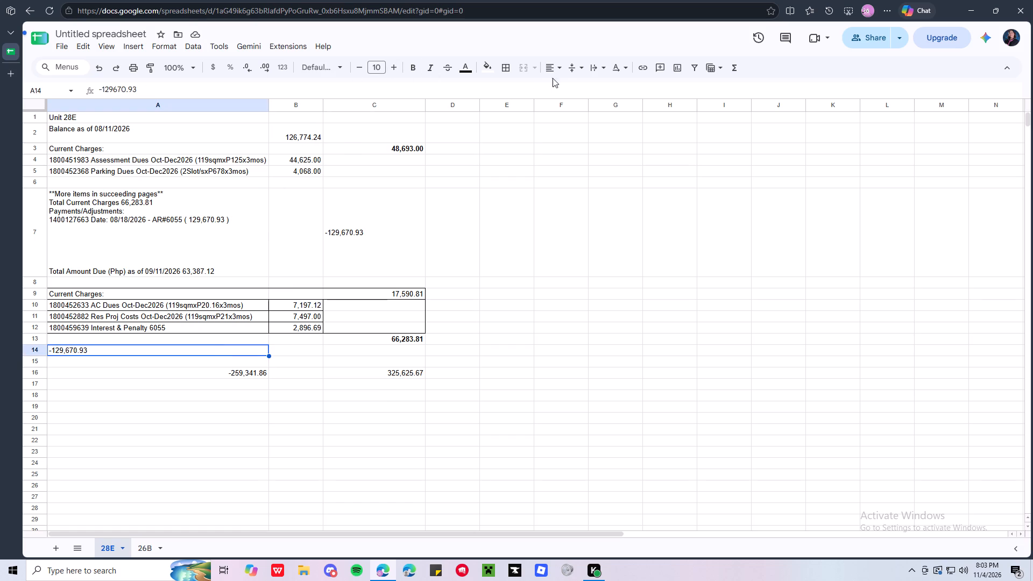
left_click(561, 69)
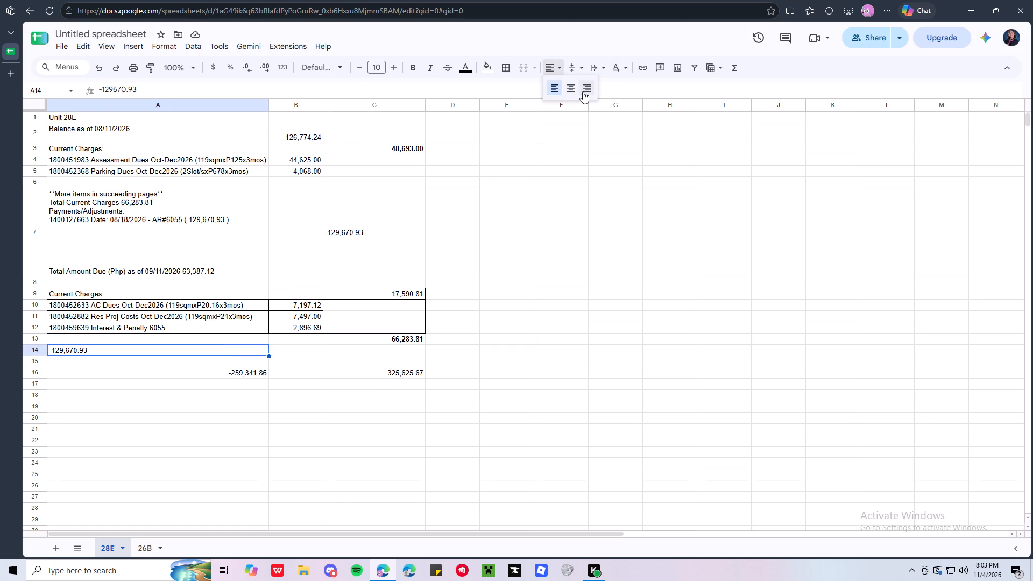
left_click(588, 91)
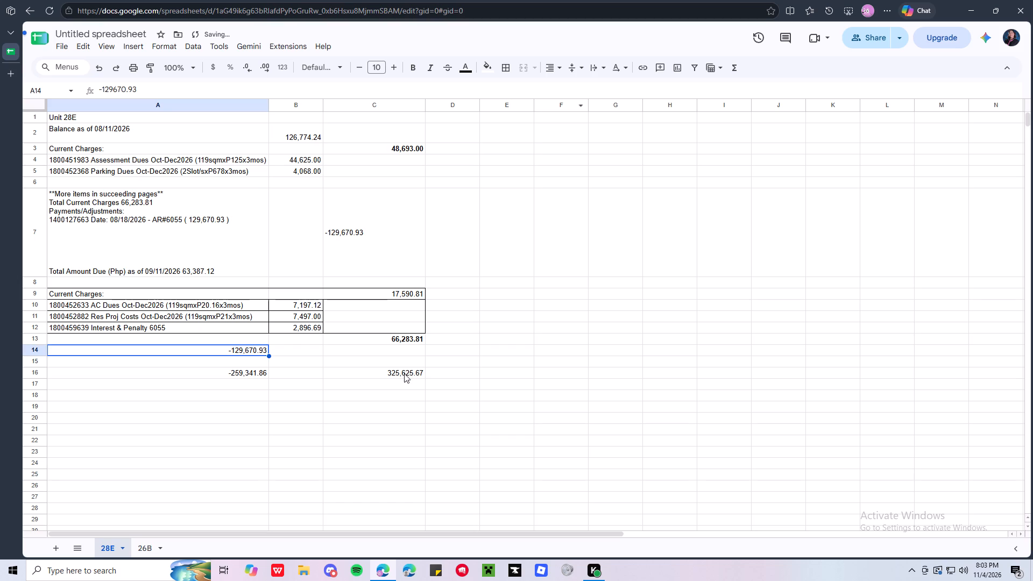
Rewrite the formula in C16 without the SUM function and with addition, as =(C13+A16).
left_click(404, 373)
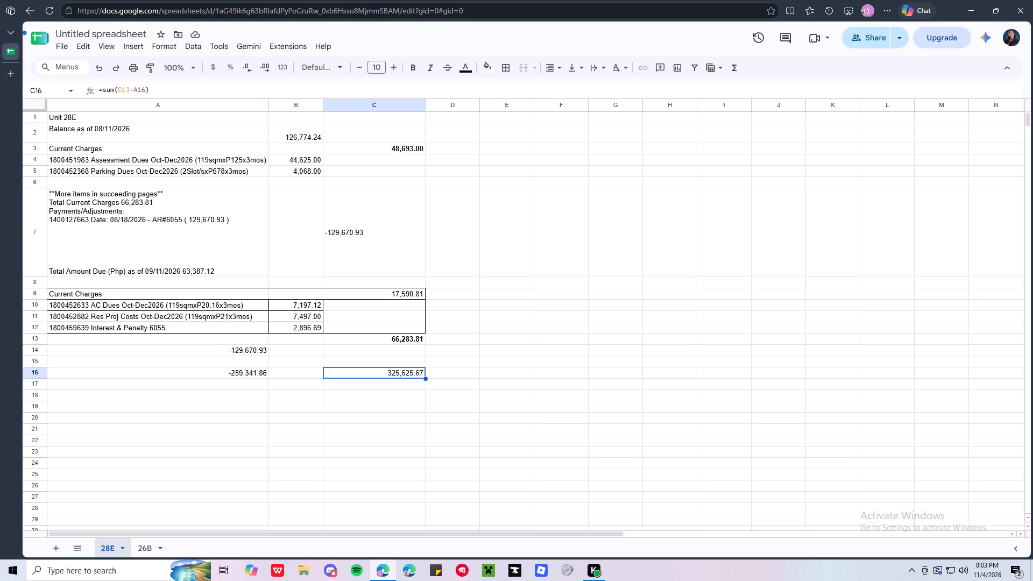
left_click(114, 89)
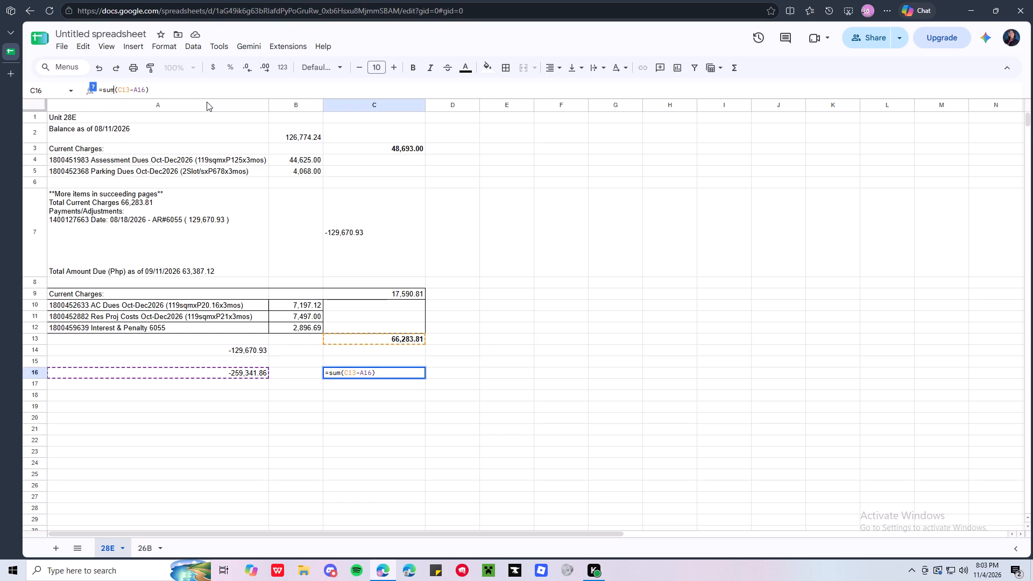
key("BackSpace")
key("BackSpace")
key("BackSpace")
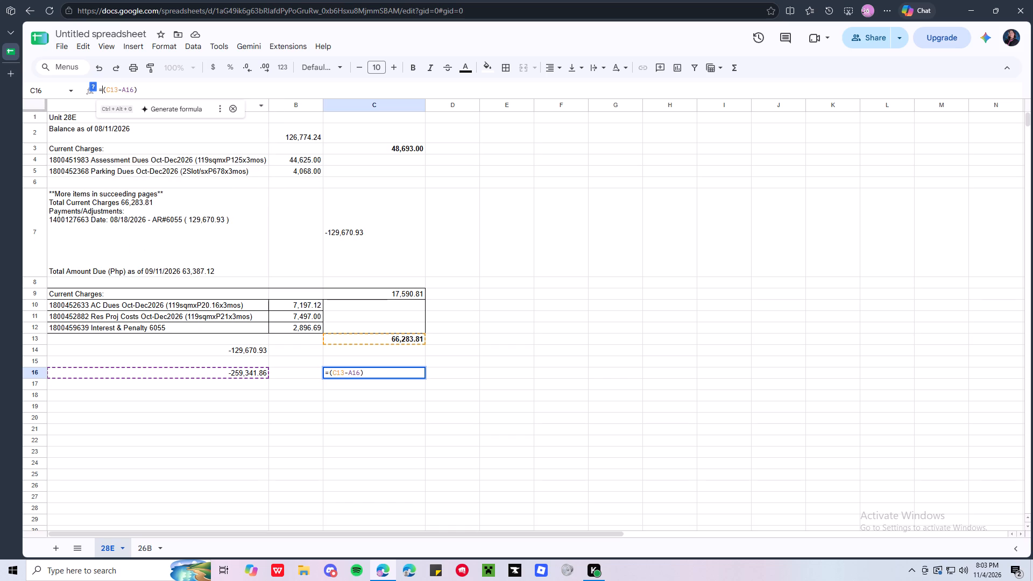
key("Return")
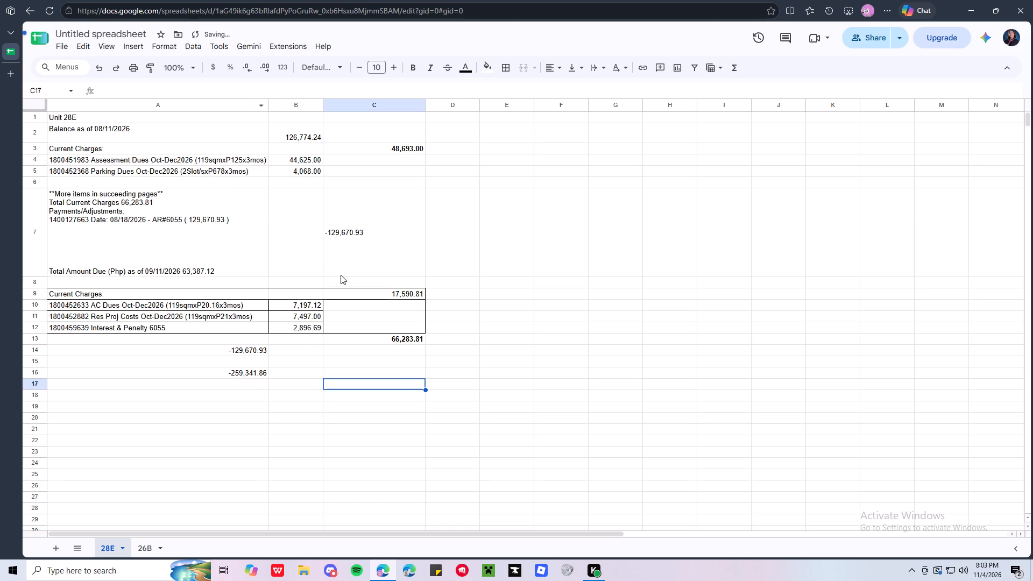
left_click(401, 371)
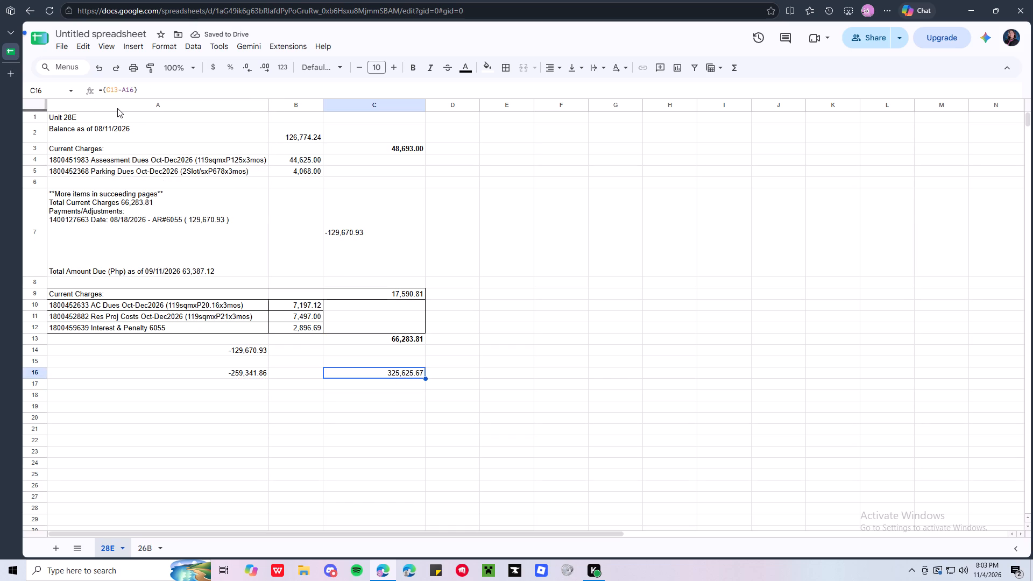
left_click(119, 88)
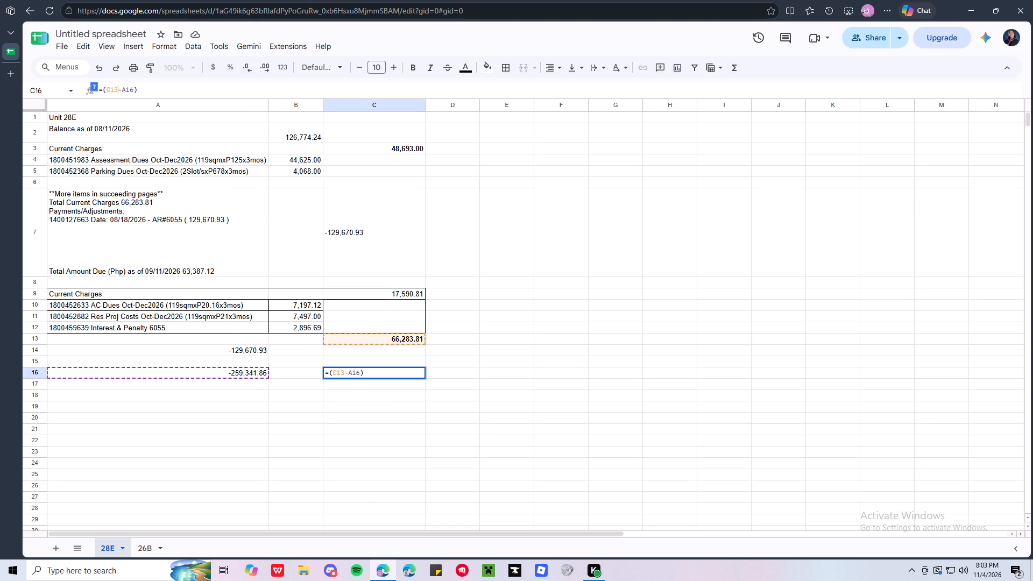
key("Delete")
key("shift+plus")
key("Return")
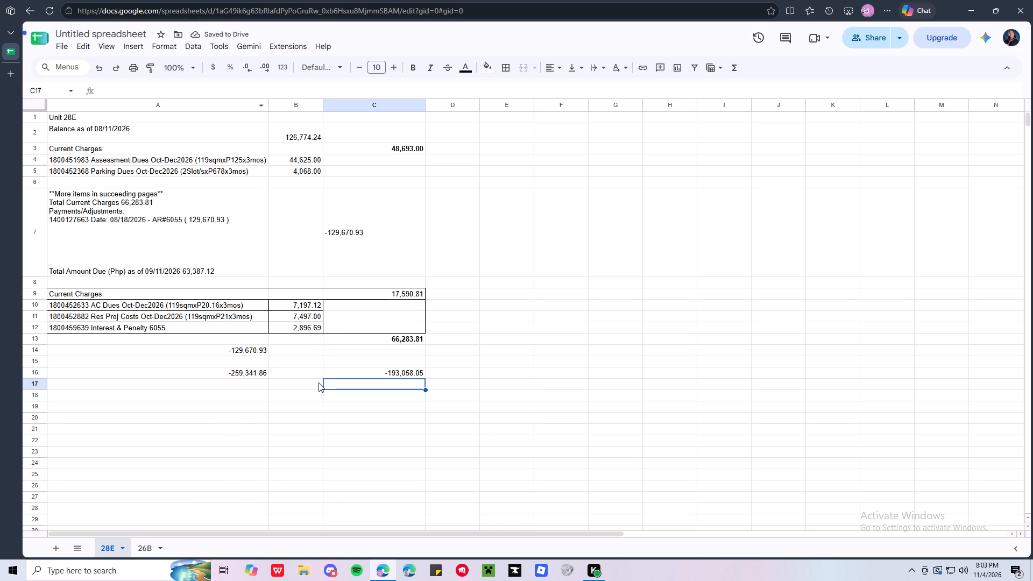
Change the formula in A16 to add the payment and the overall charges total, as =sum(C7+C13).
left_click(236, 371)
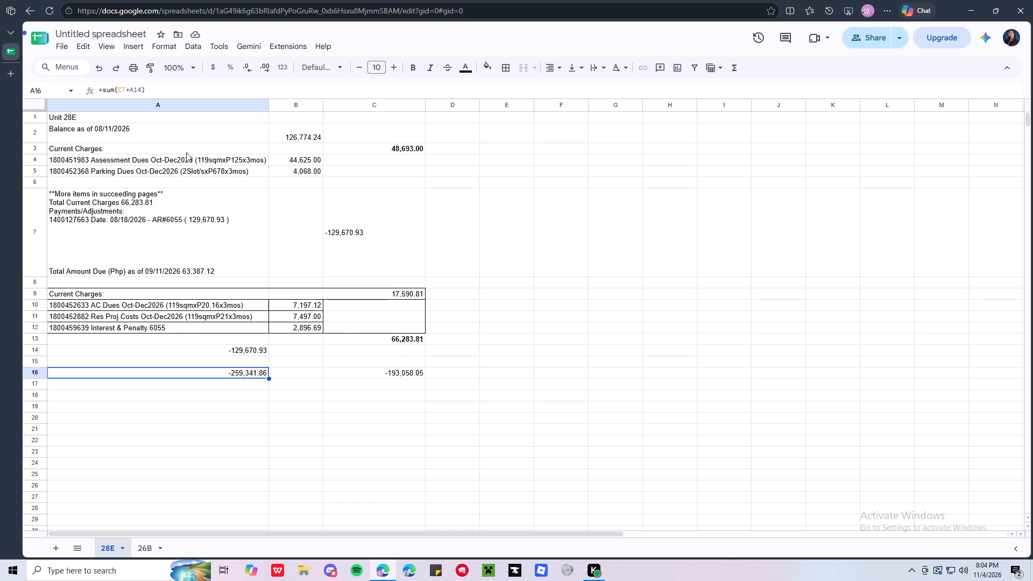
left_click(131, 89)
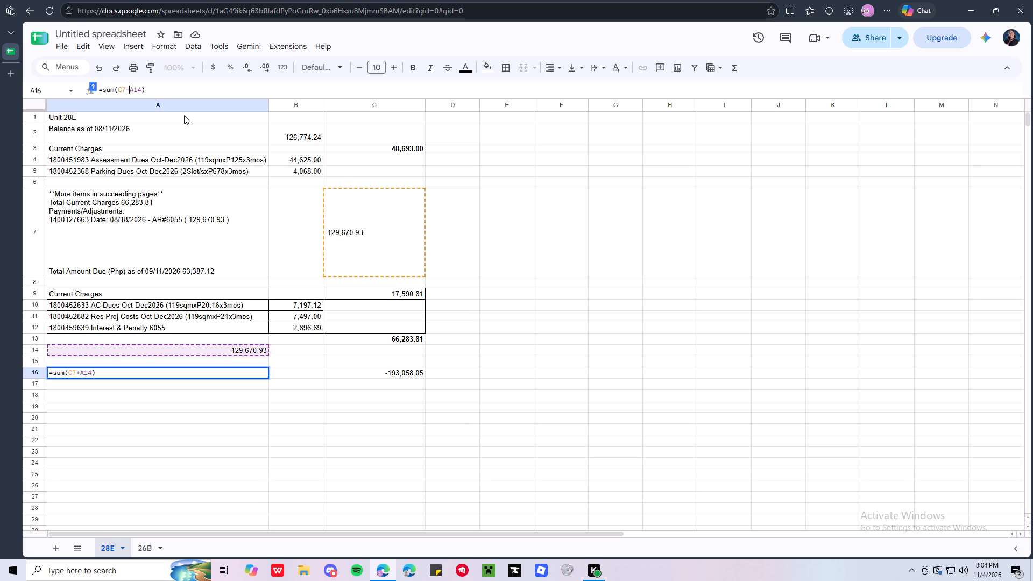
key("Delete")
key("Delete")
key("Delete")
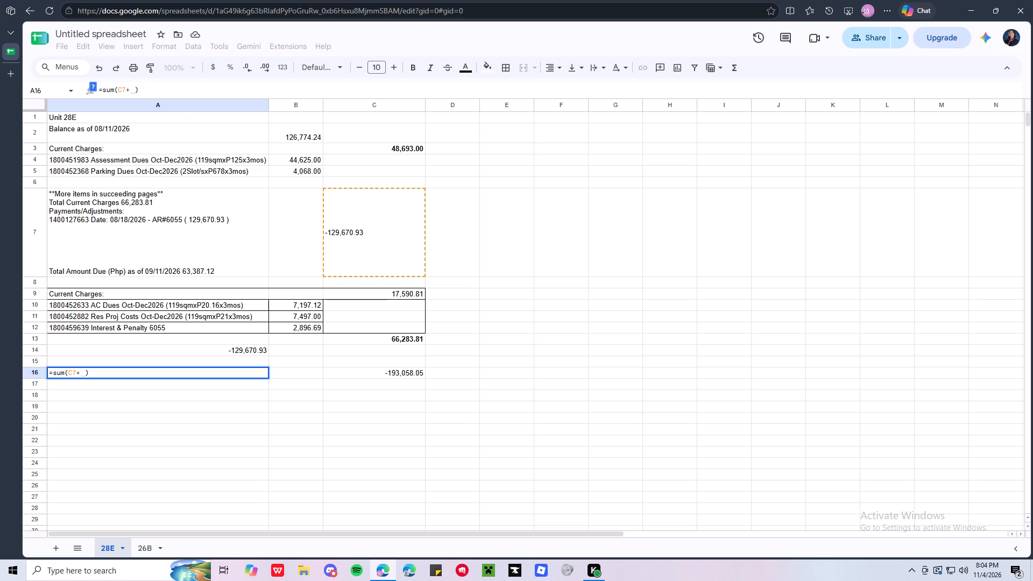
left_click(412, 337)
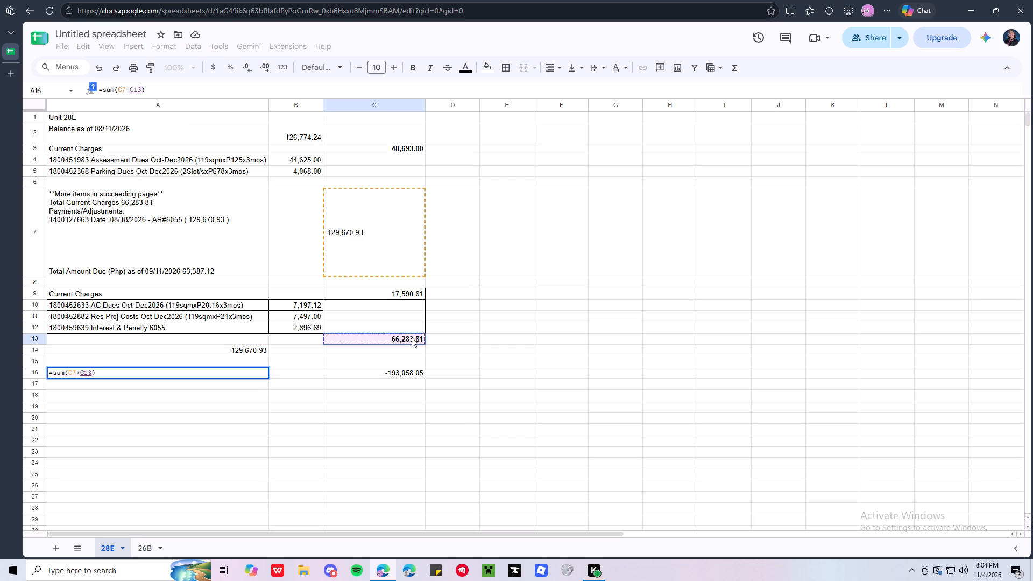
key("Return")
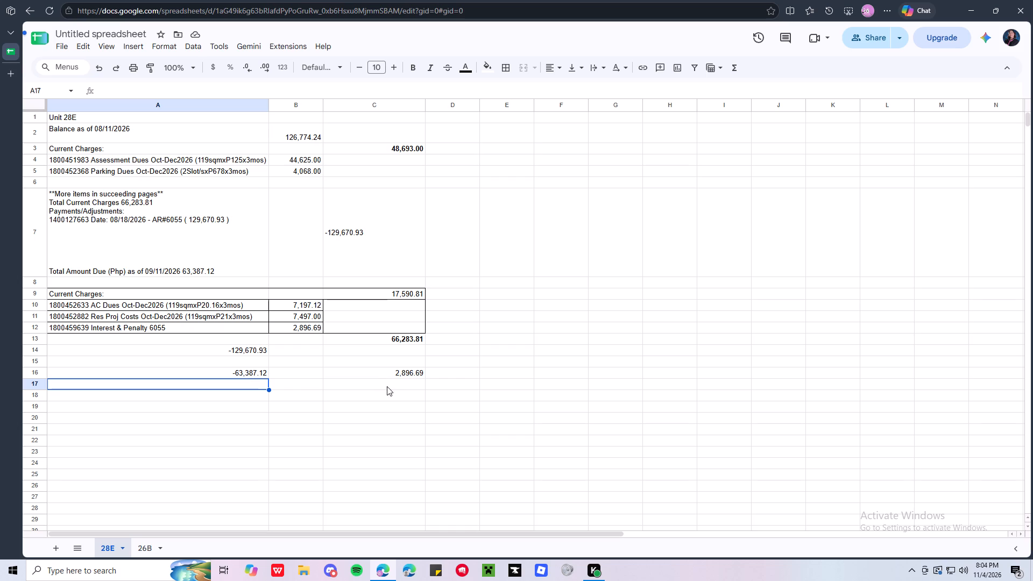
Delete the formula from C16.
left_click(393, 371)
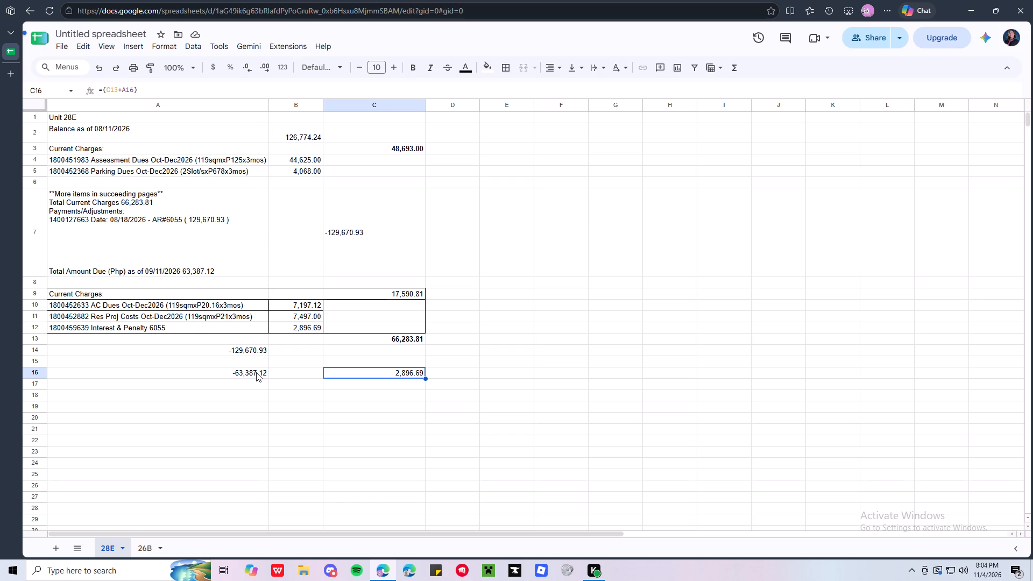
key("Delete")
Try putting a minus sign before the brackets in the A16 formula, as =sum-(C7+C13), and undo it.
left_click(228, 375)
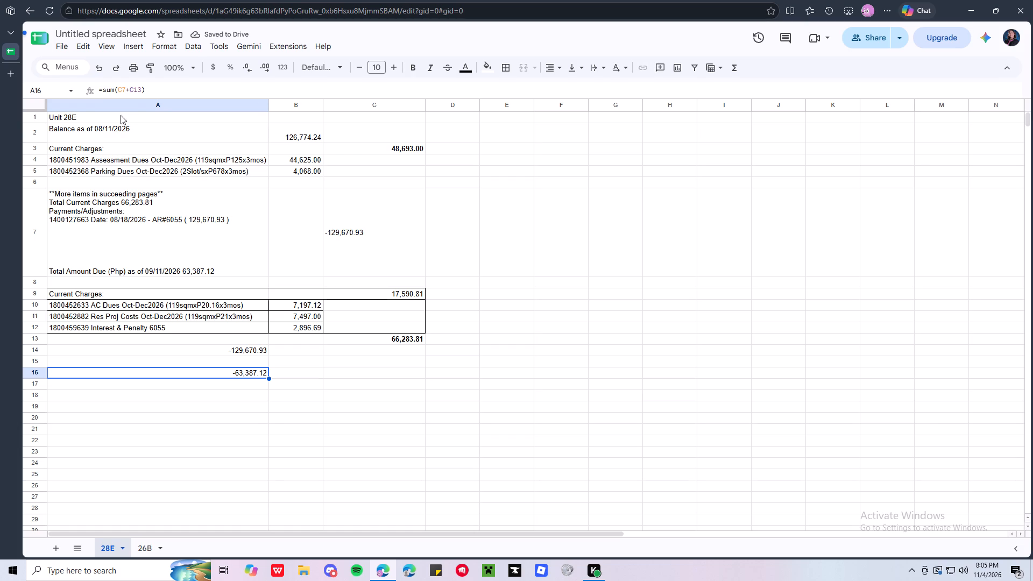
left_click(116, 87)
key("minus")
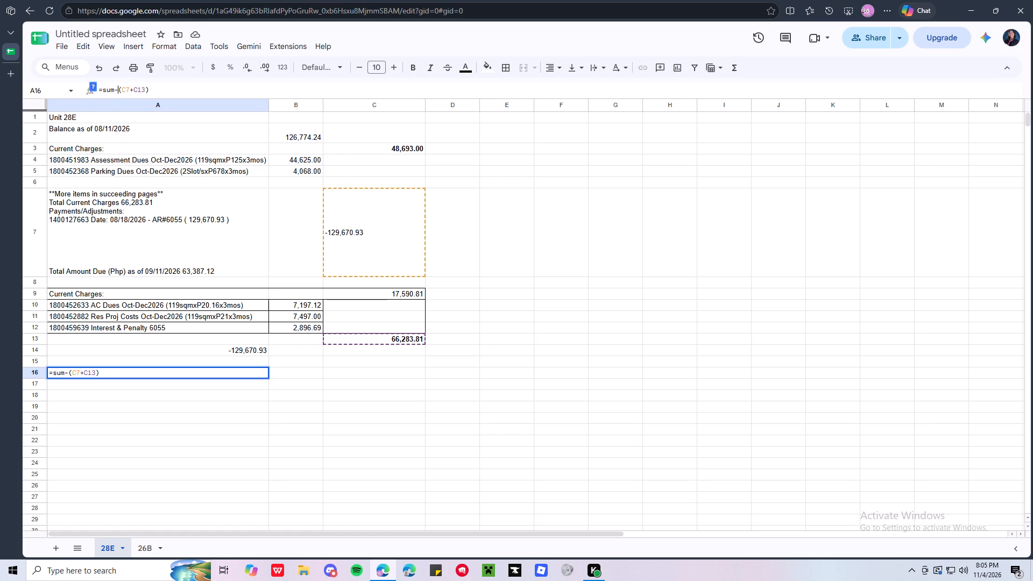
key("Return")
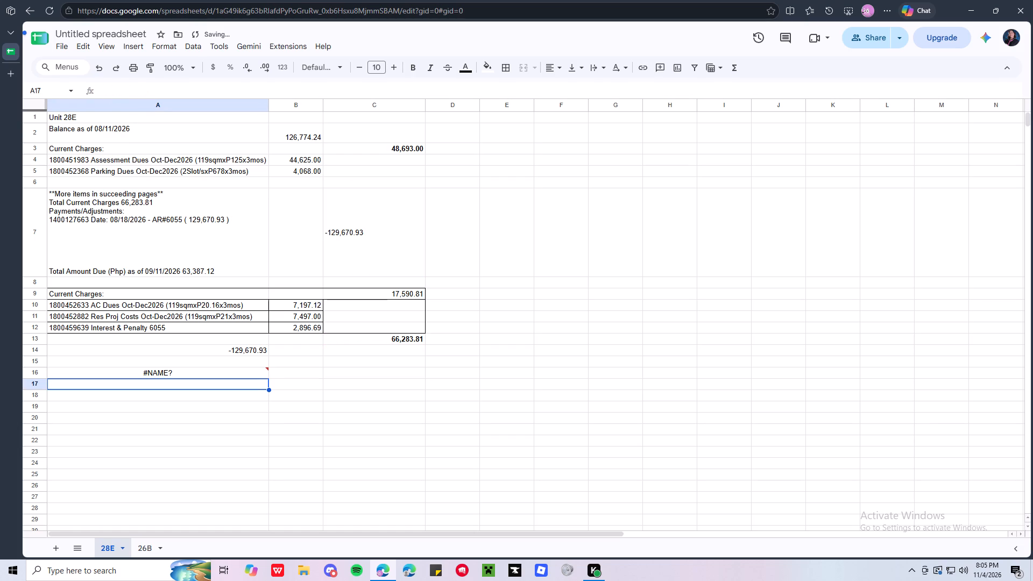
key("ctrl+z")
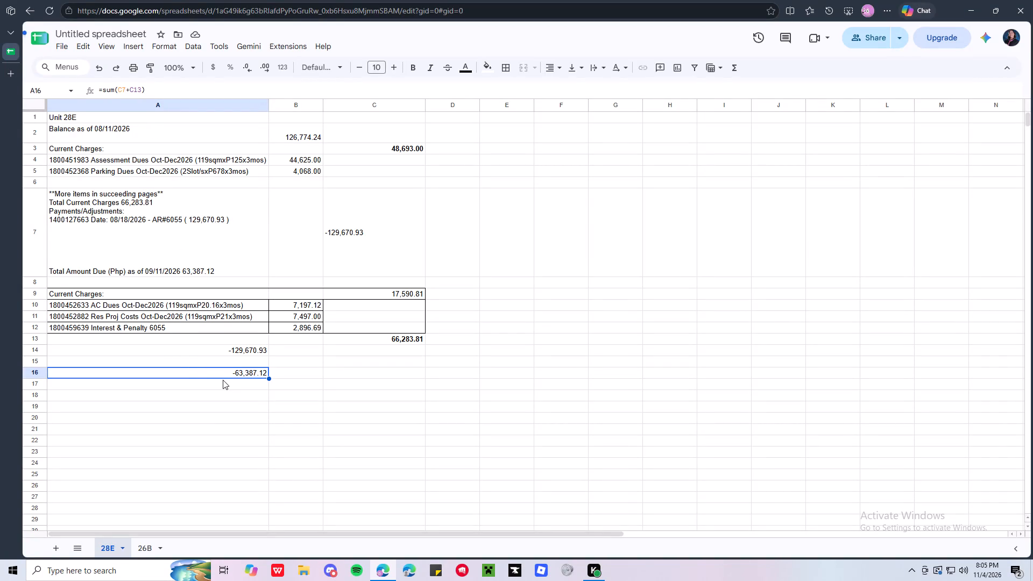
Move the =sum(C7+C13) formula from A16 to C15, below the overall charges total.
left_click_drag(223, 373, 239, 370)
left_click_drag(235, 369, 309, 371)
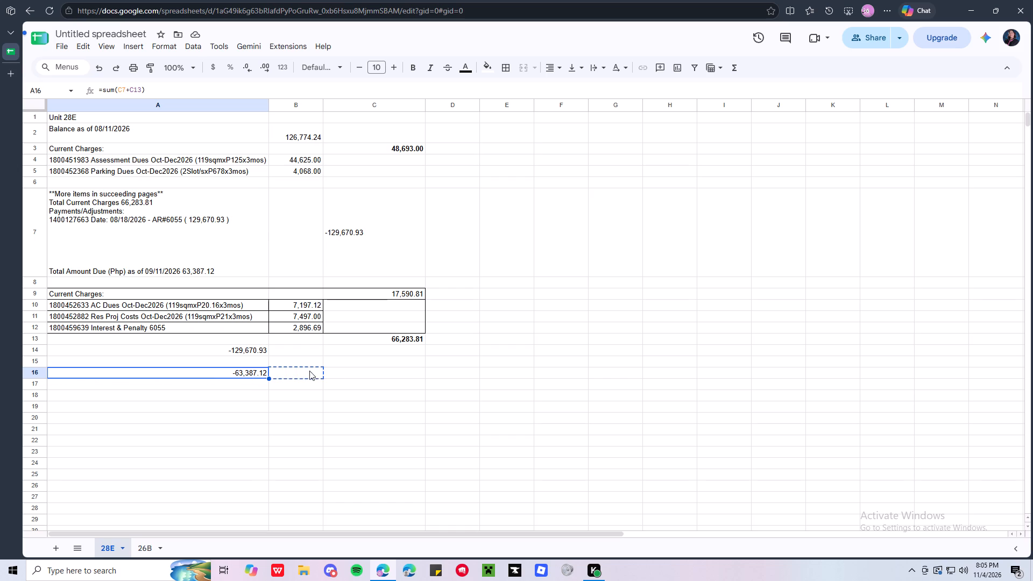
left_click_drag(309, 371, 387, 377)
left_click_drag(387, 377, 391, 364)
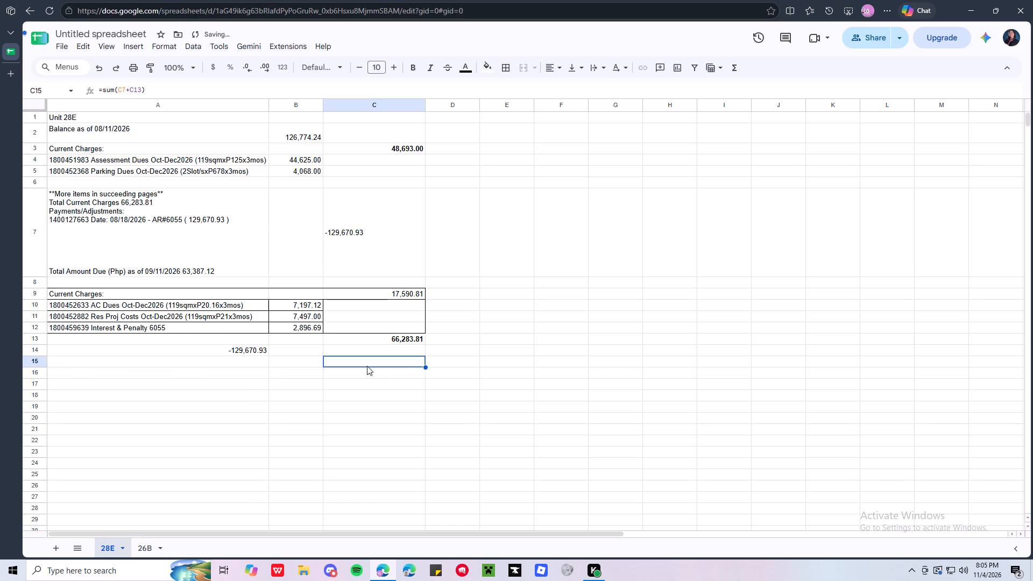
Clear the copied payment amount from A14.
left_click(216, 349)
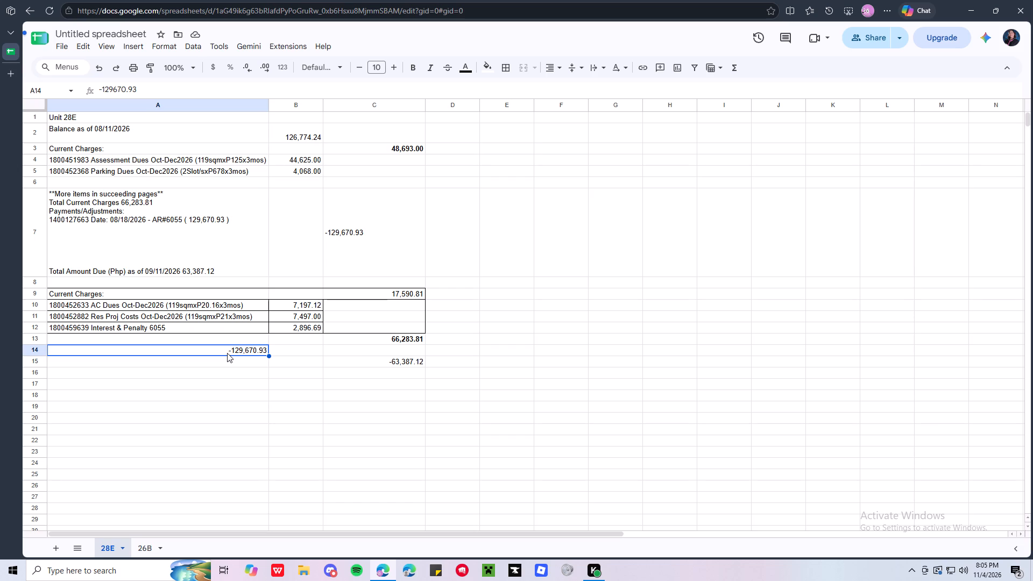
key("Delete")
Negate both references in the C15 formula so it reads =sum(-C7-C13).
left_click(402, 361)
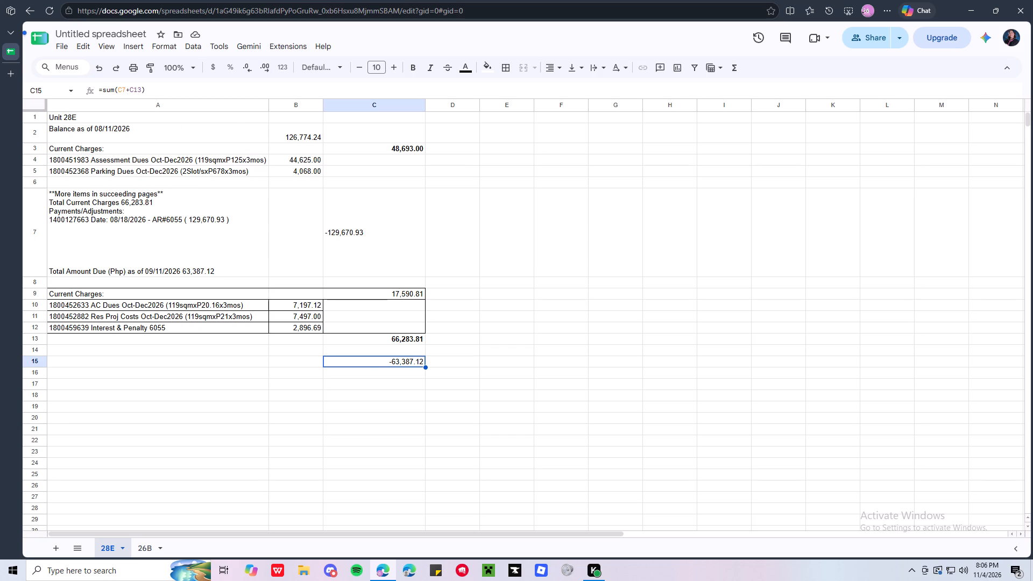
left_click(117, 88)
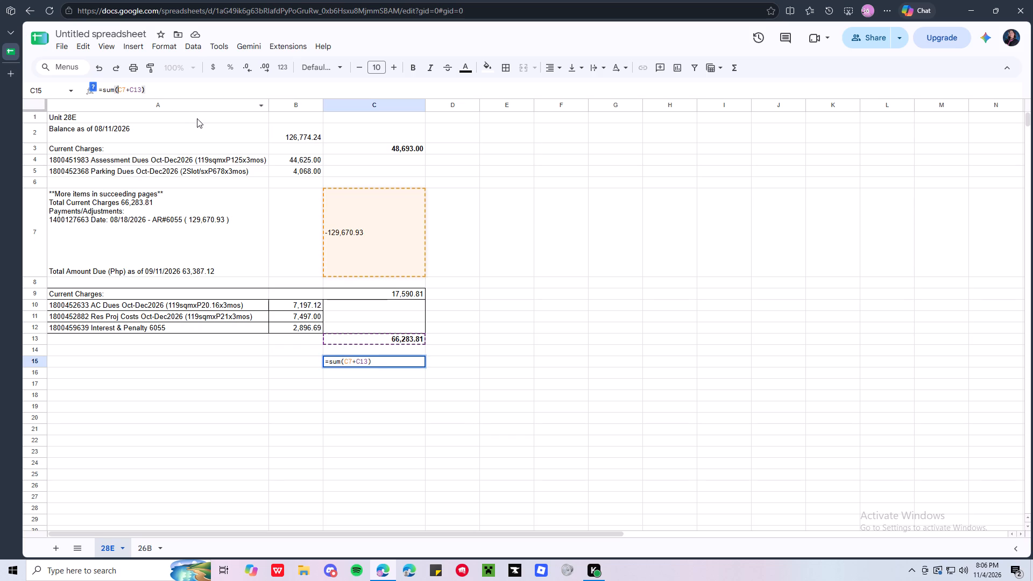
key("minus")
key("Return")
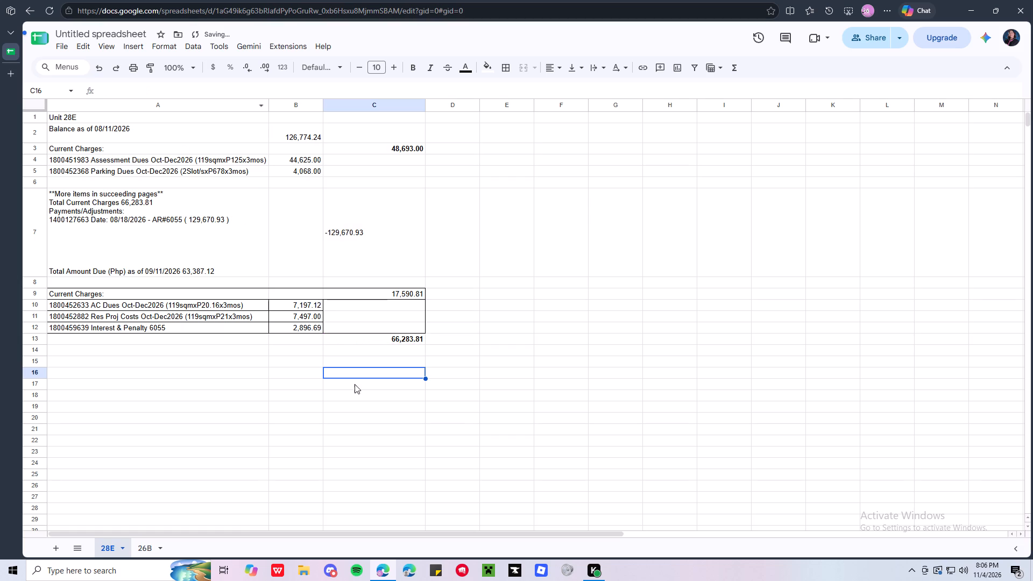
left_click(363, 363)
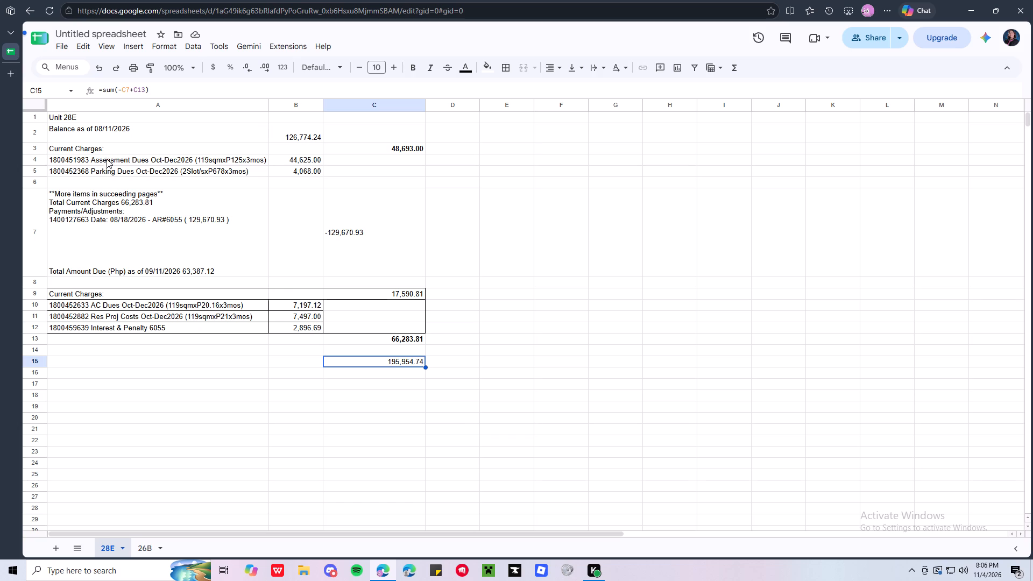
left_click(135, 88)
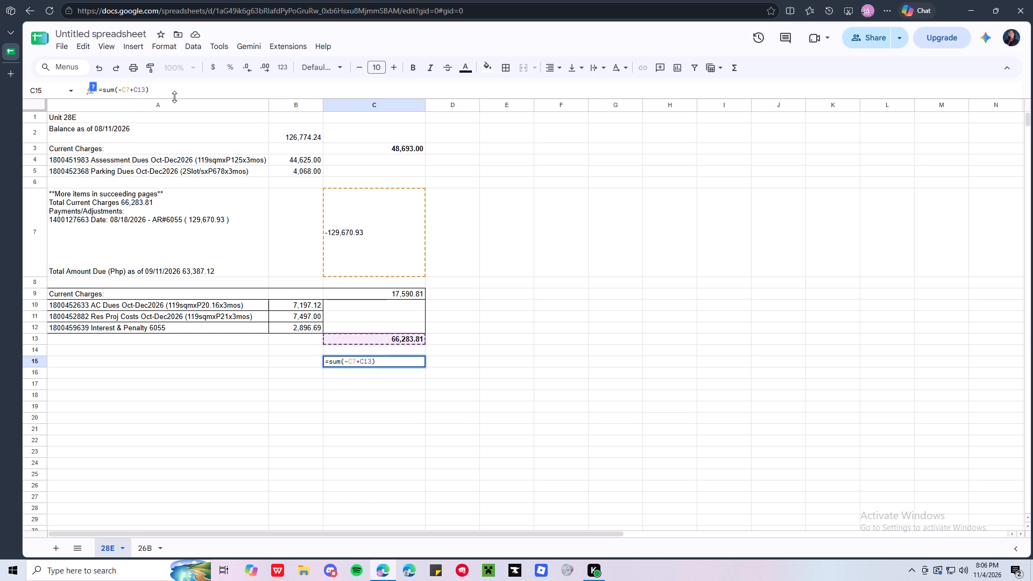
key("BackSpace")
key("minus")
key("Return")
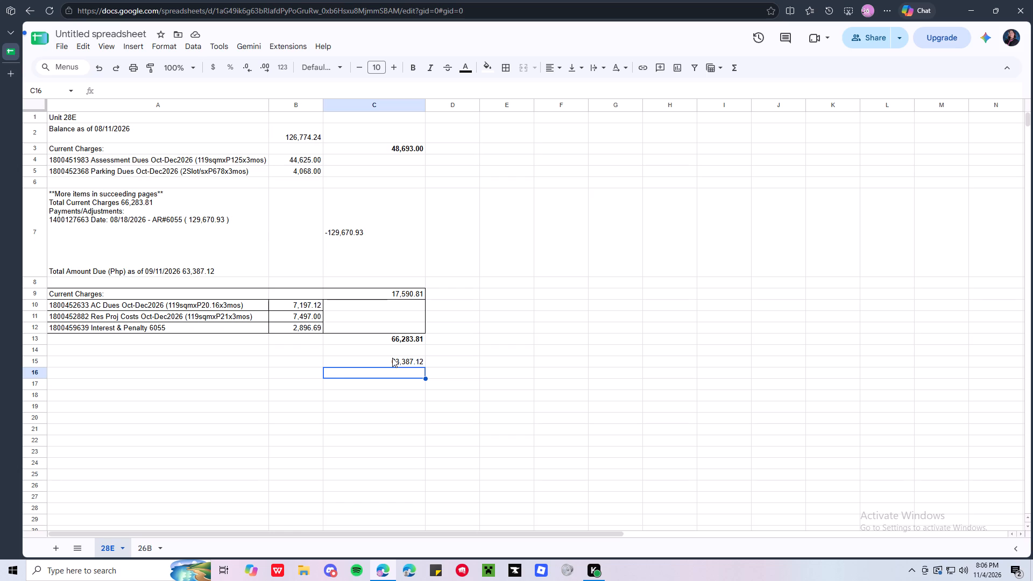
Copy the text "Total Amount Due (Php) as of 09/11/2026" from the notes in A7 into A15.
left_click(232, 359)
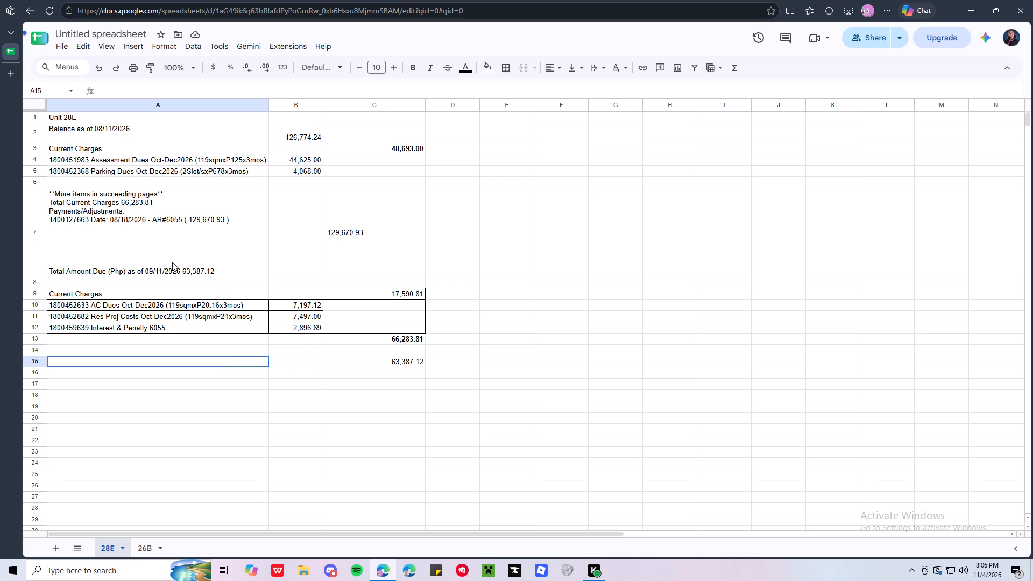
left_click(172, 262)
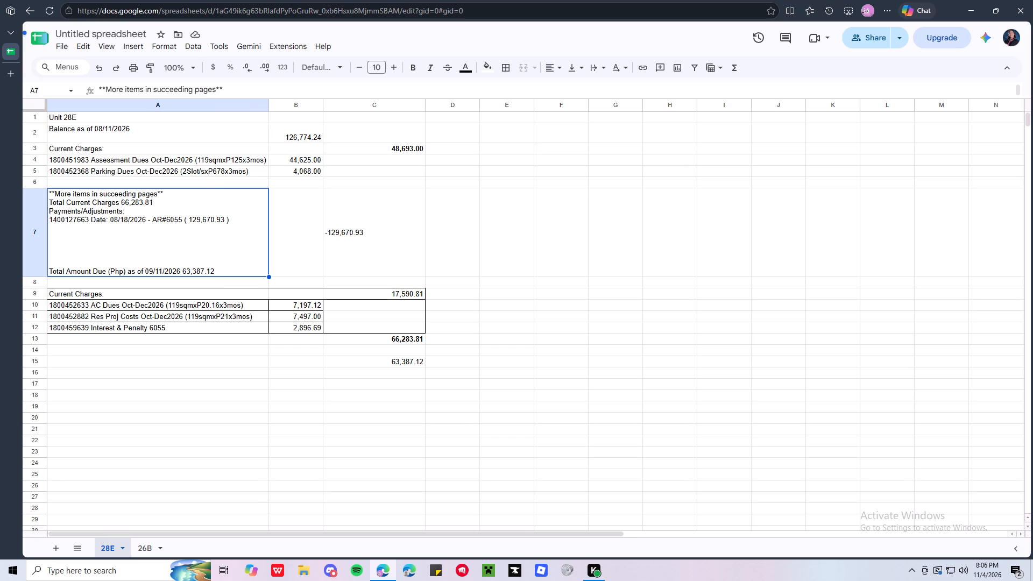
left_click(210, 267)
left_click(223, 271)
left_click(242, 93)
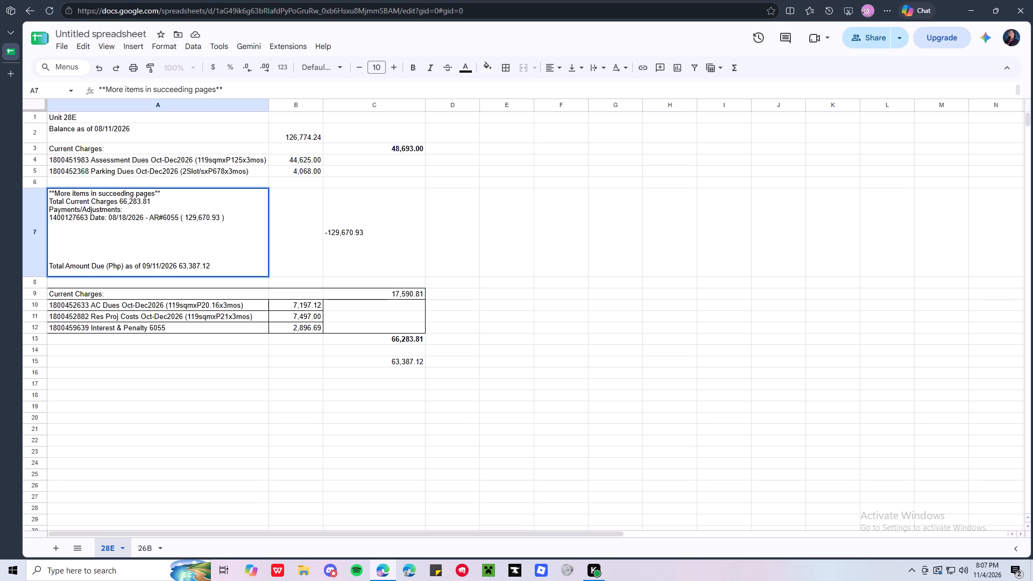
left_click(176, 266)
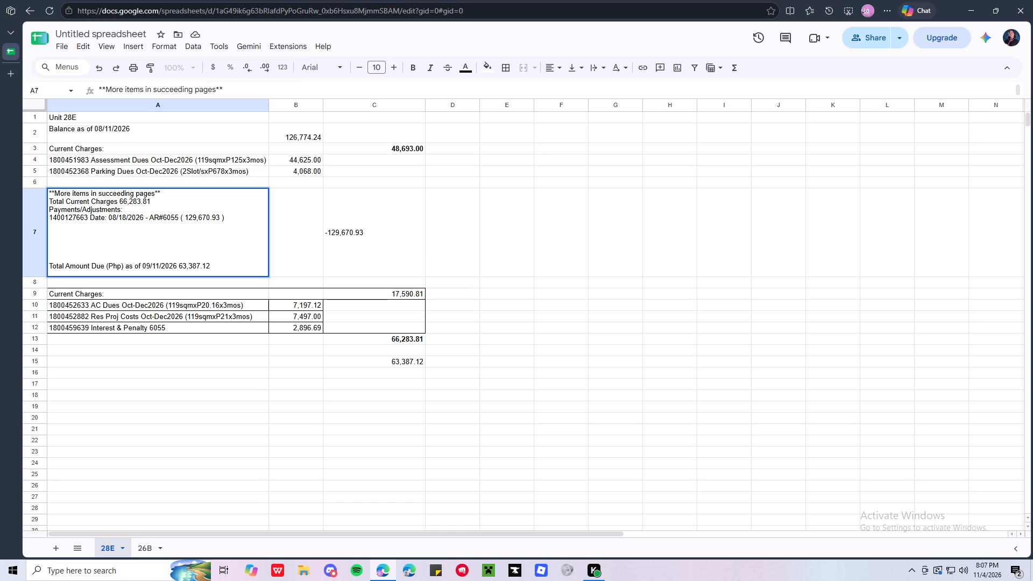
left_click(49, 266, "shift")
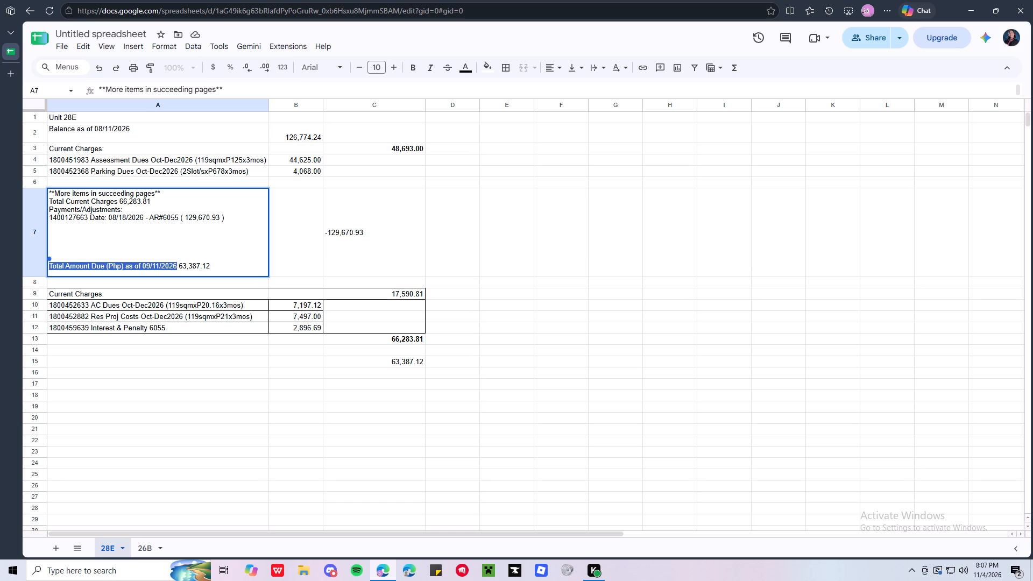
key("shift+Right")
key("shift+Left")
key("ctrl+c")
left_click(164, 362)
key("ctrl+v")
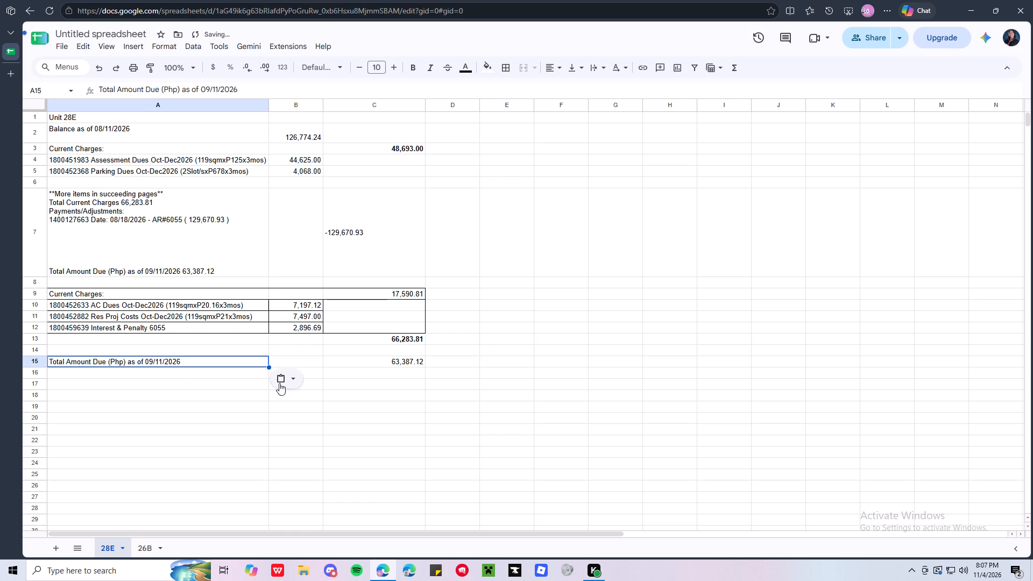
Right-align the total amount due label in A15.
left_click(561, 68)
left_click(586, 88)
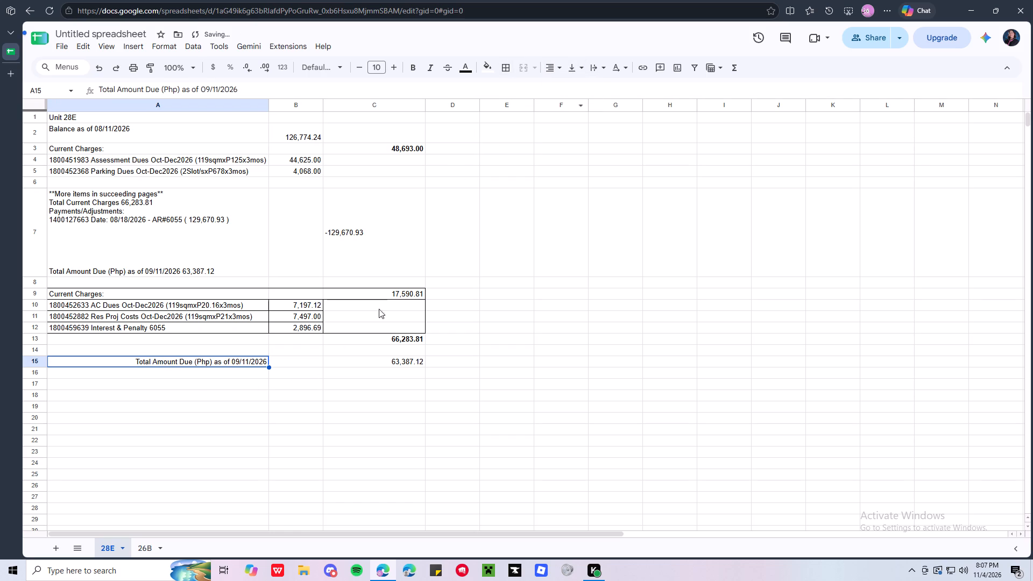
Make the total amount due figure in C15 bold.
left_click(337, 362)
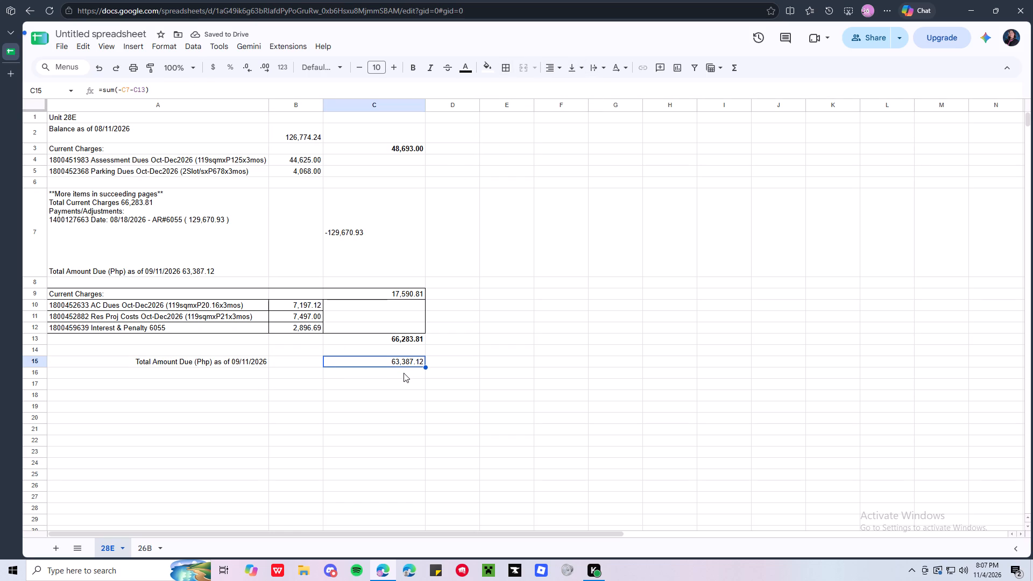
key("ctrl+b")
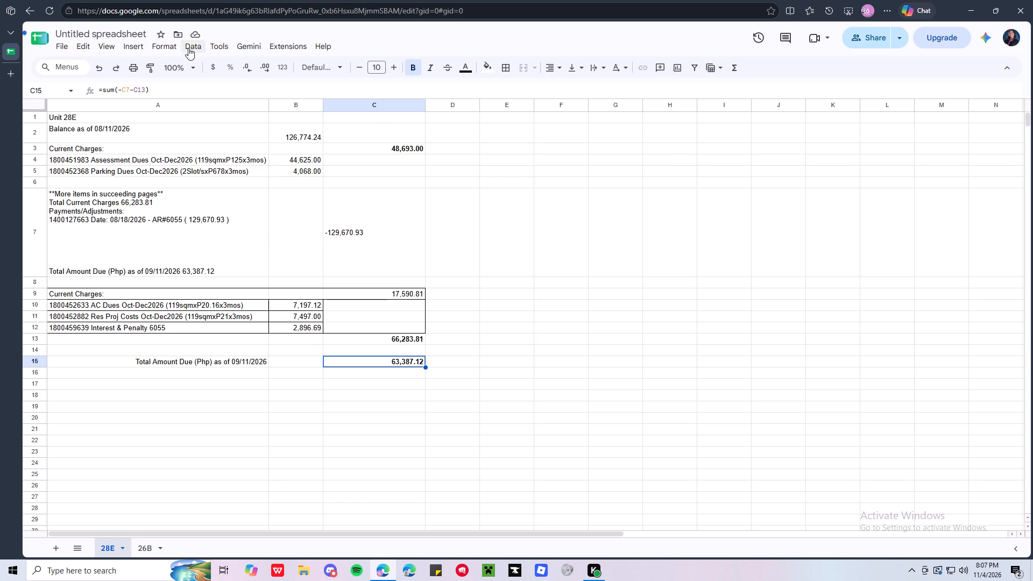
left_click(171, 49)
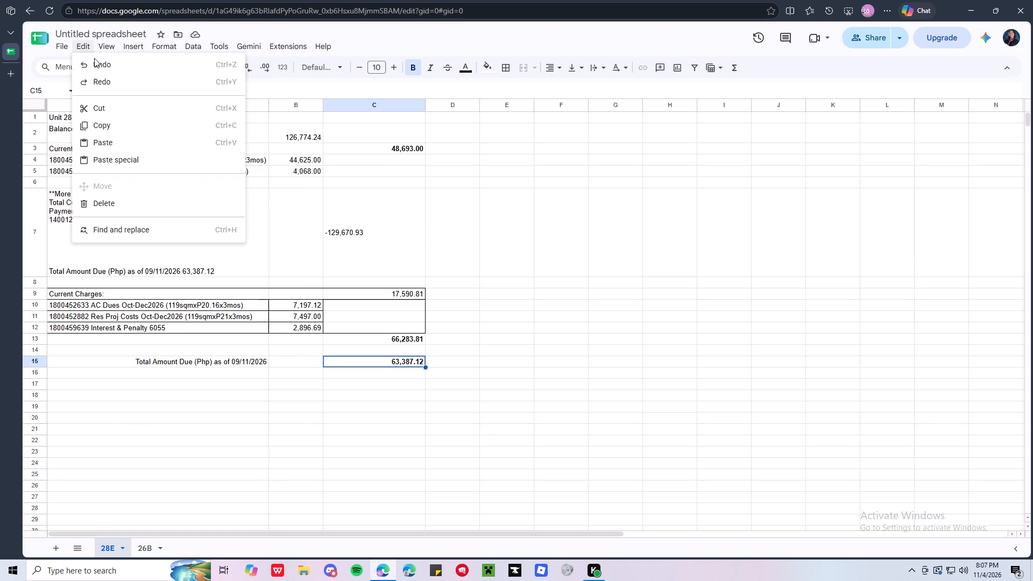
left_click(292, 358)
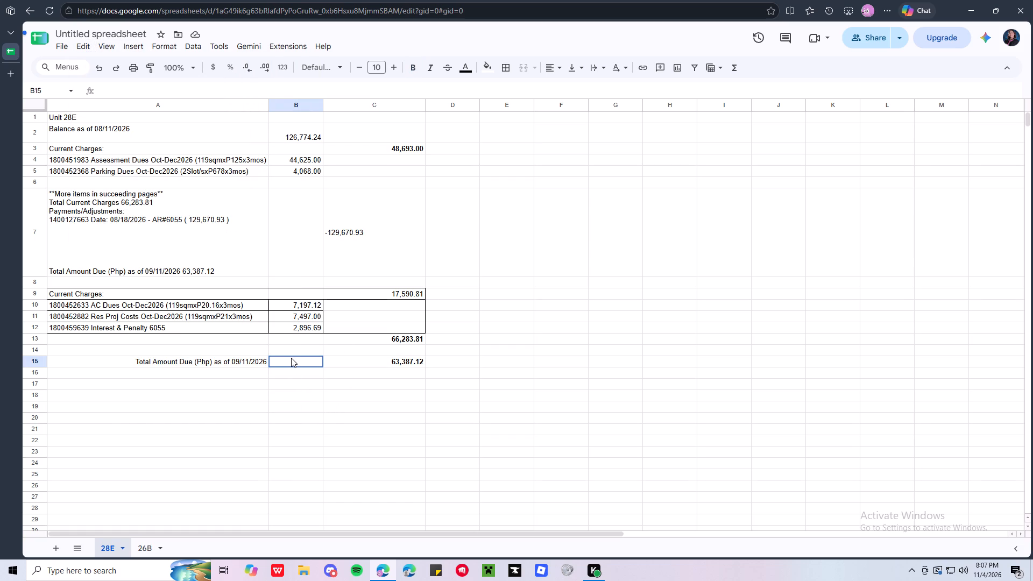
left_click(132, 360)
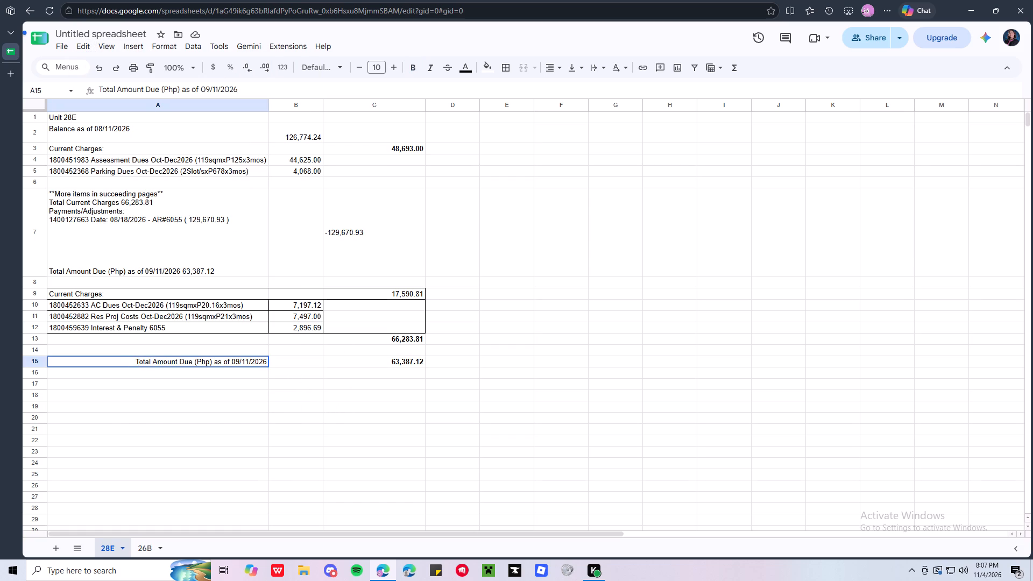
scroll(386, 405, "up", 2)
Apply all borders to the balance row, A2:C2.
left_click_drag(98, 133, 326, 168)
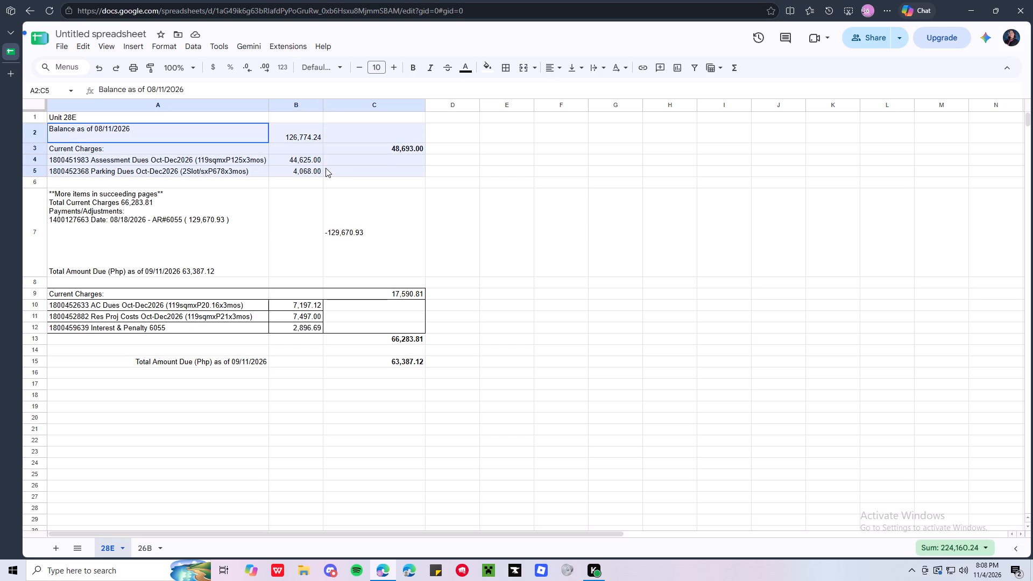
left_click_drag(326, 168, 362, 135)
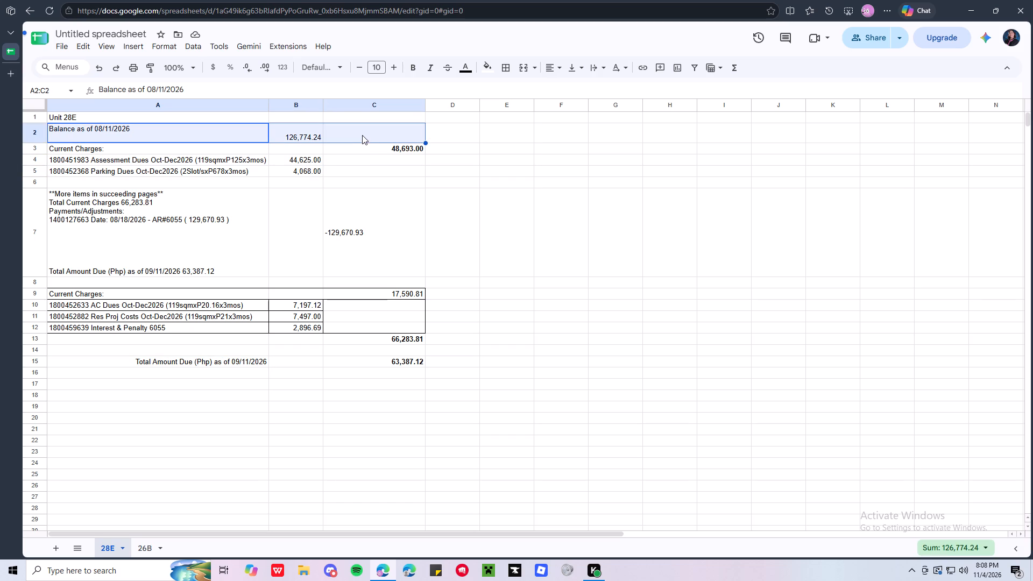
left_click(505, 65)
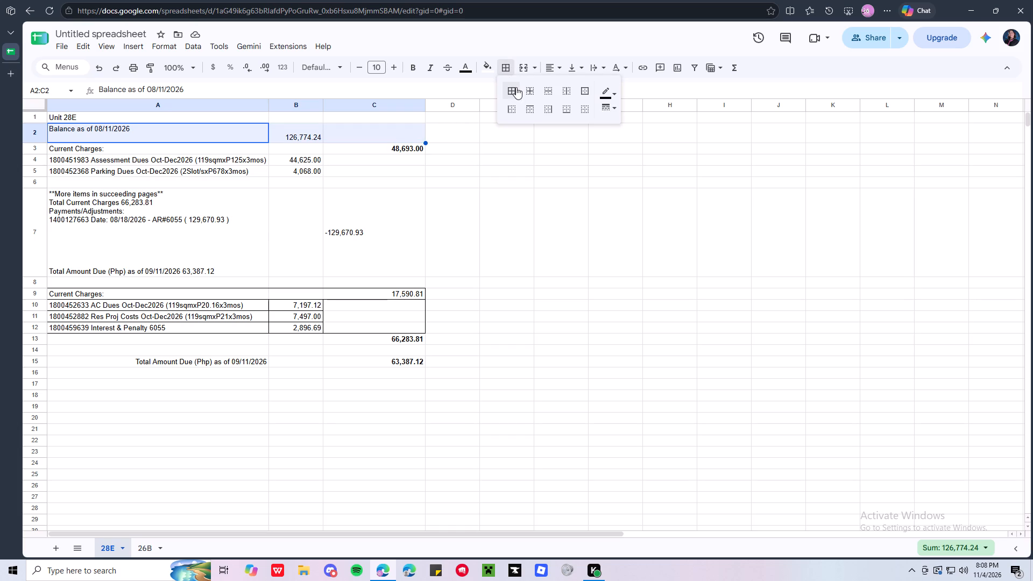
left_click(516, 87)
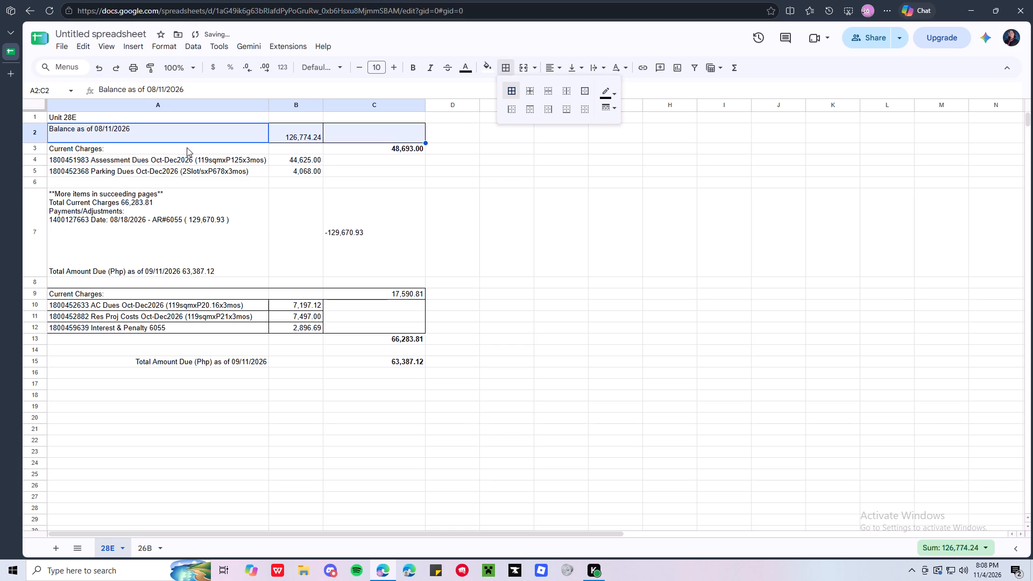
Apply outer borders to the first Current Charges row, A3:C3.
left_click(187, 147)
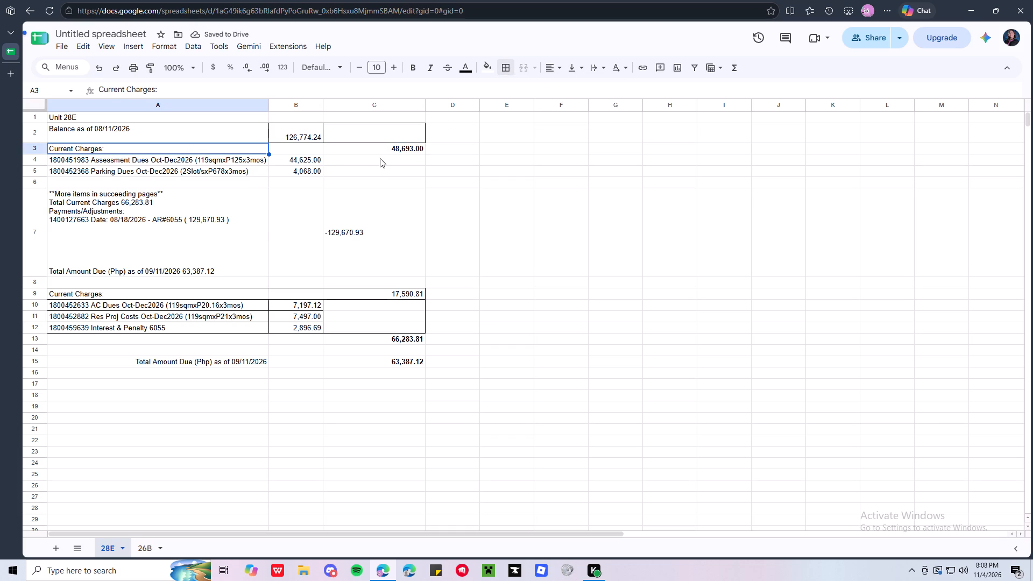
left_click(380, 152, "shift")
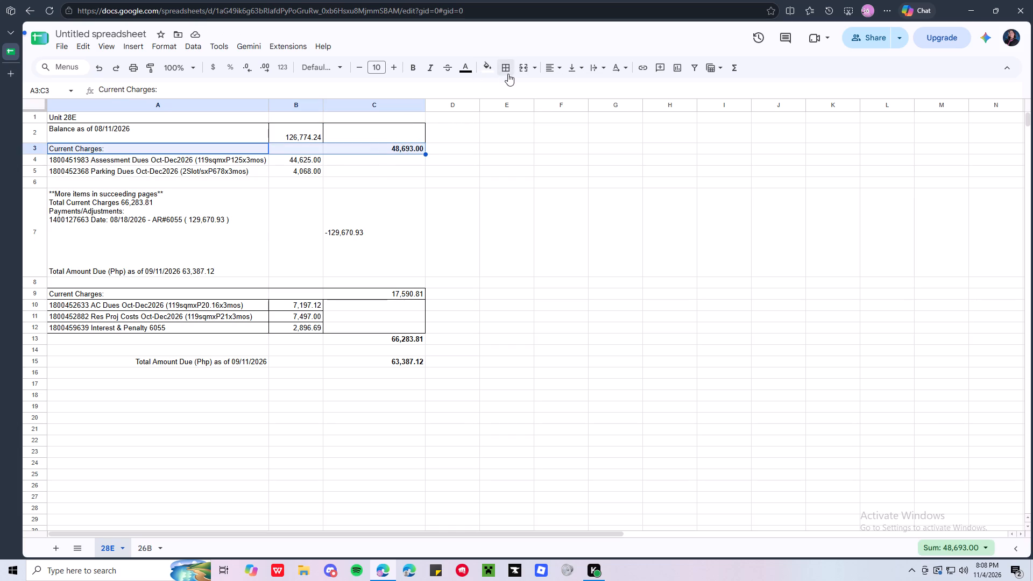
left_click(508, 68)
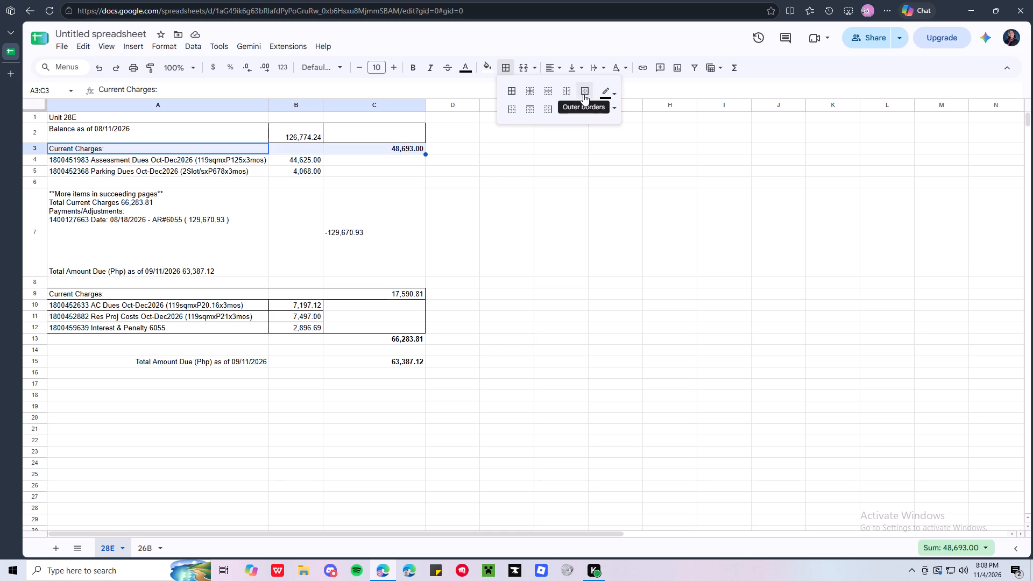
left_click(583, 93)
Apply all borders to the assessment and parking dues rows, A4:B5.
left_click(211, 161)
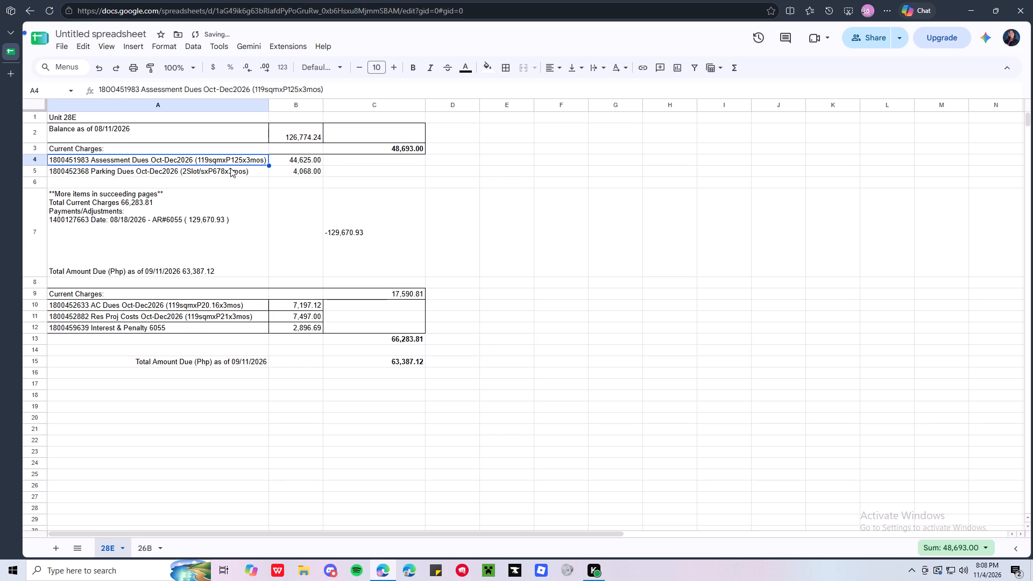
left_click(301, 169, "shift")
left_click(506, 70)
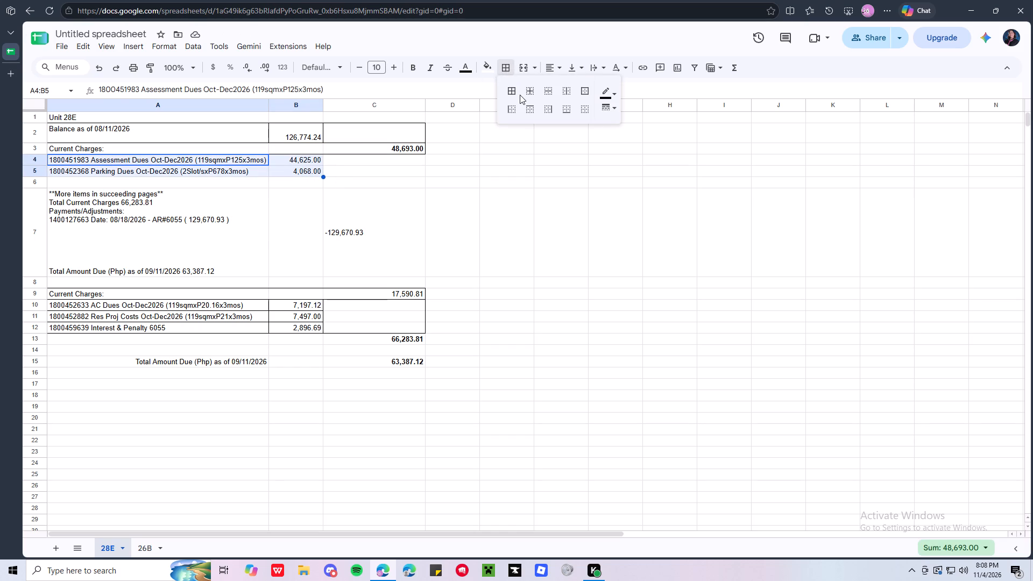
left_click(508, 90)
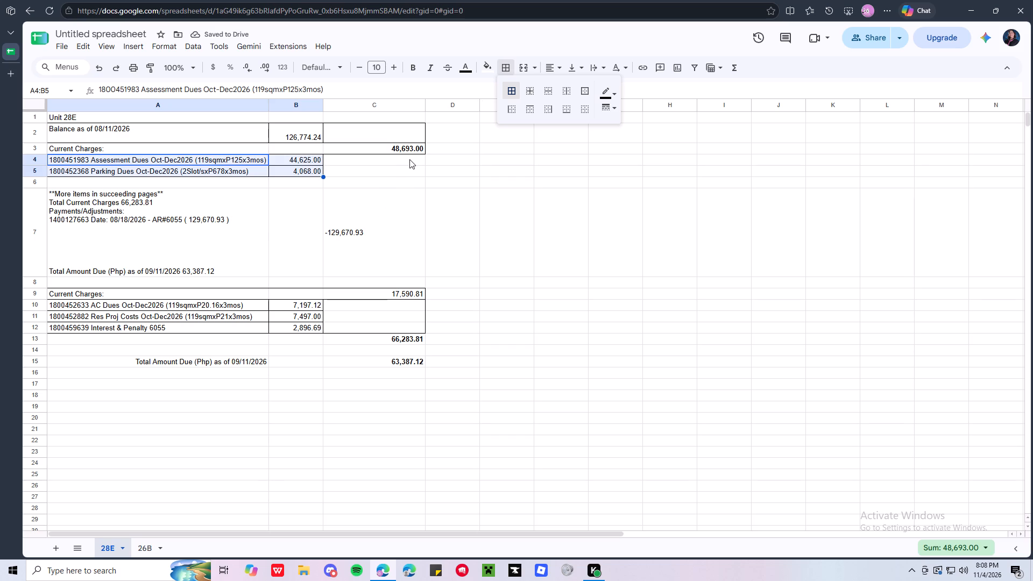
Apply outer borders around the payments and adjustments row, A7:C7.
left_click(409, 159)
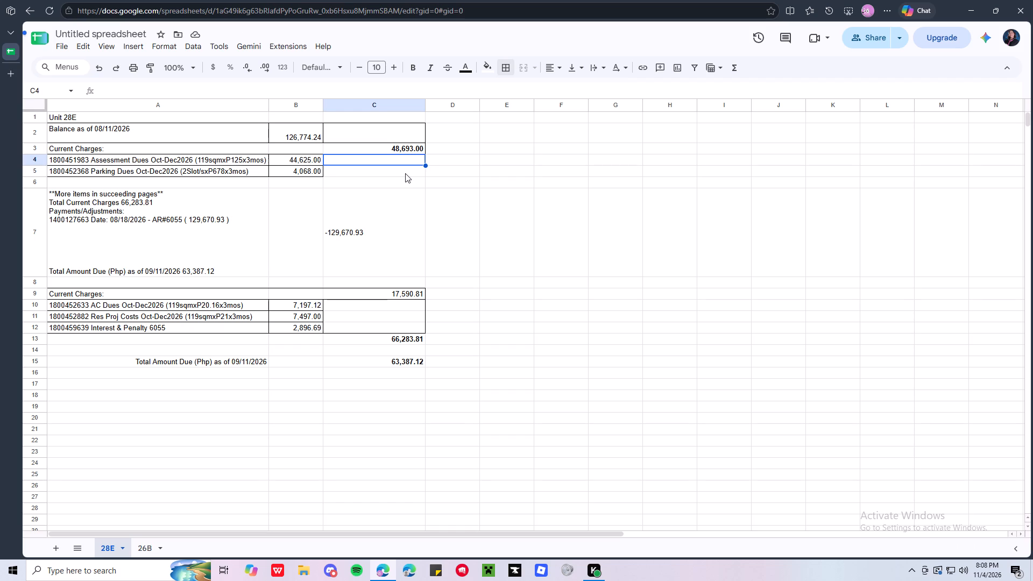
left_click(391, 240)
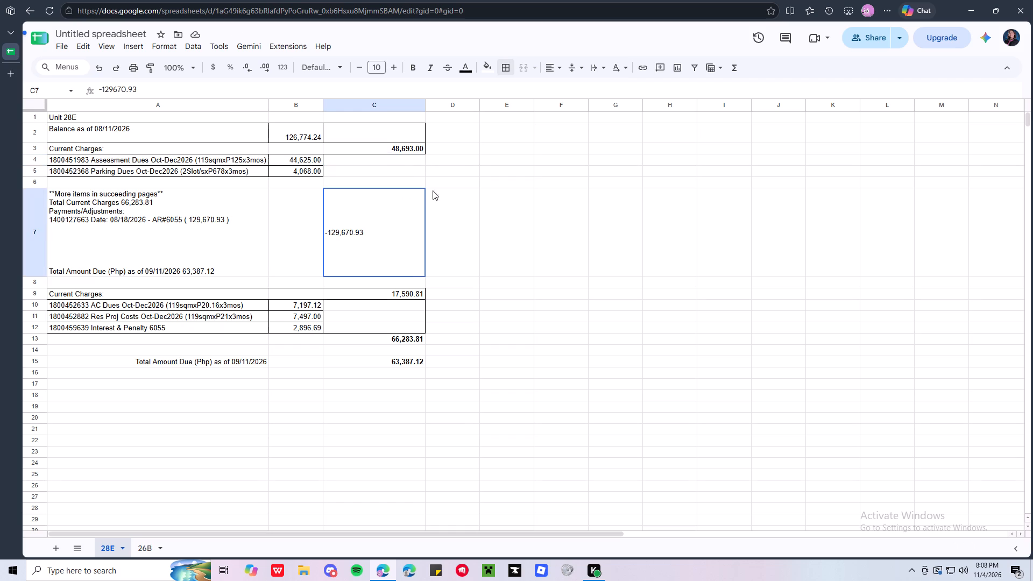
left_click(506, 63)
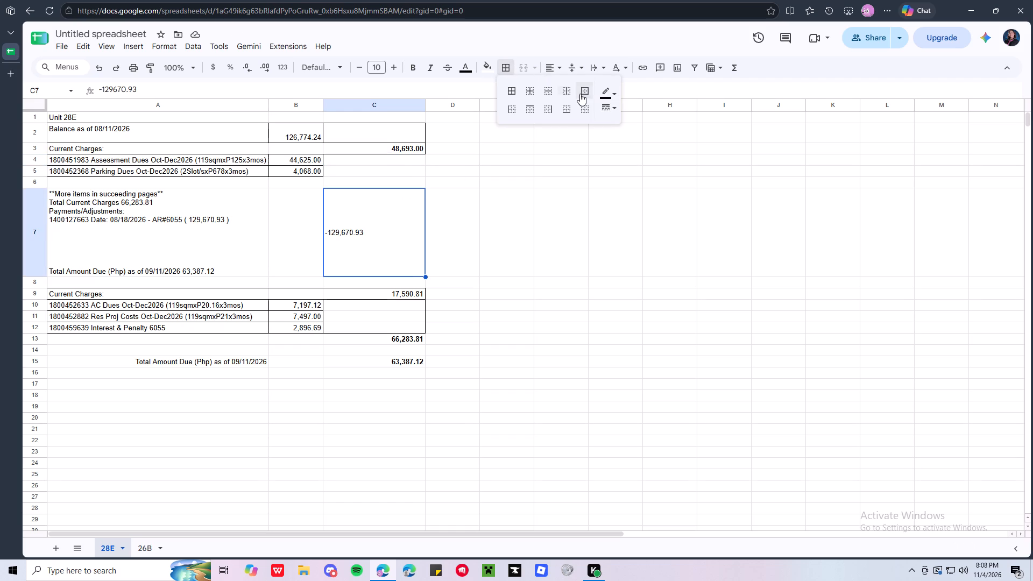
left_click(189, 236, "shift")
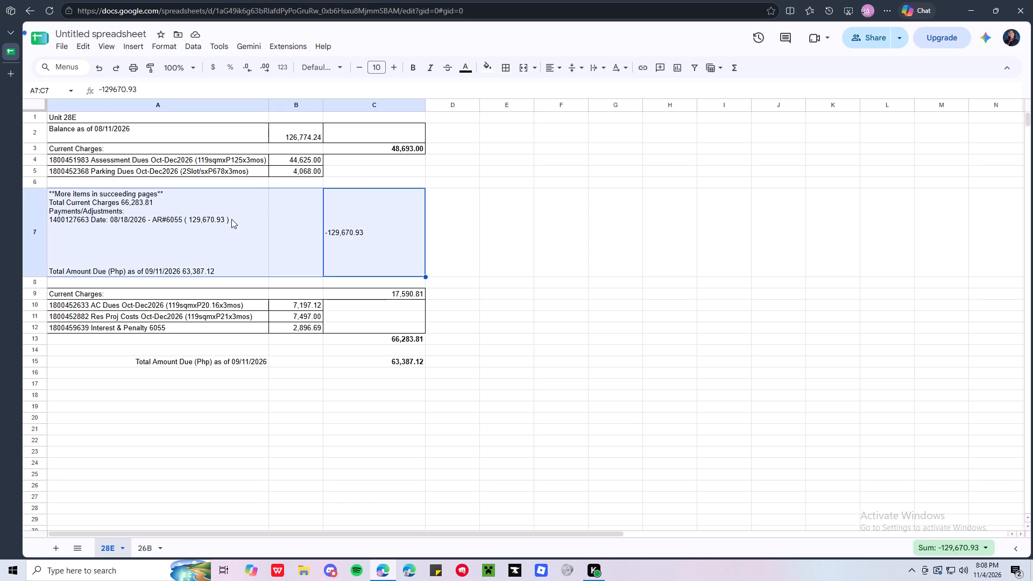
left_click(504, 69)
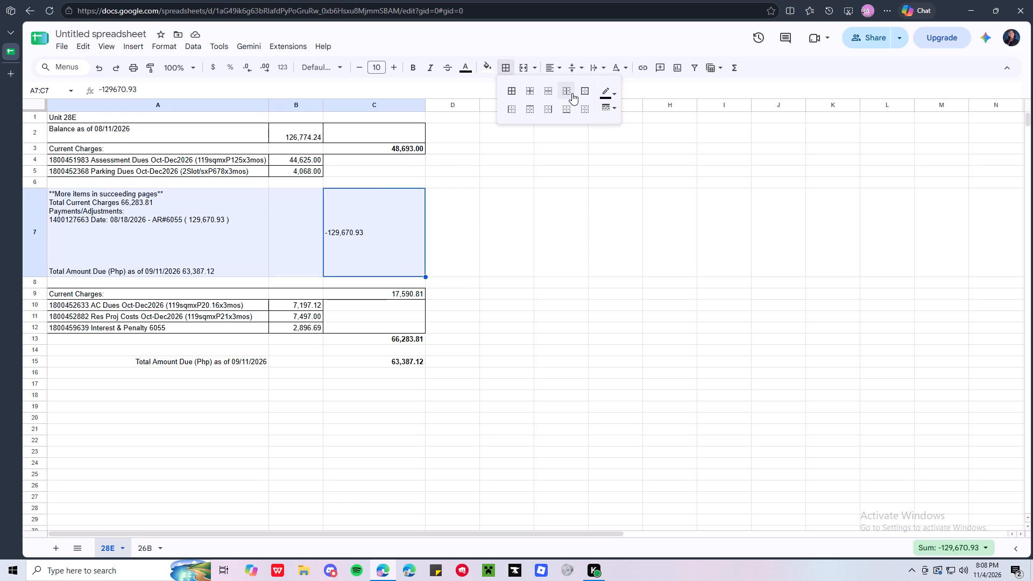
left_click(585, 91)
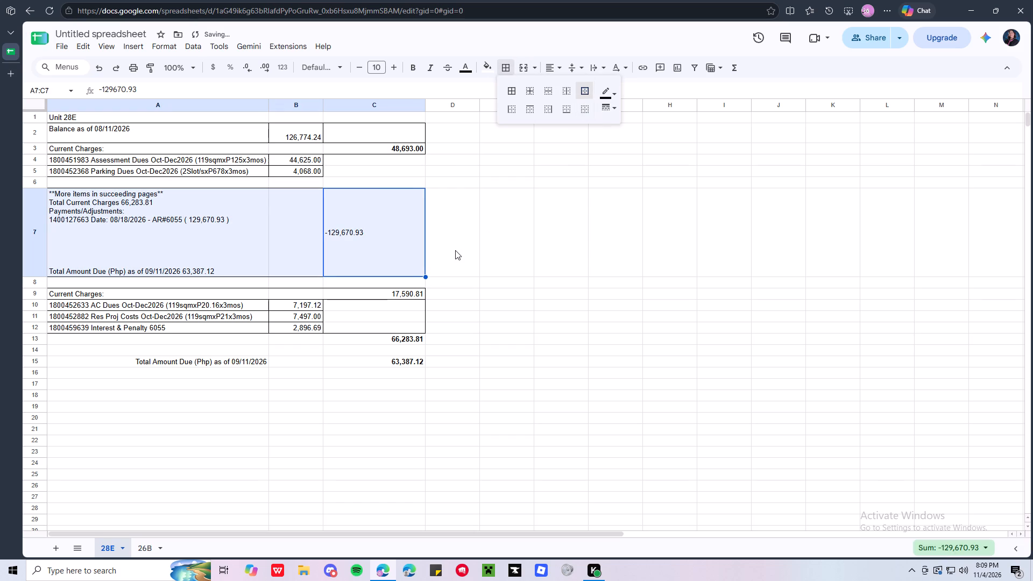
left_click(455, 250)
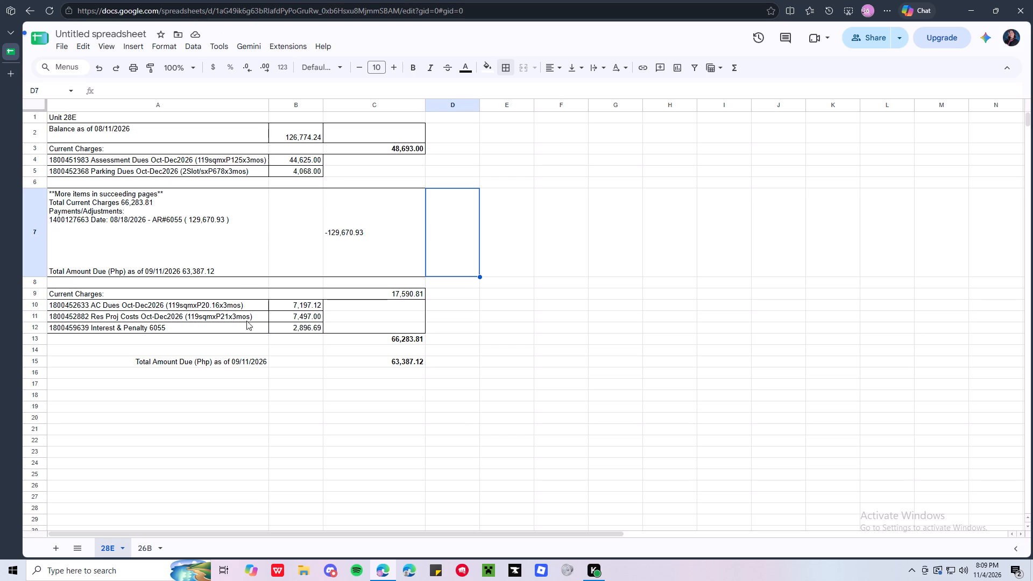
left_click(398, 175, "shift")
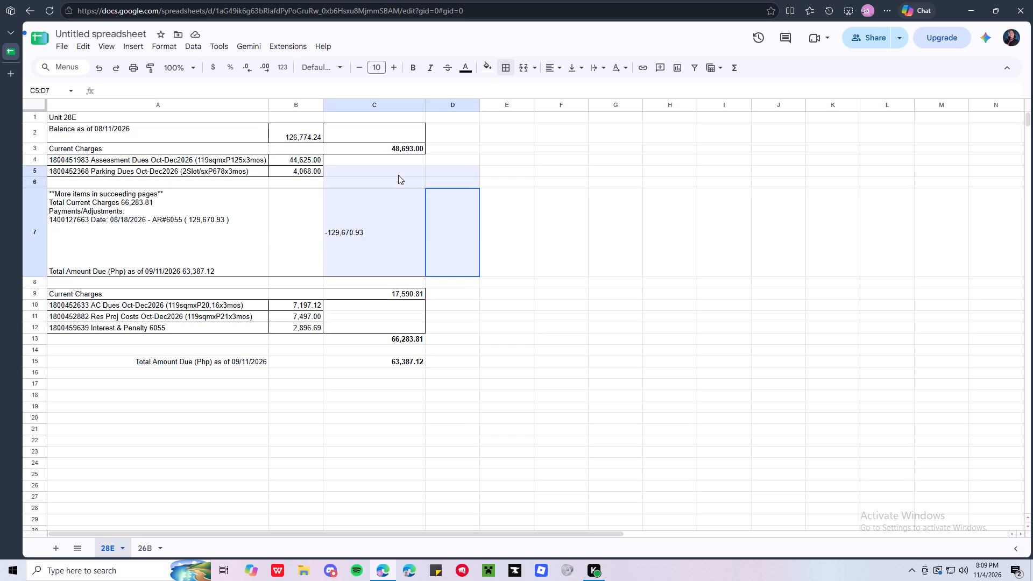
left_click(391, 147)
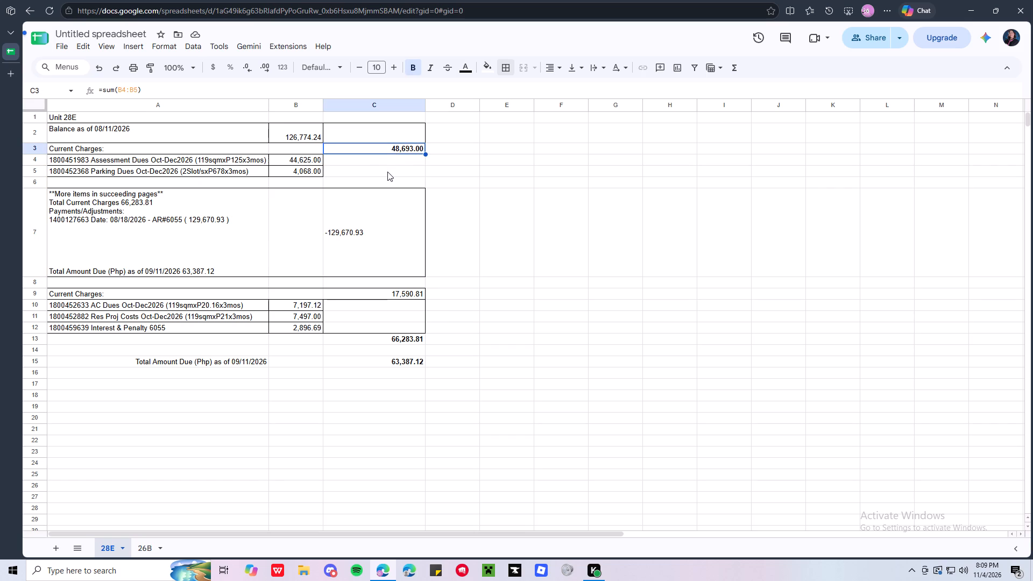
Apply outer borders around C3:C5, beside the first Current Charges block.
left_click(387, 172, "shift")
left_click(551, 69)
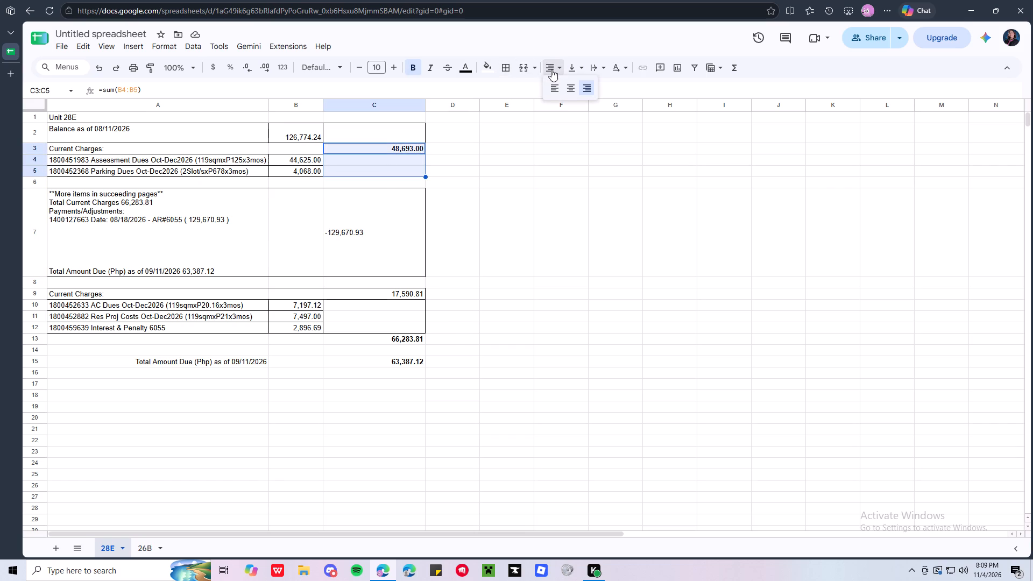
left_click(508, 69)
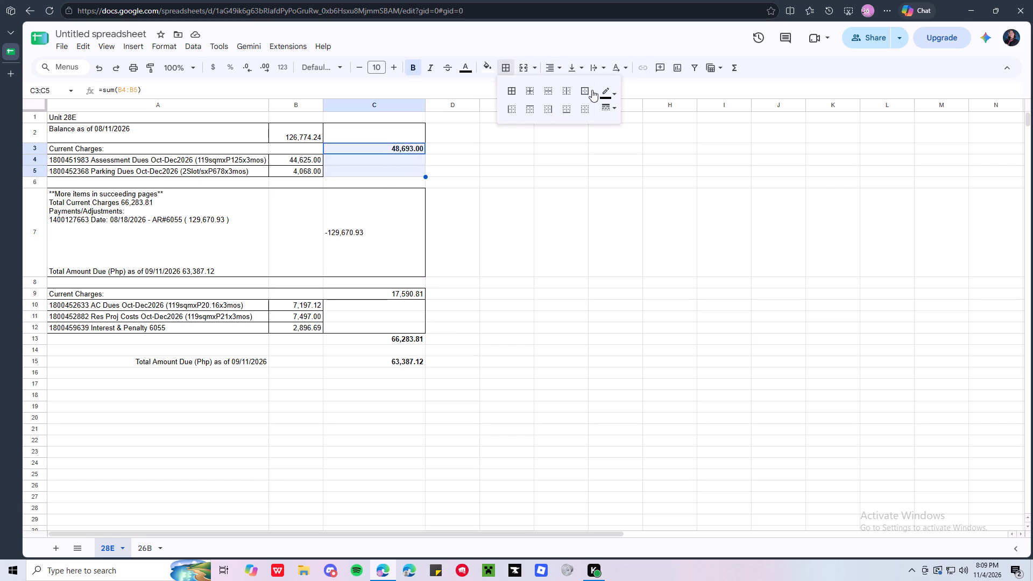
left_click(589, 90)
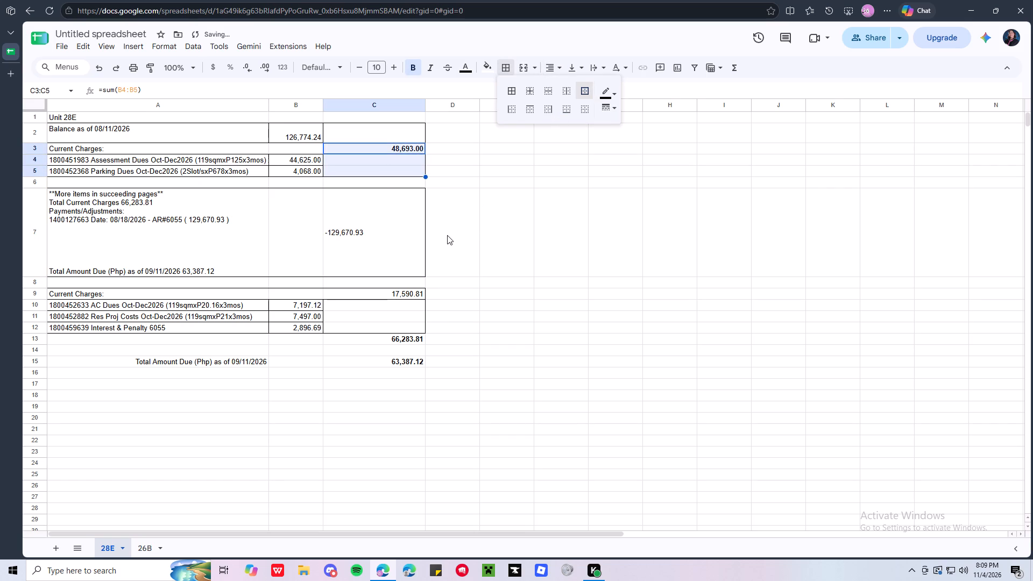
left_click(447, 231)
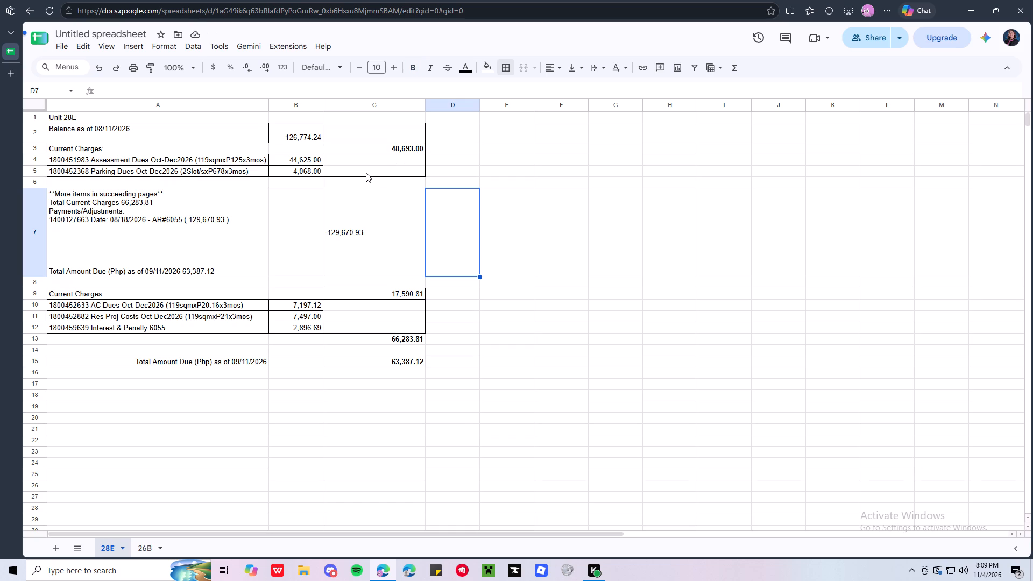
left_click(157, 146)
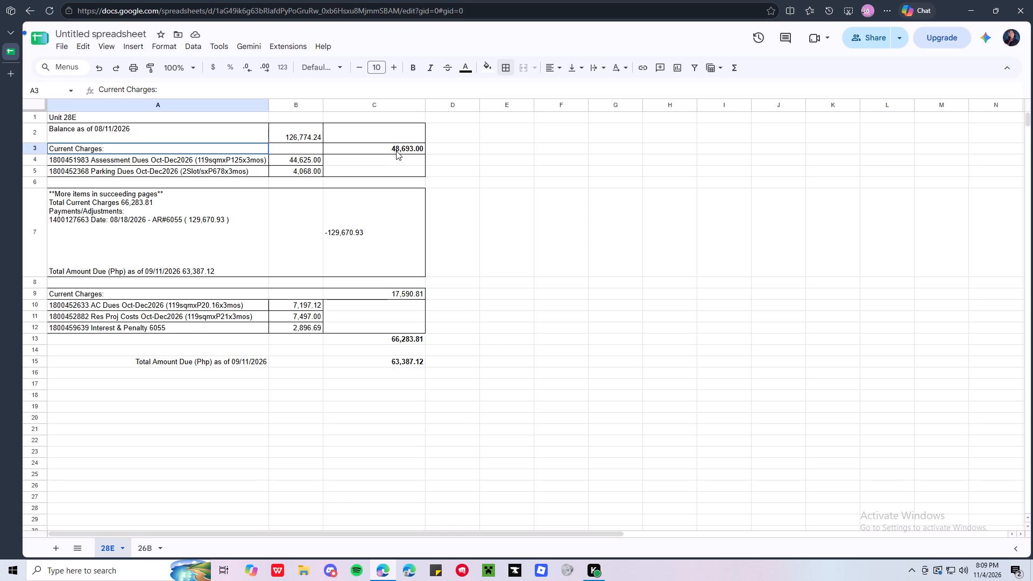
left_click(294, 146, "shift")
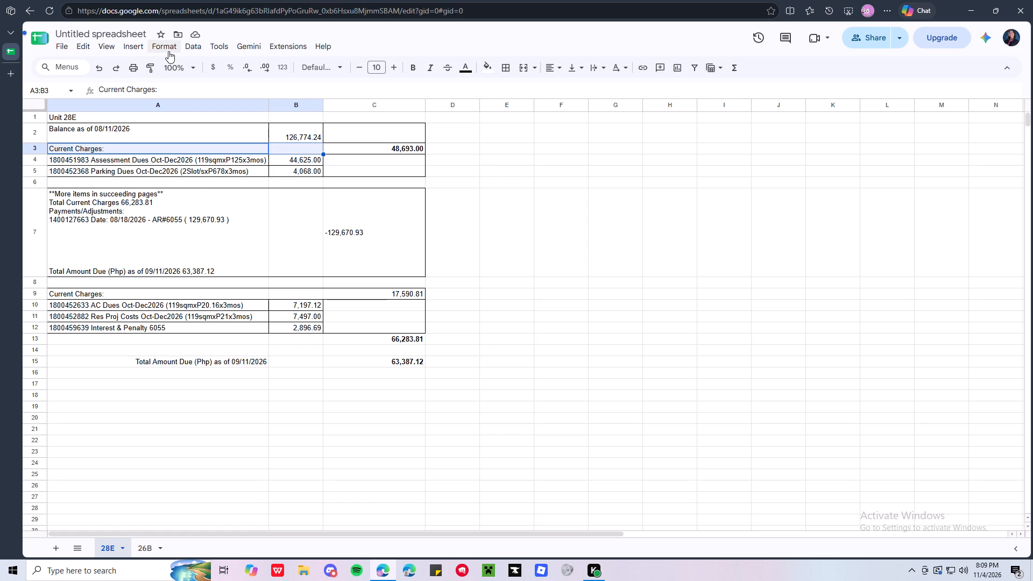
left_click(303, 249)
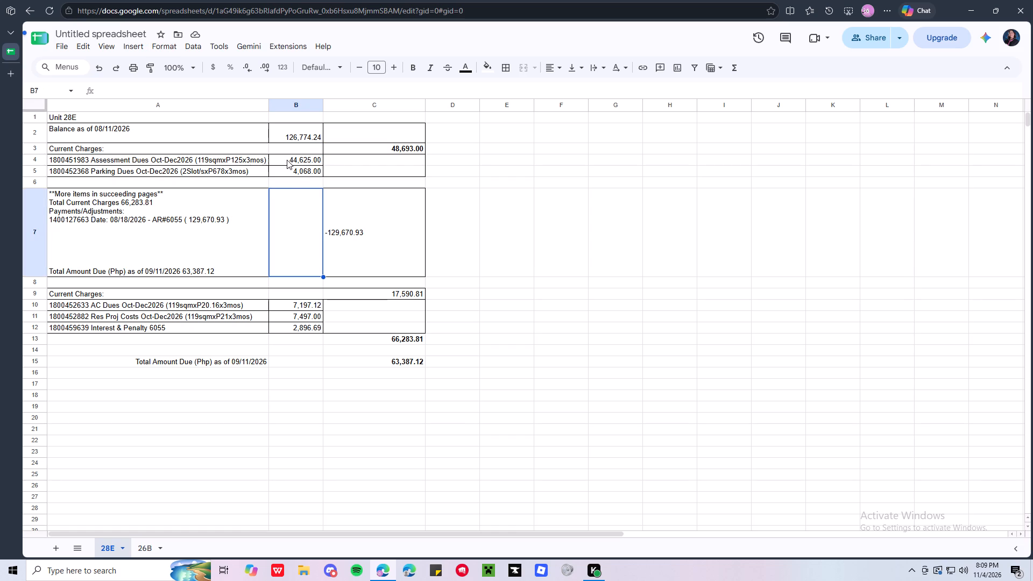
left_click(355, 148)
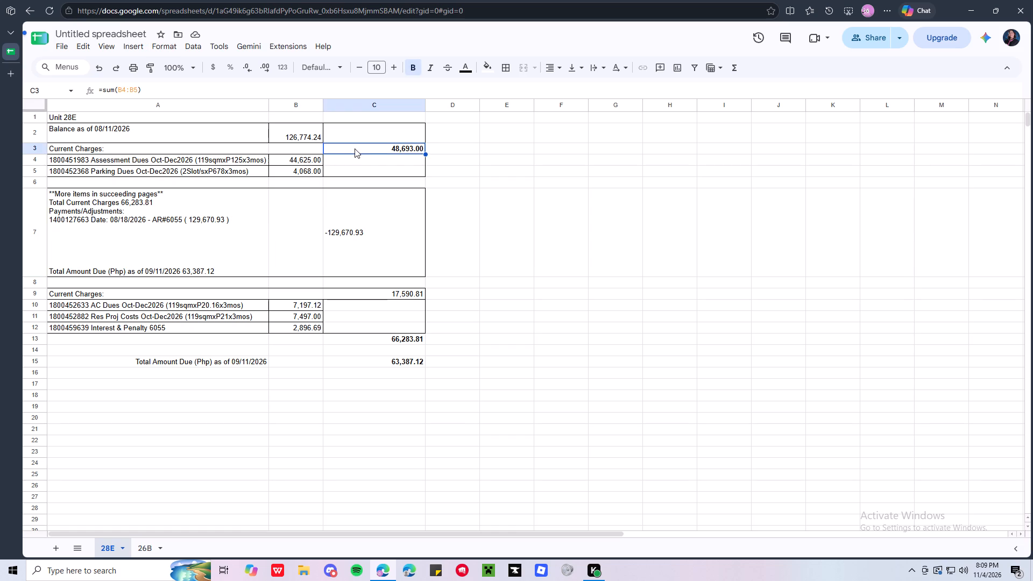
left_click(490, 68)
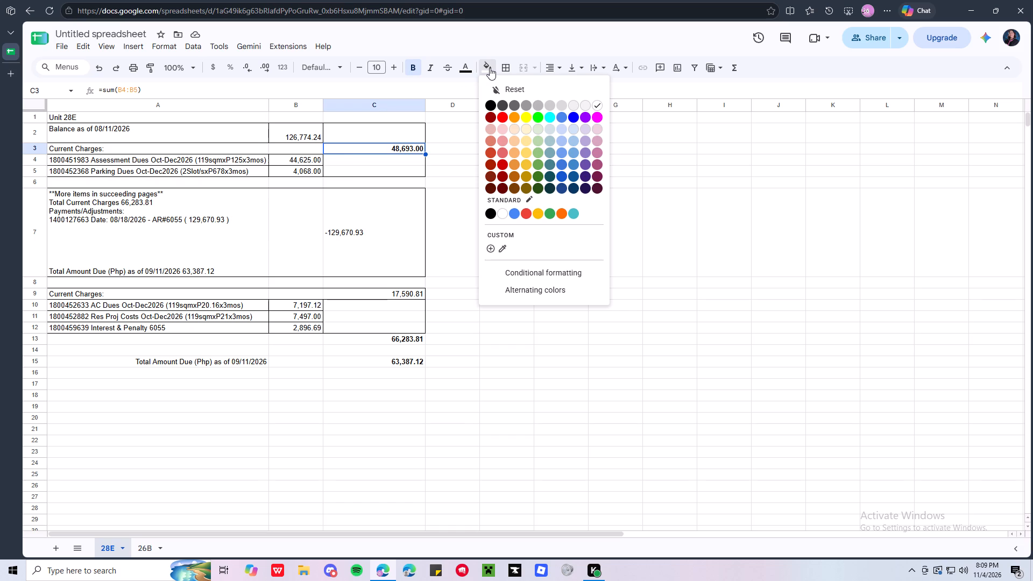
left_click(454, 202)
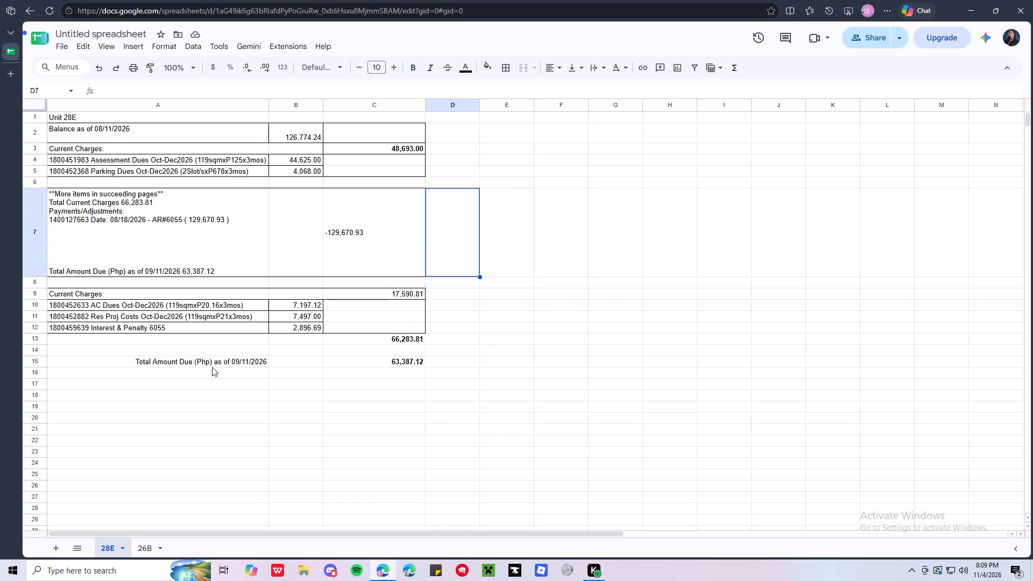
Give the Total Amount Due row, A15:C15, outer borders and a yellow fill.
left_click(112, 360)
left_click(386, 361, "shift")
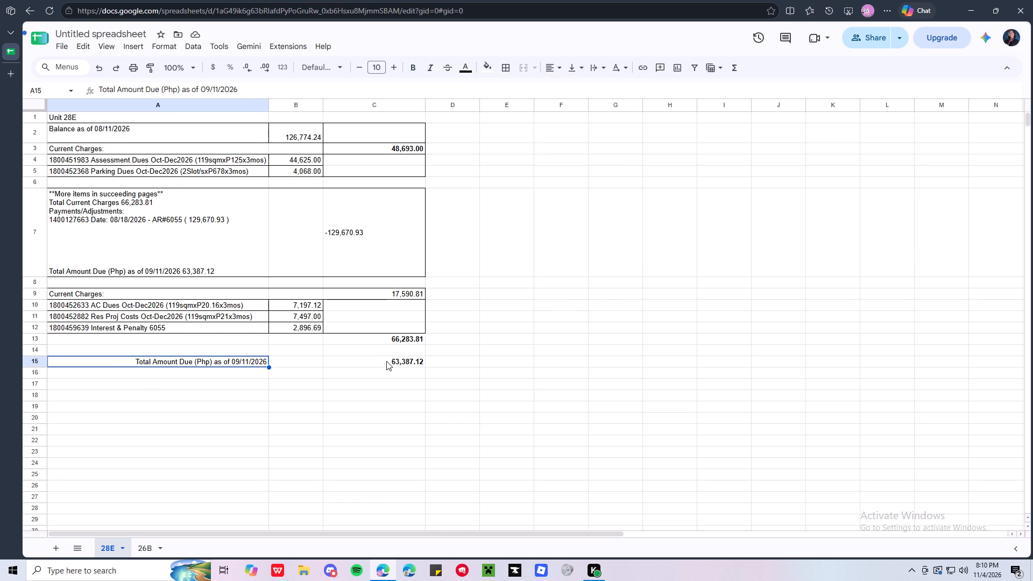
left_click(552, 69)
left_click(506, 70)
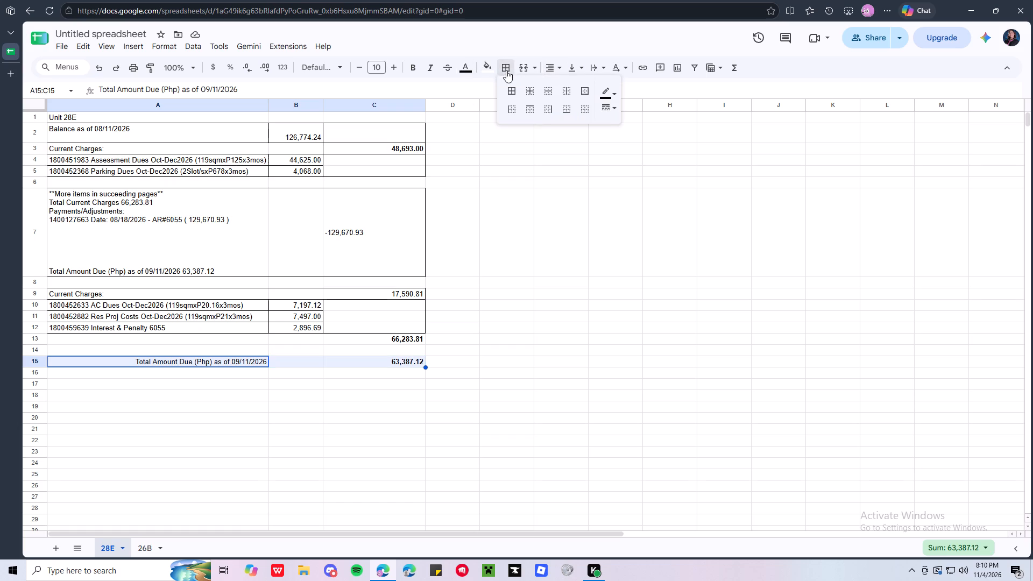
left_click(584, 89)
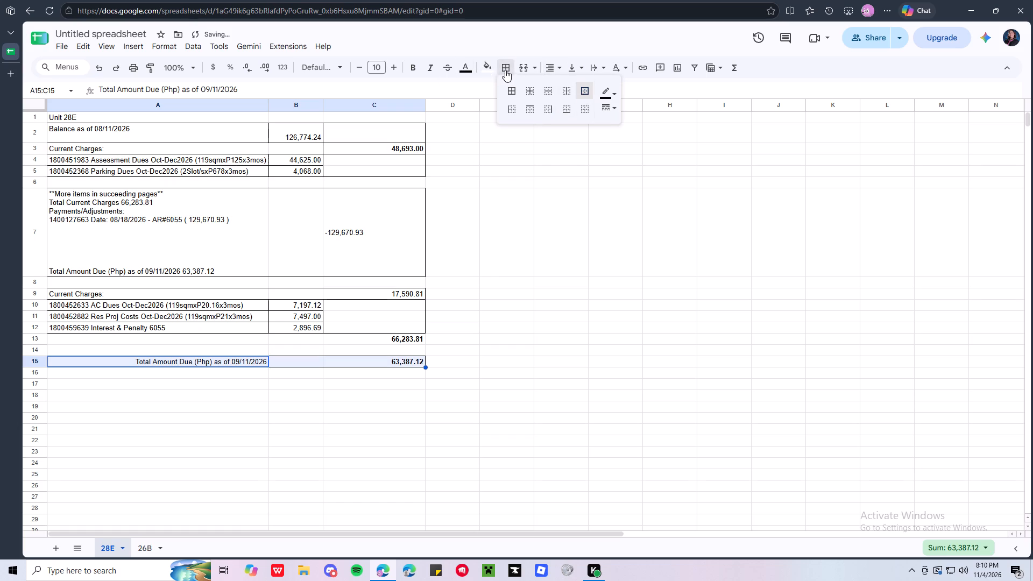
left_click(491, 72)
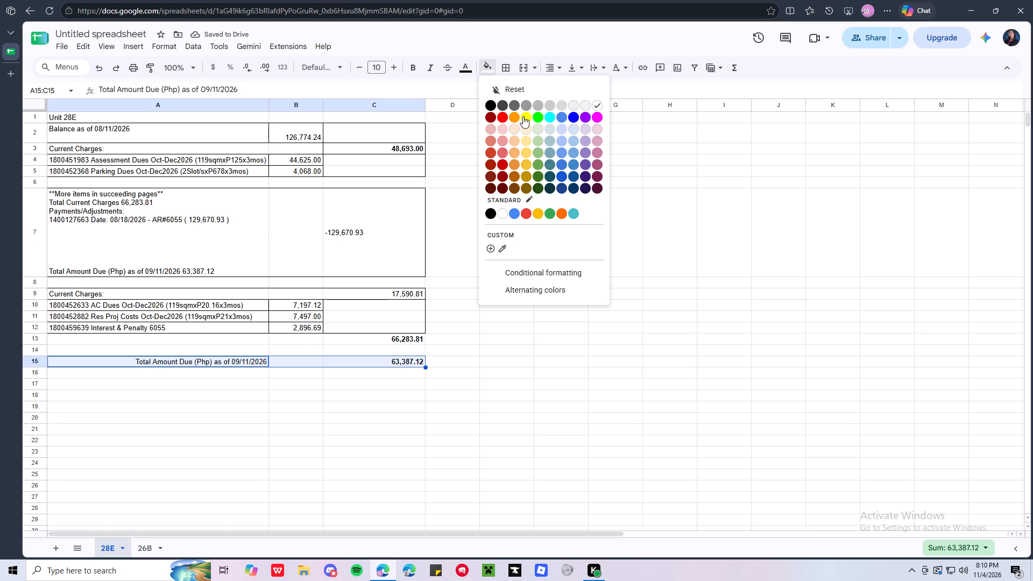
left_click(529, 119)
left_click(324, 406)
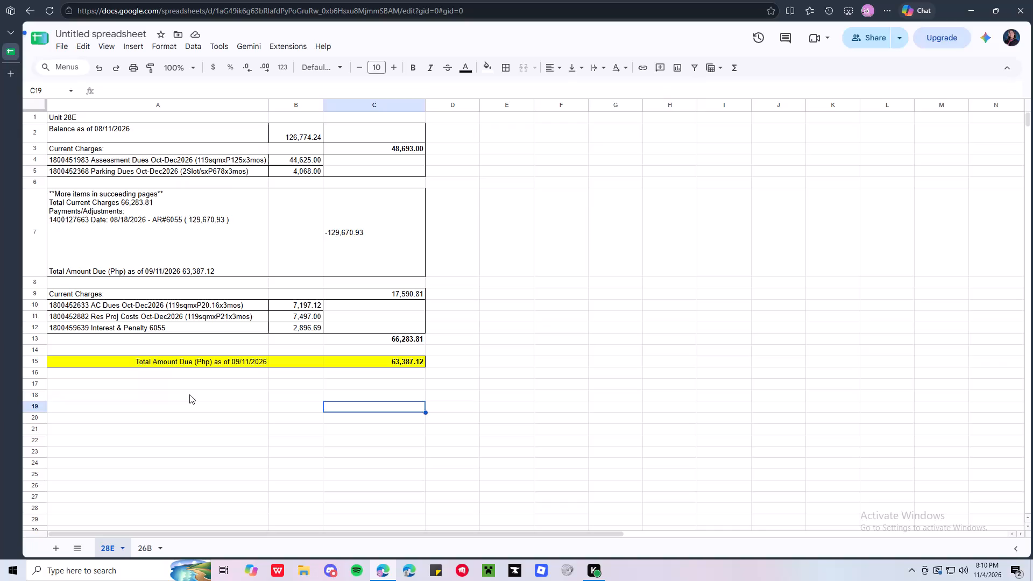
Apply outer borders around the charges total row, A13:C13.
left_click(92, 337)
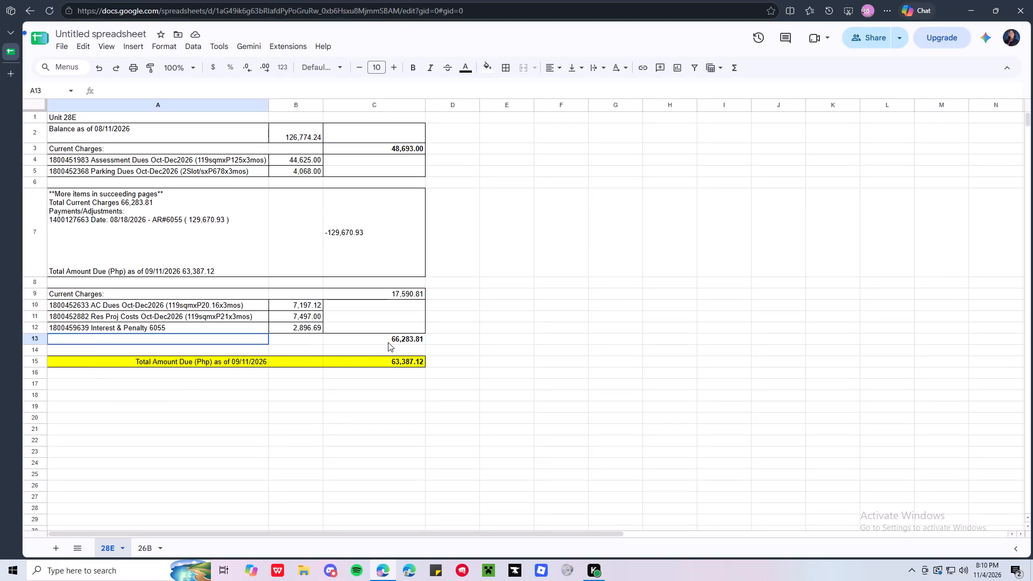
left_click(388, 342, "shift")
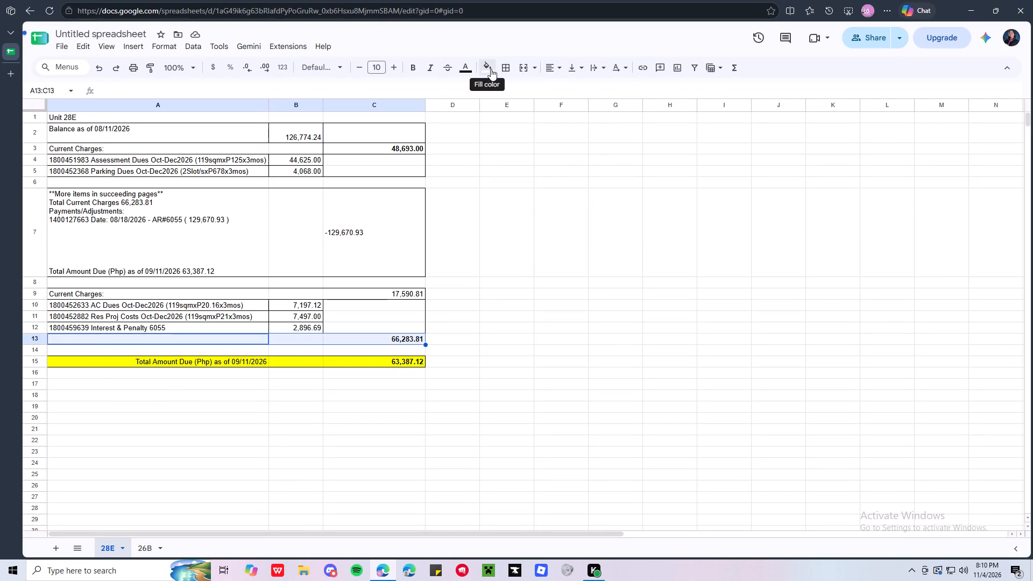
left_click(506, 72)
left_click(587, 90)
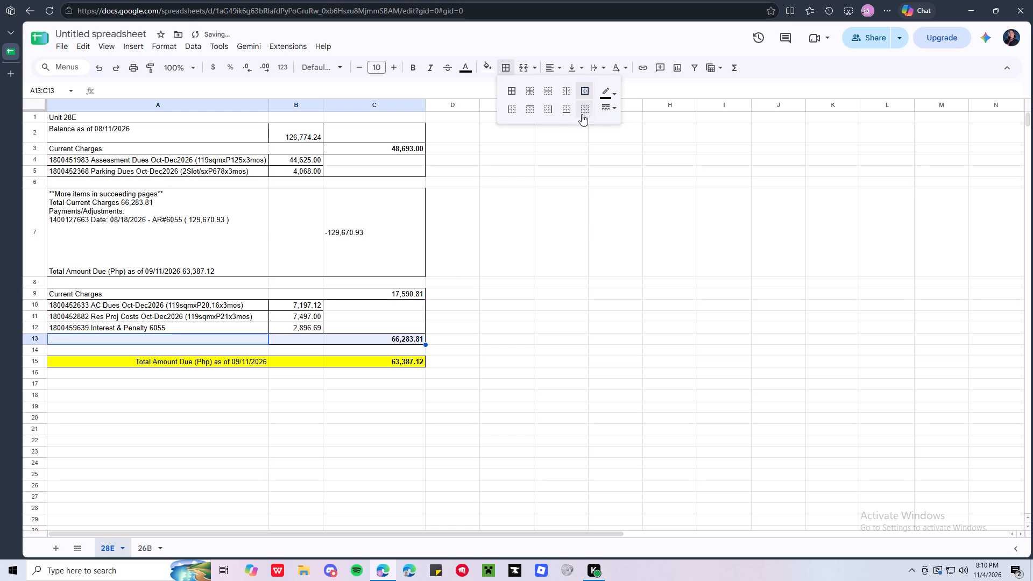
left_click(444, 384)
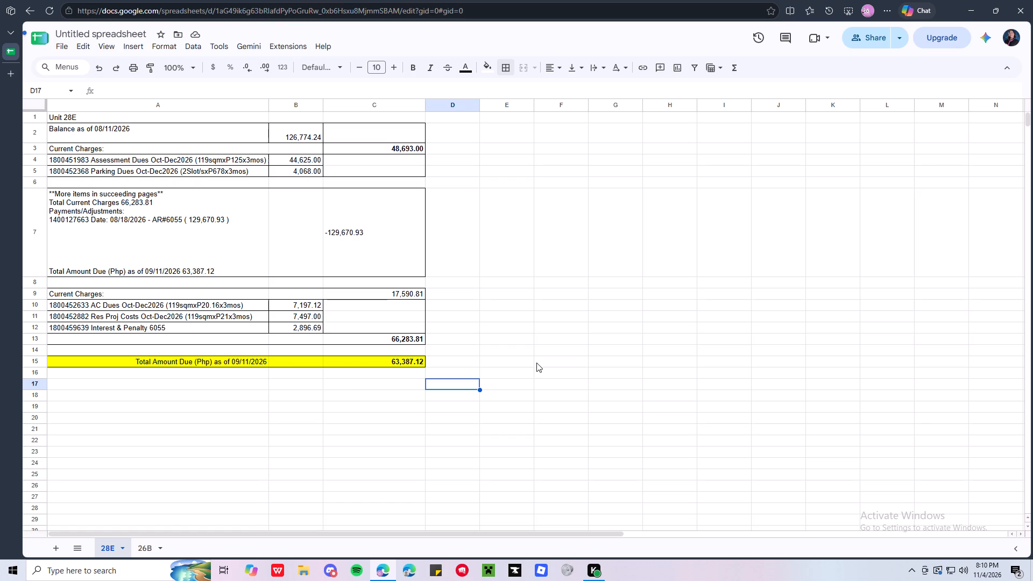
On sheet 26B, delete the empty rows 4 to 18 between the two text blocks.
scroll(536, 361, "up", 8)
left_click(154, 551)
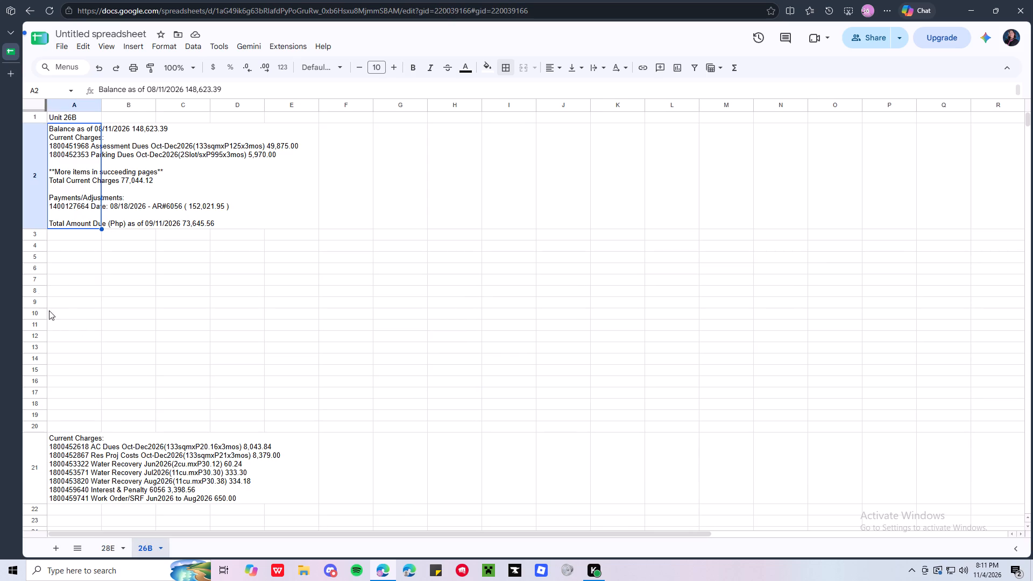
left_click_drag(35, 248, 29, 392)
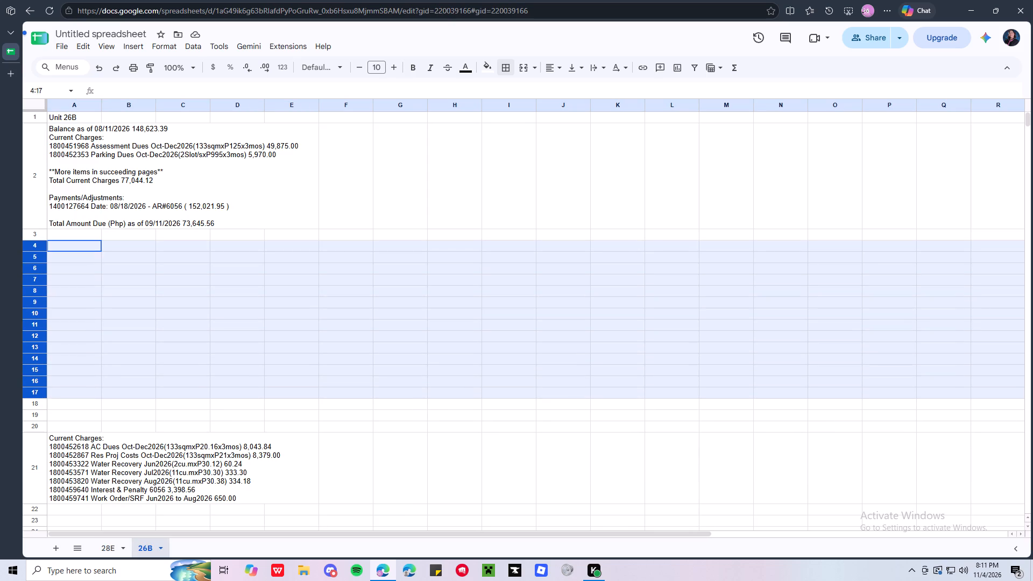
left_click_drag(29, 392, 26, 408)
right_click(93, 360)
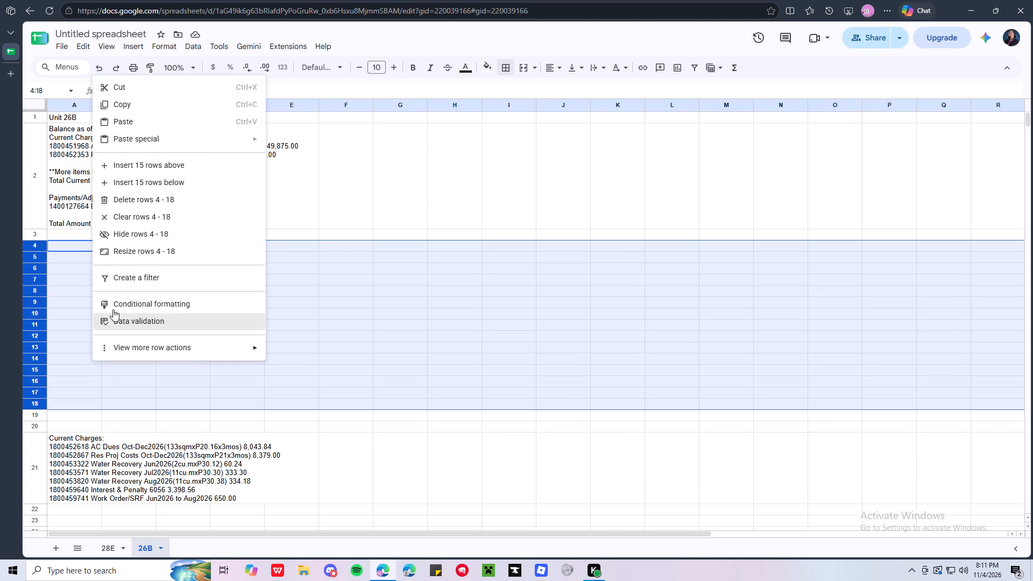
left_click(130, 202)
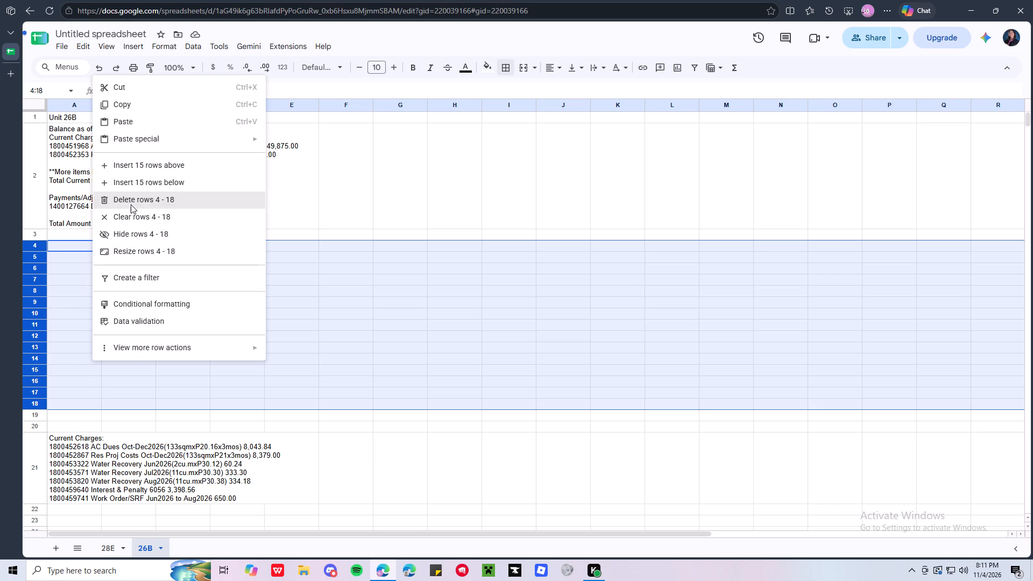
left_click(101, 362)
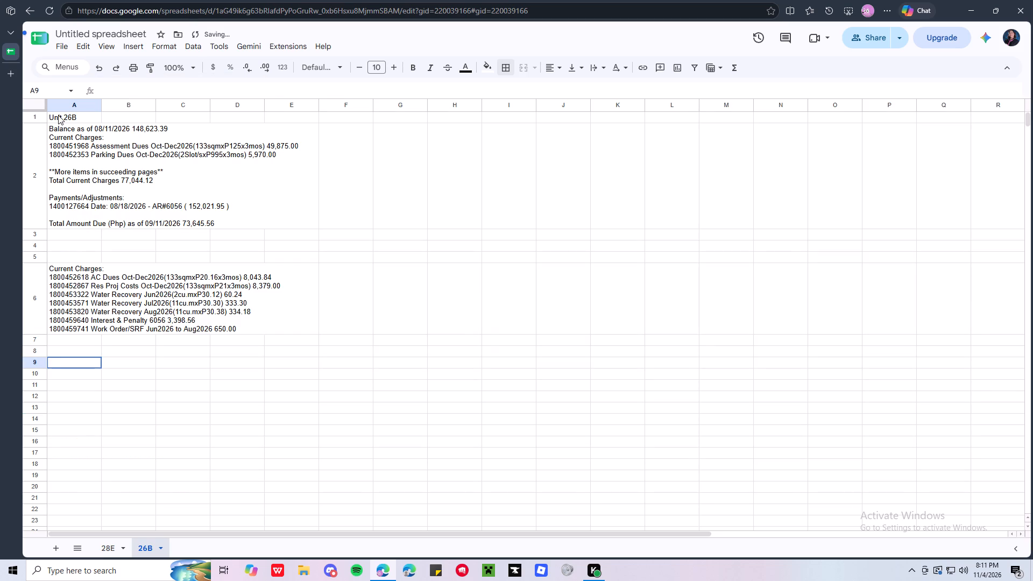
Move the Unit 26B statement text in A1:E6 to a block starting at cell I2.
left_click(61, 119)
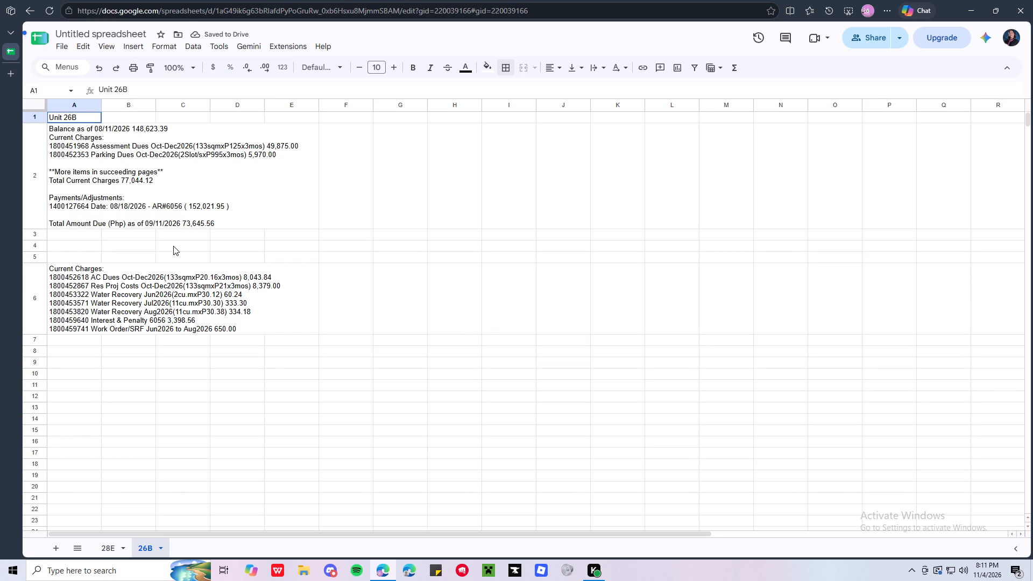
left_click(270, 300, "shift")
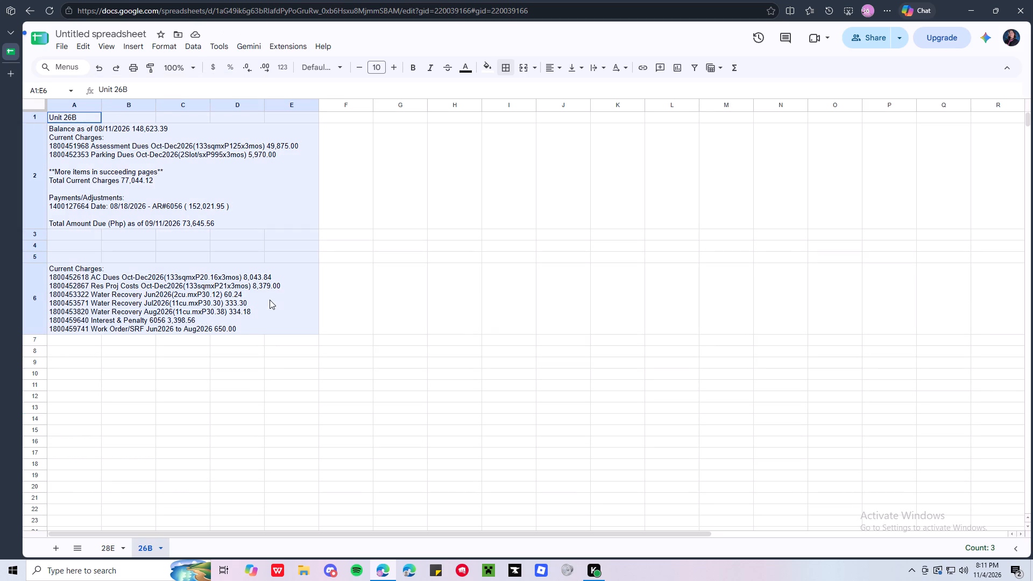
key("ctrl+x")
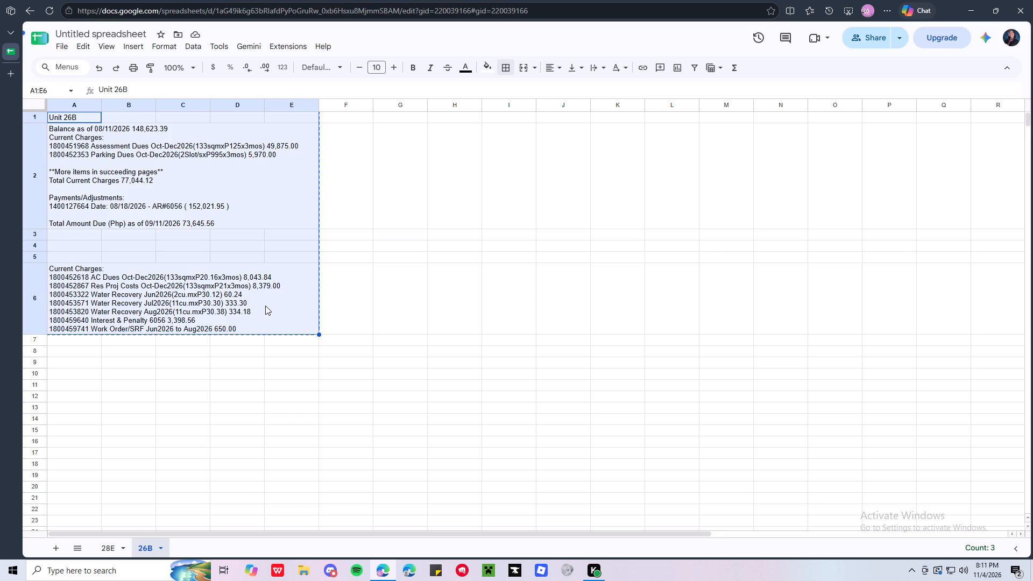
scroll(175, 432, "down", 5)
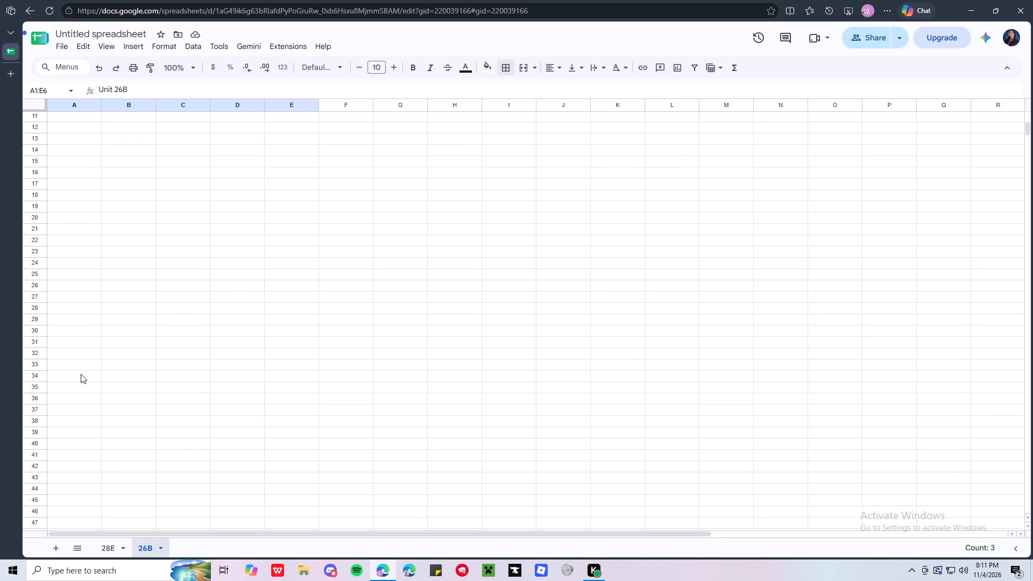
left_click(80, 377)
scroll(232, 339, "up", 9)
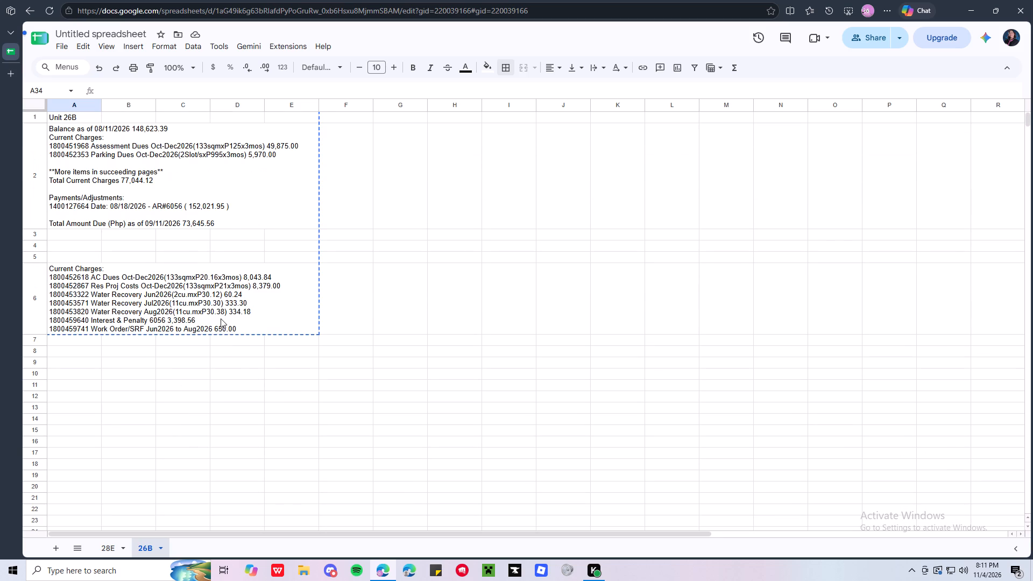
scroll(221, 318, "up", 4)
left_click(525, 183)
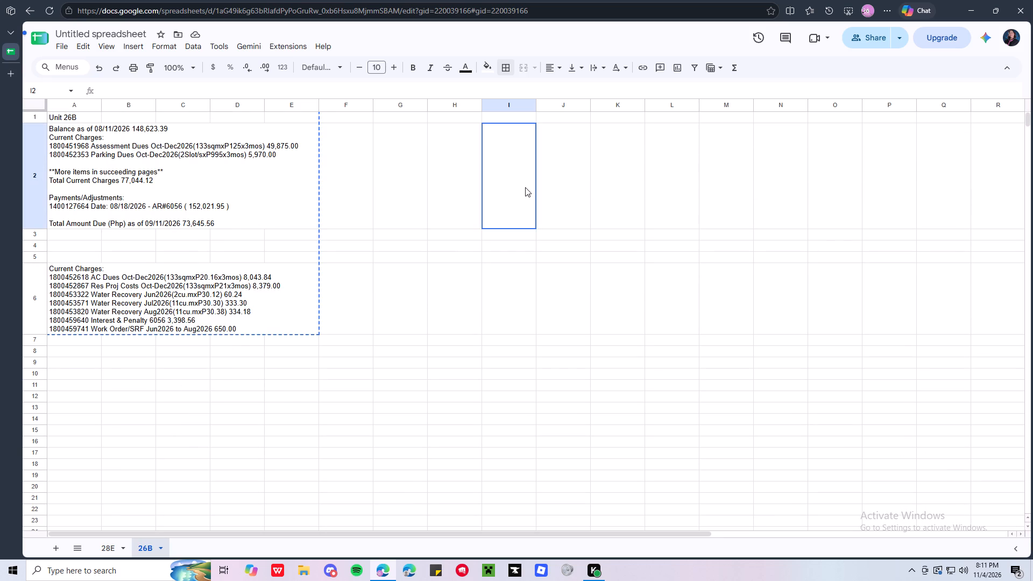
key("ctrl+v")
scroll(155, 253, "up", 5)
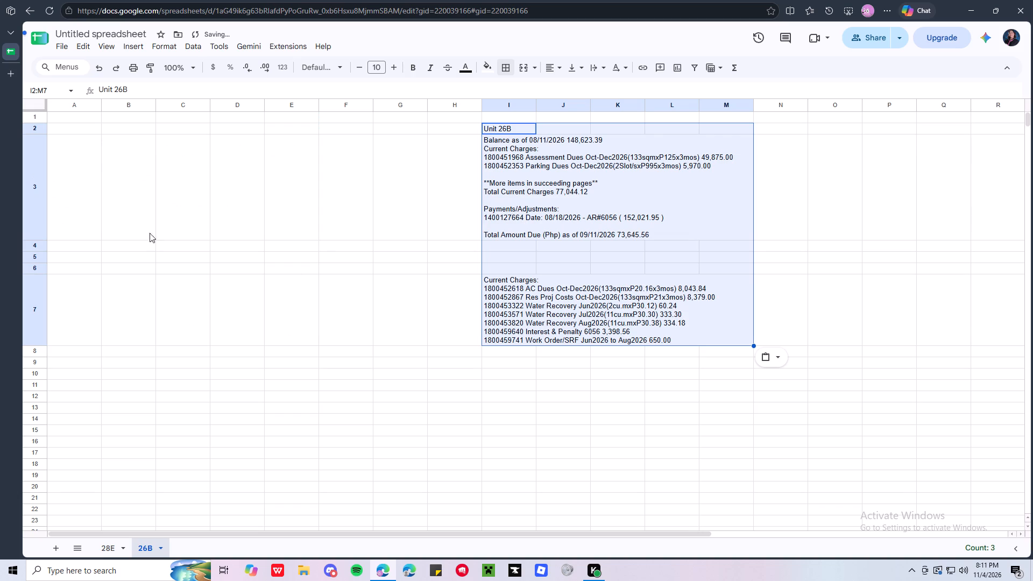
Copy columns A to C of the Unit 28E statement on sheet 28E into sheet 26B starting at A1.
left_click_drag(109, 546, 111, 539)
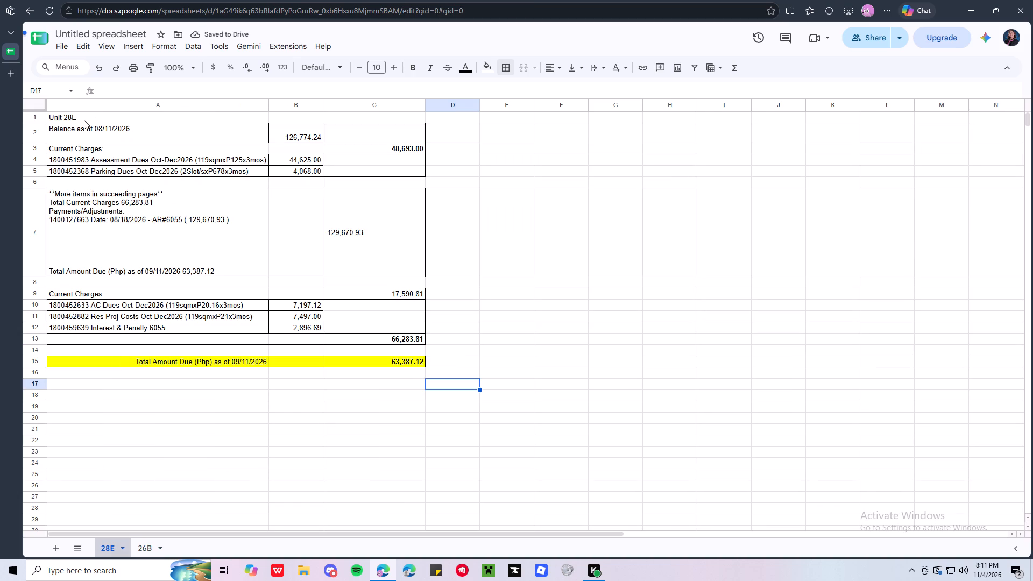
left_click(88, 102)
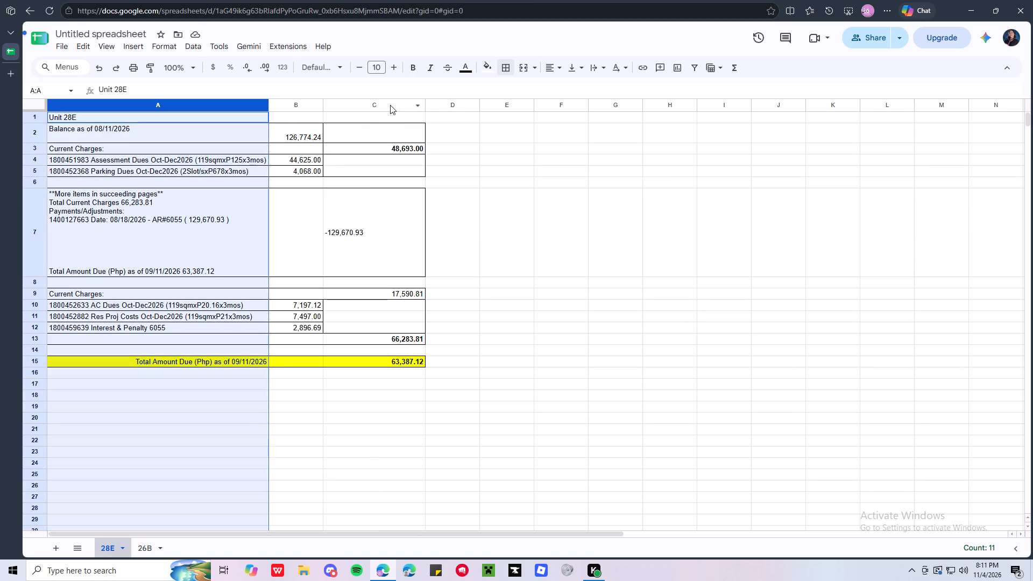
left_click(390, 105, "shift")
key("ctrl+c")
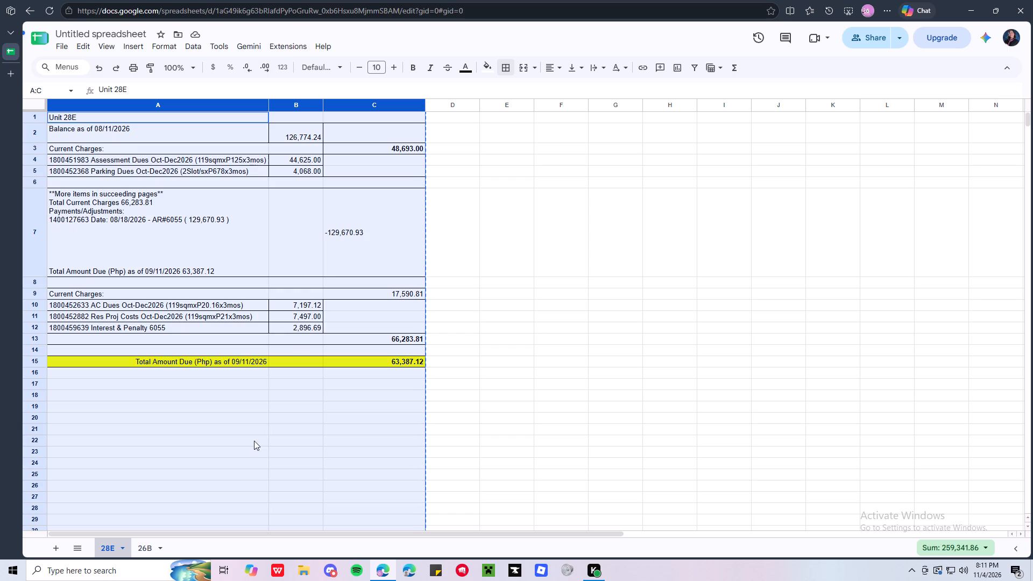
left_click(144, 550)
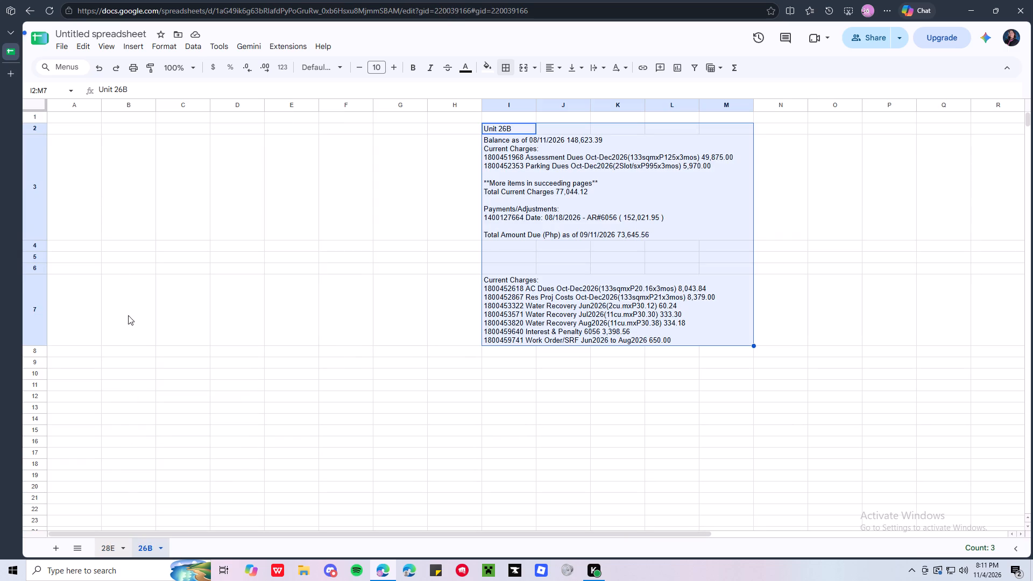
scroll(115, 242, "up", 4)
left_click(56, 117)
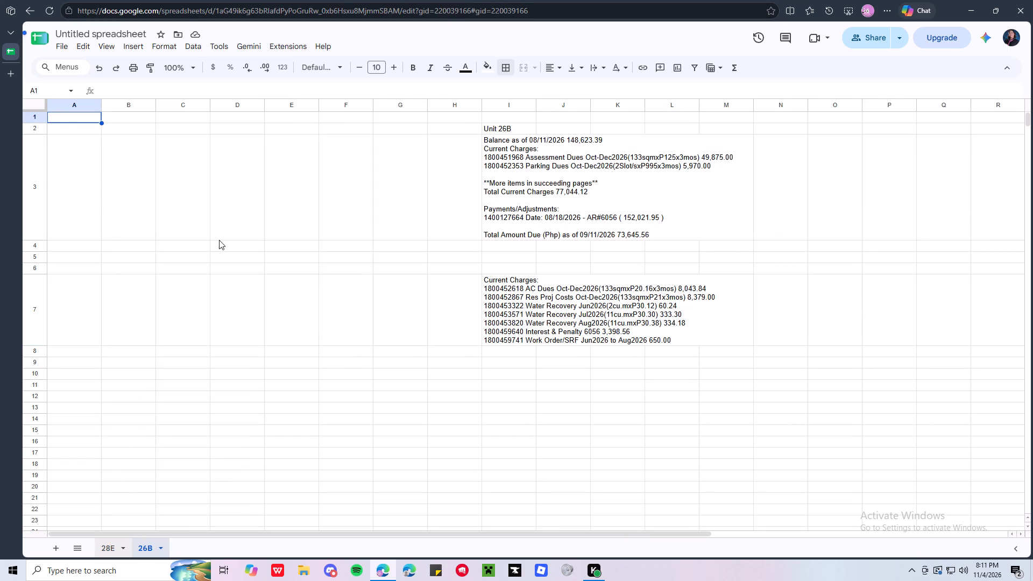
key("ctrl+v")
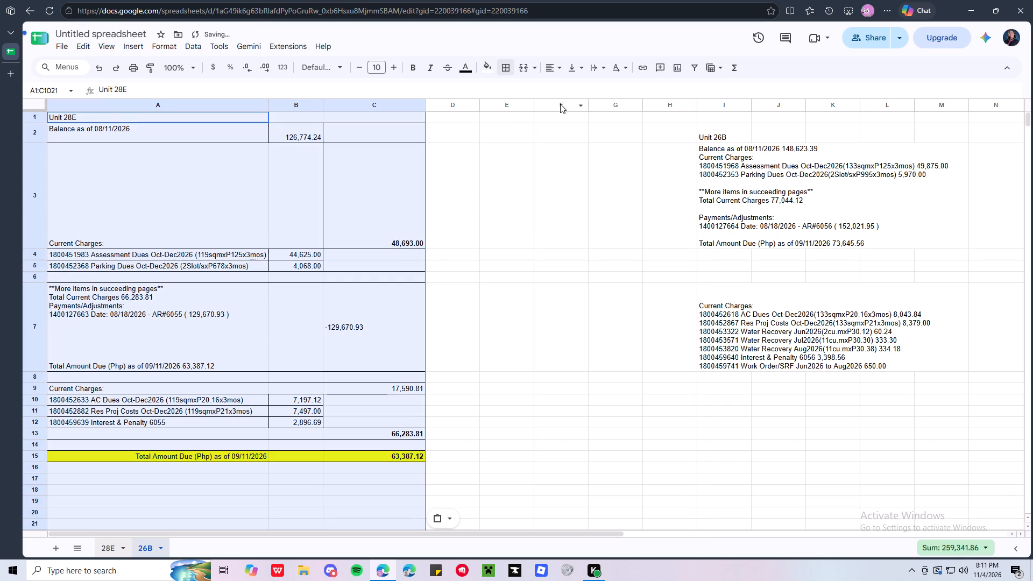
Delete the empty columns F to H between the copied statement and the Unit 26B source text.
left_click_drag(560, 104, 664, 108)
right_click(579, 207)
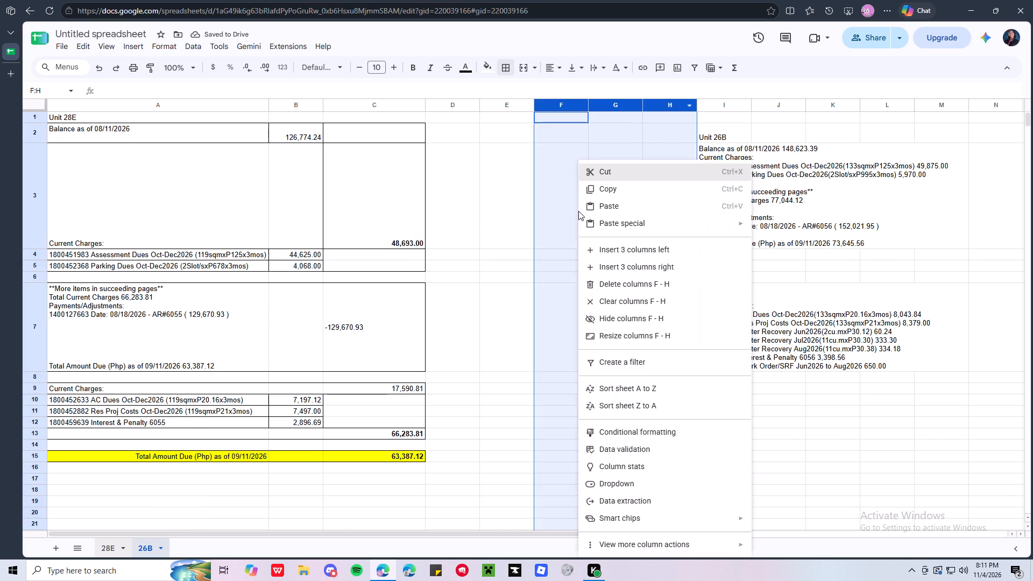
left_click(624, 283)
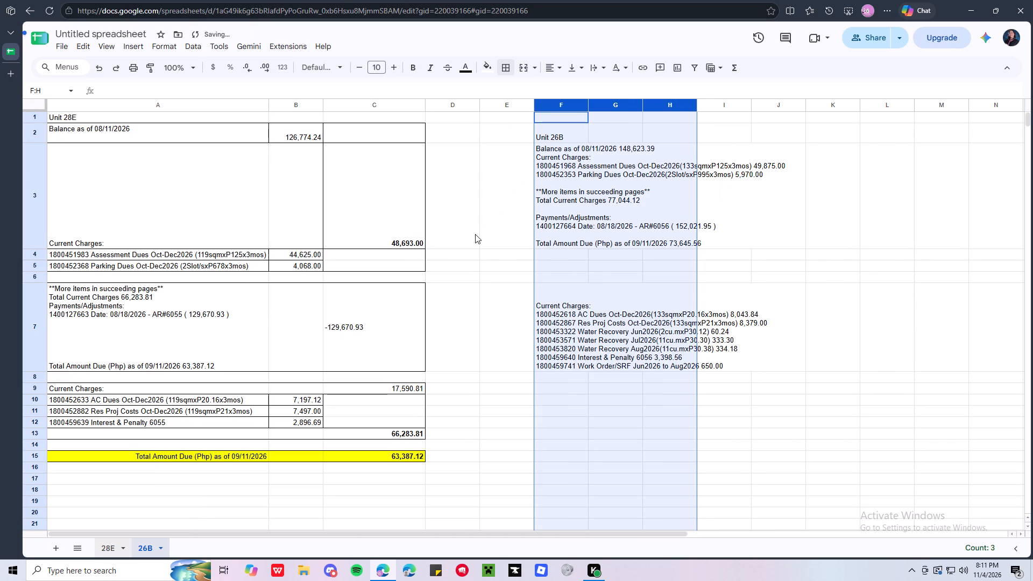
left_click(460, 219)
scroll(112, 208, "up", 4)
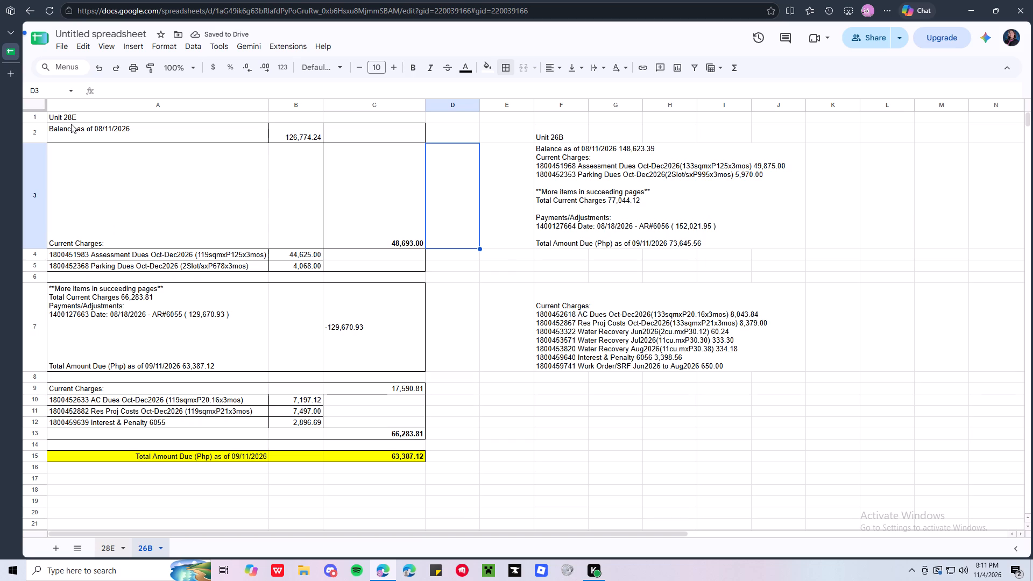
Change the statement heading in A1 to Unit 26B.
left_click(71, 119)
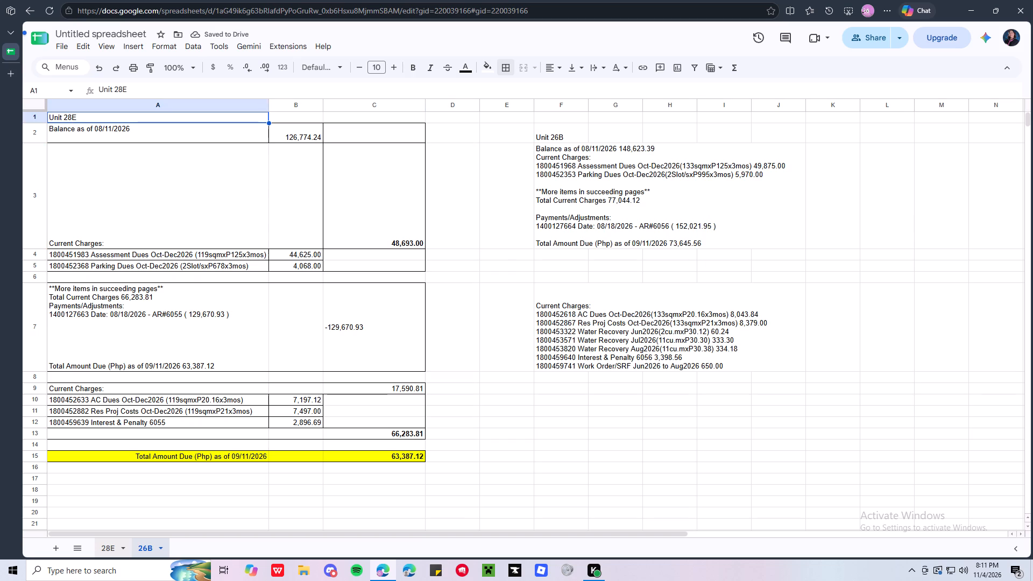
left_click(132, 90)
key("BackSpace")
key("BackSpace")
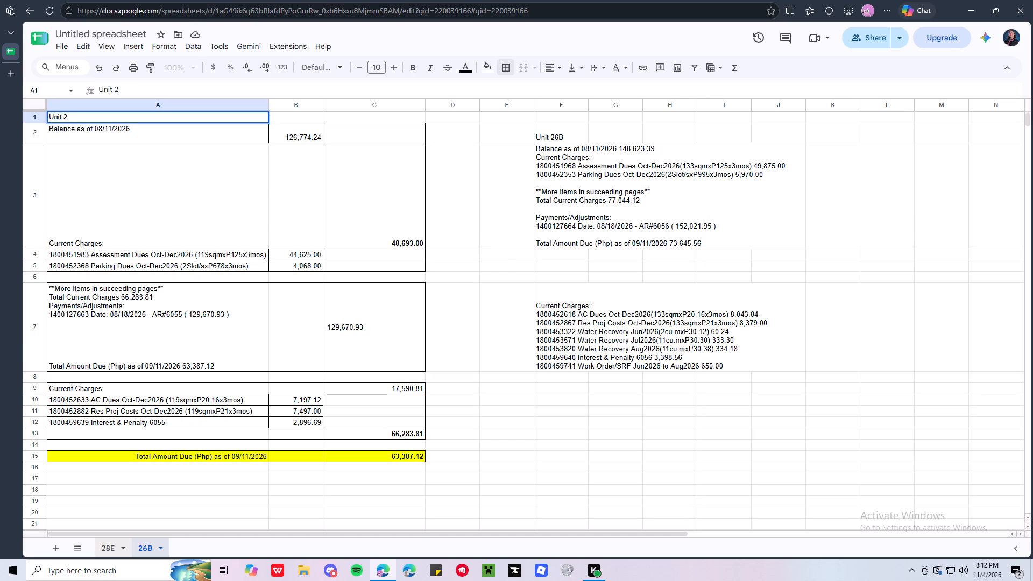
key("6")
key("b")
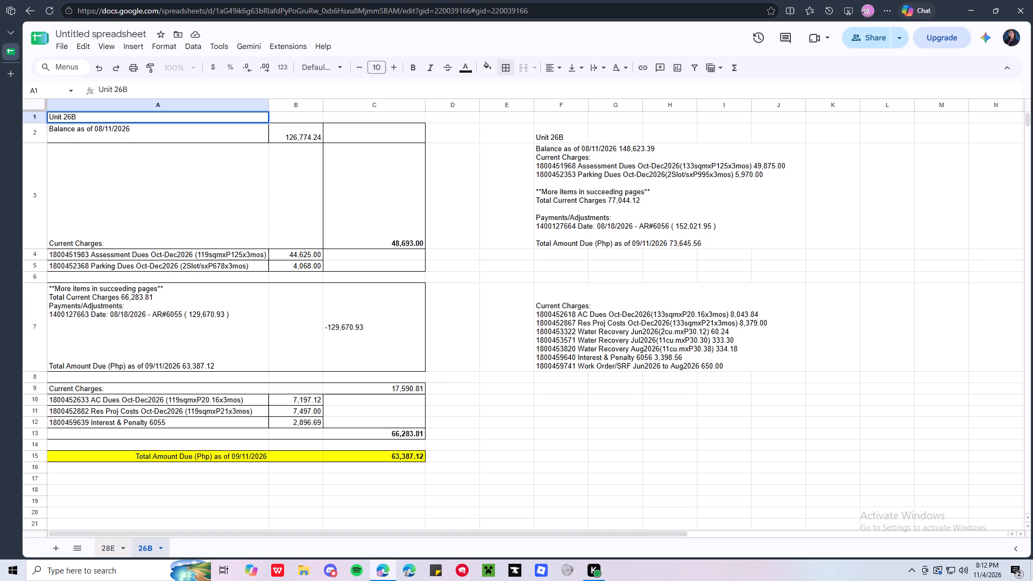
key("Return")
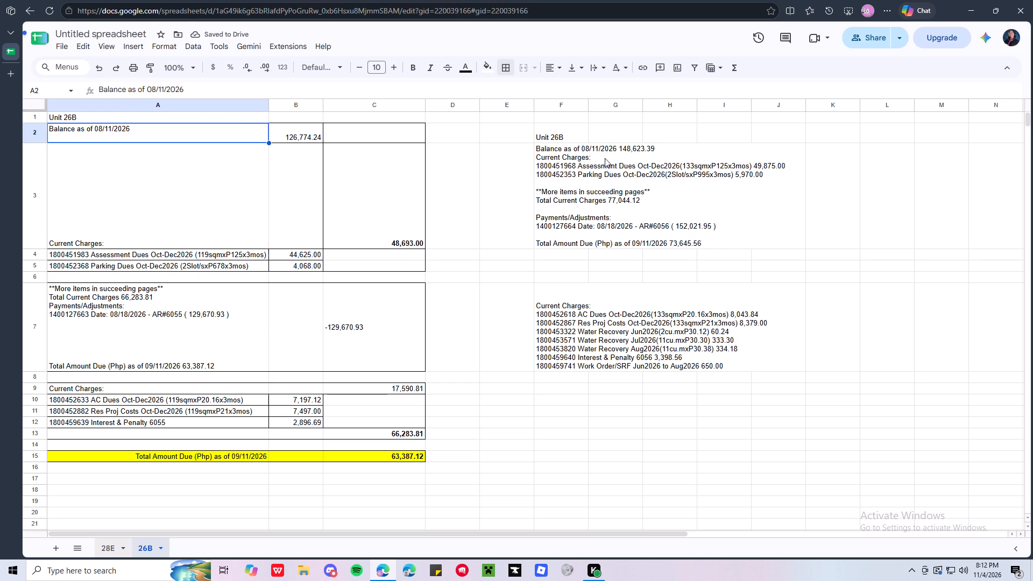
Move the balance amount 148,623.39 from the source text in F3 into B2, replacing the copied balance.
left_click(559, 173)
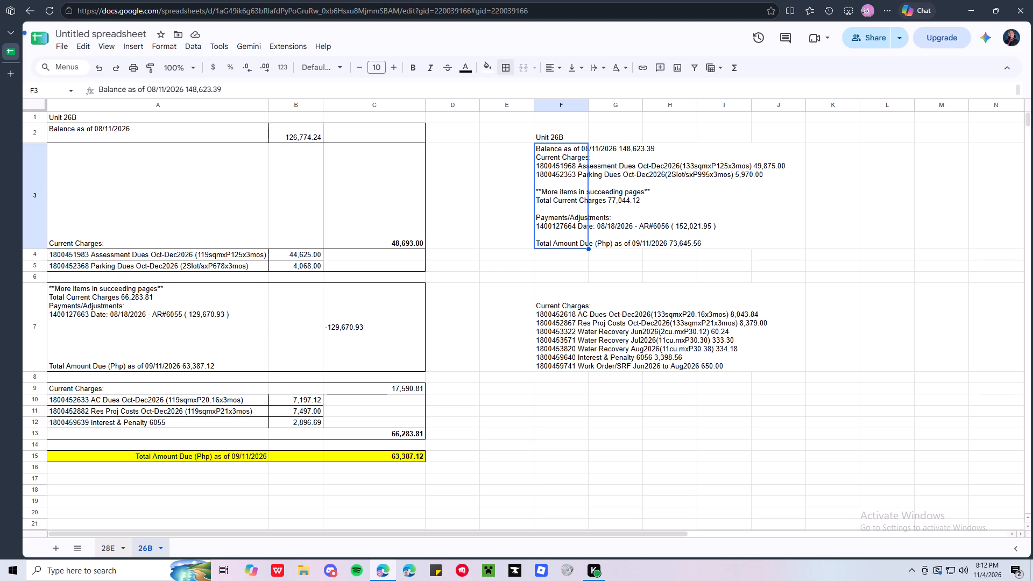
left_click(228, 88)
left_click(186, 87, "shift")
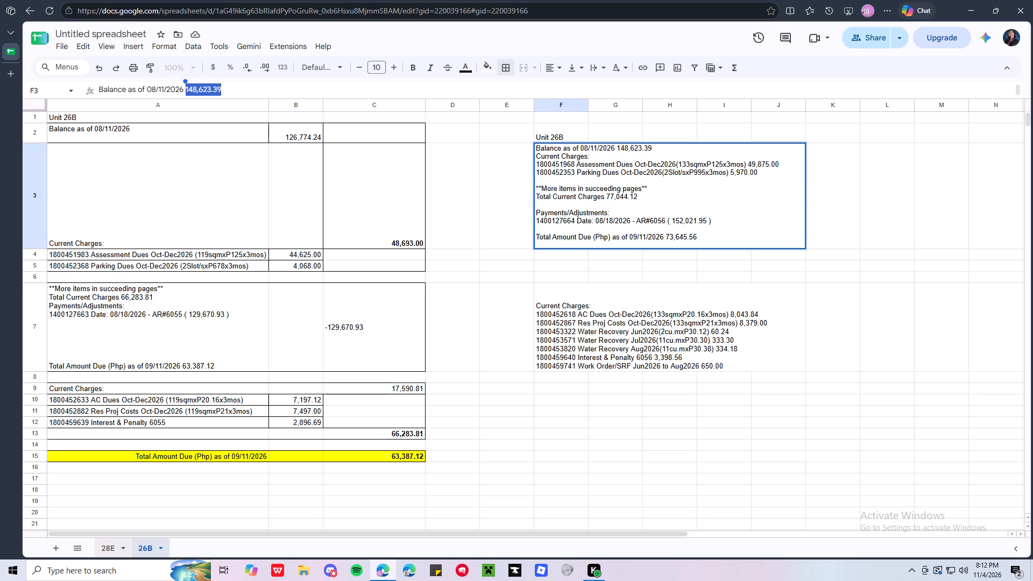
key("ctrl+x")
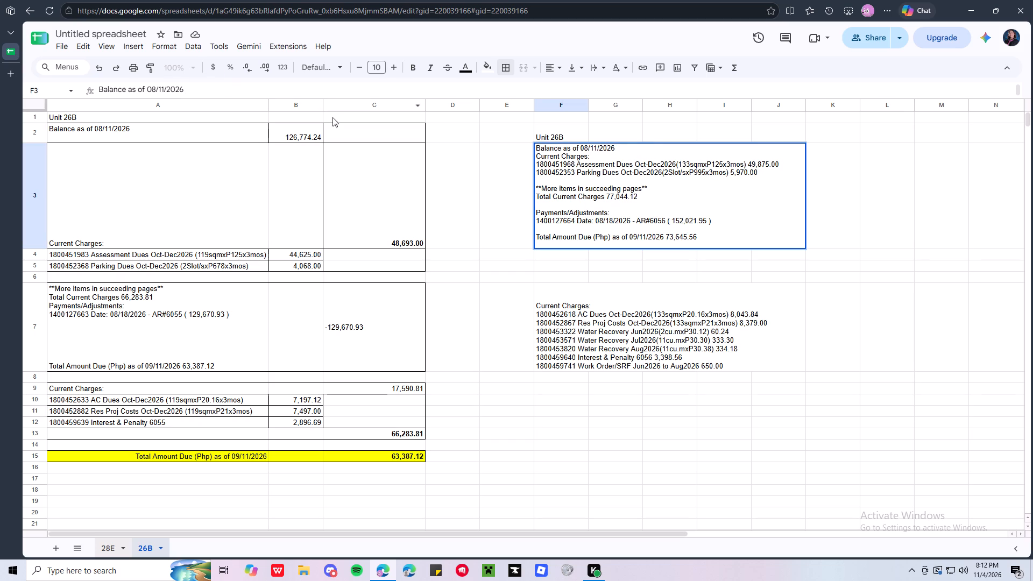
left_click(300, 134)
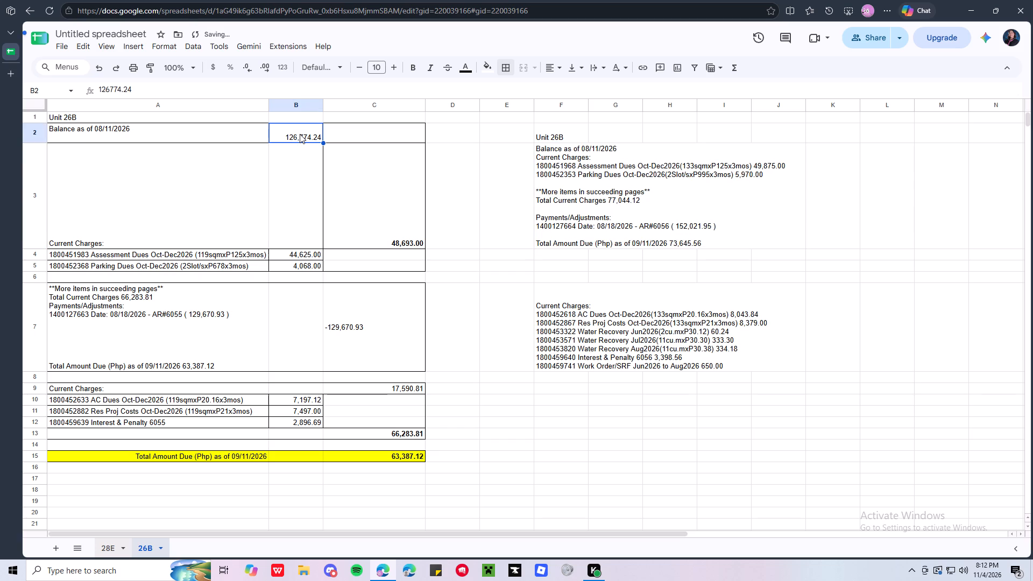
key("ctrl+v")
key("Return")
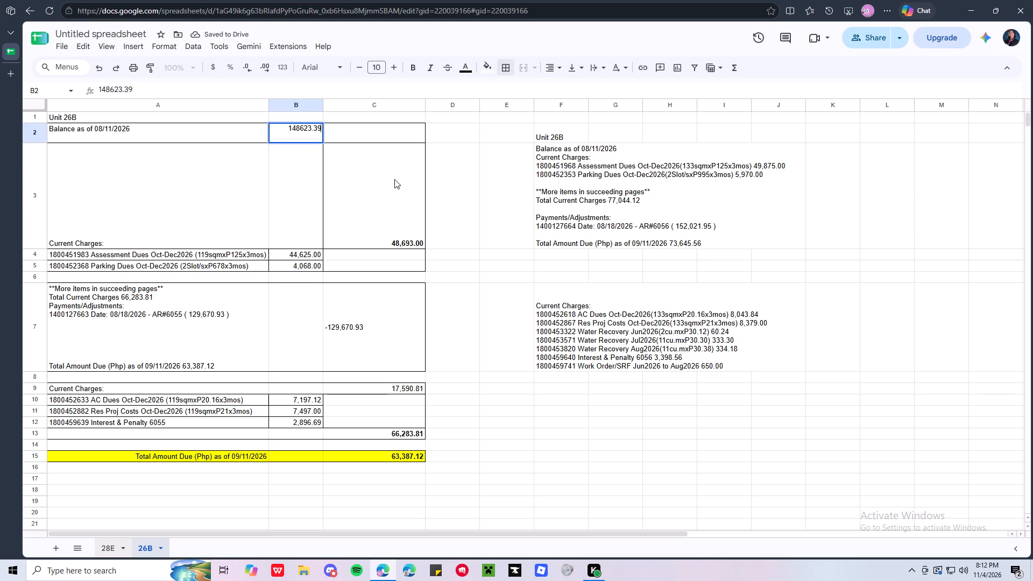
key("Return")
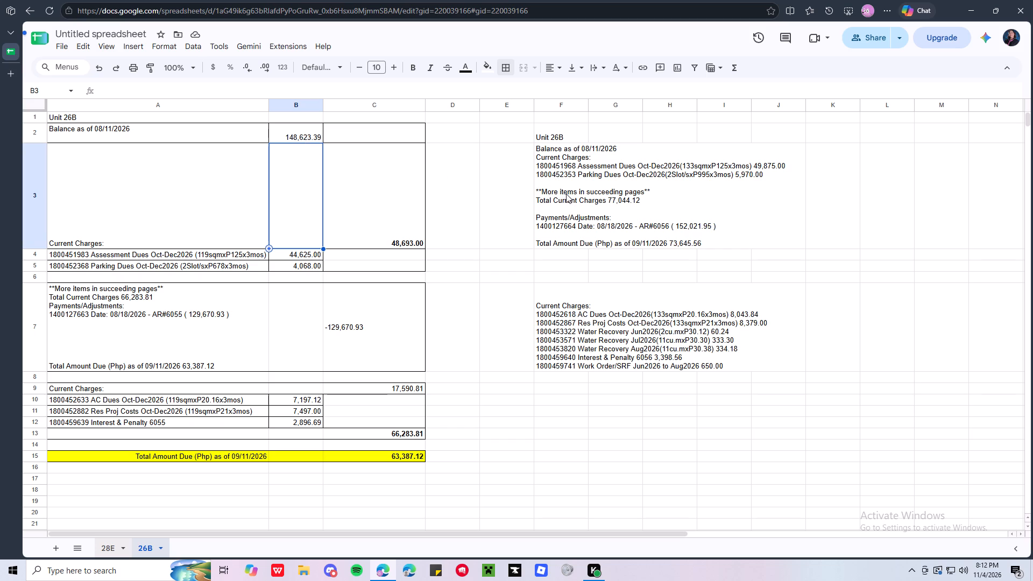
Move the Assessment Dues Oct-Dec2026 line with its amount from the source text in F3 into A4.
left_click(566, 194)
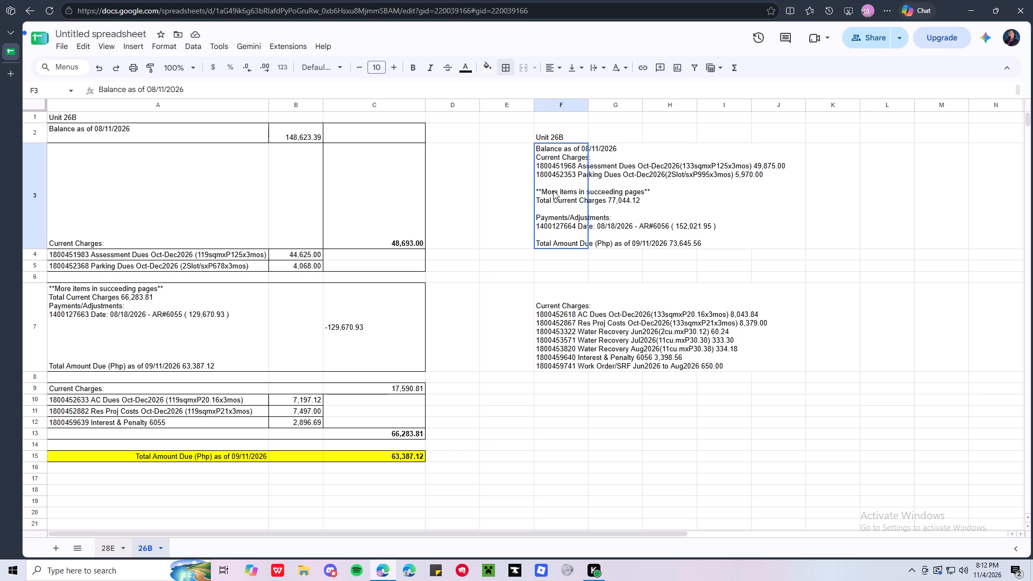
left_click(576, 198)
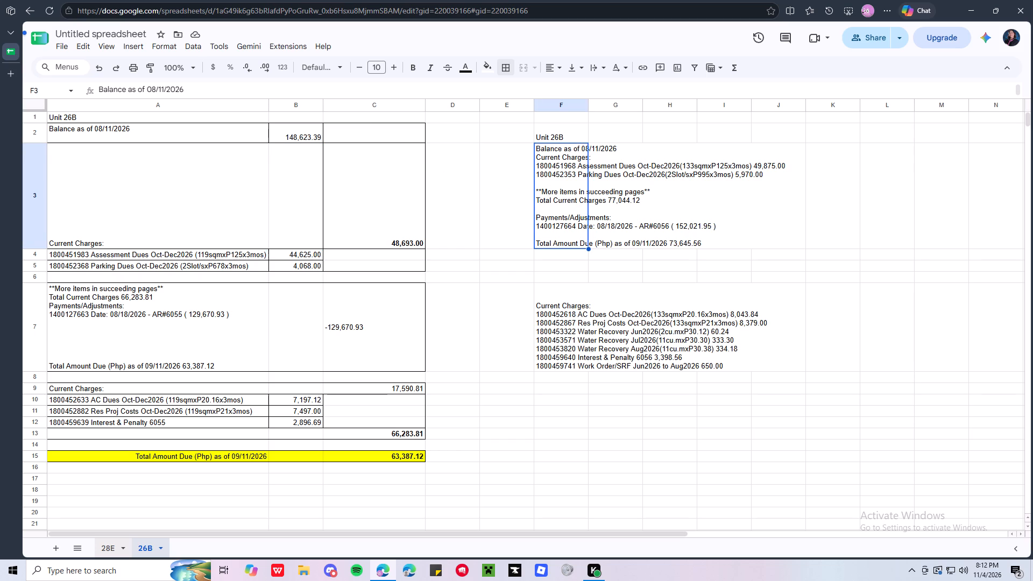
left_click(313, 90)
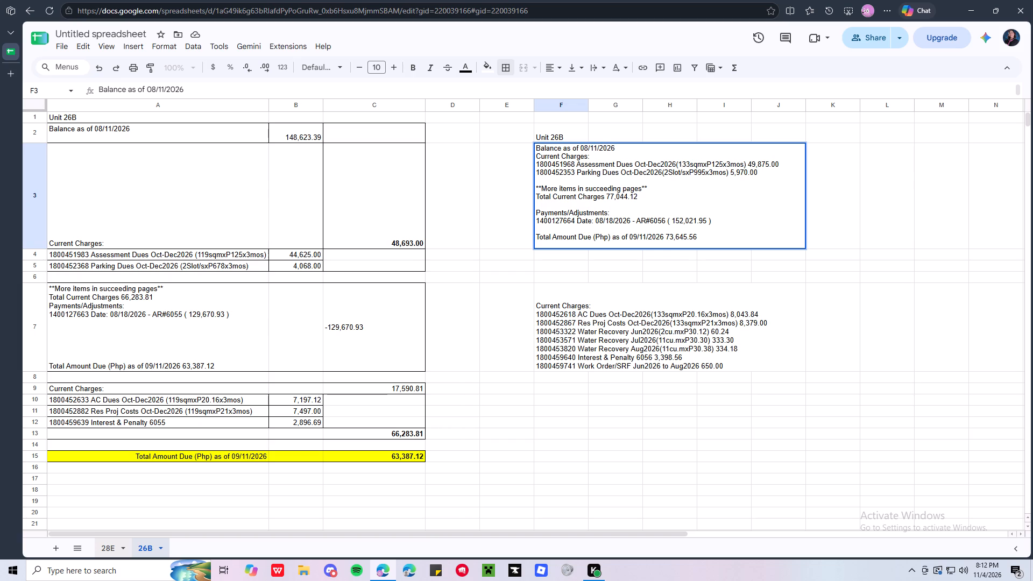
left_click(537, 164)
left_click(779, 162, "shift")
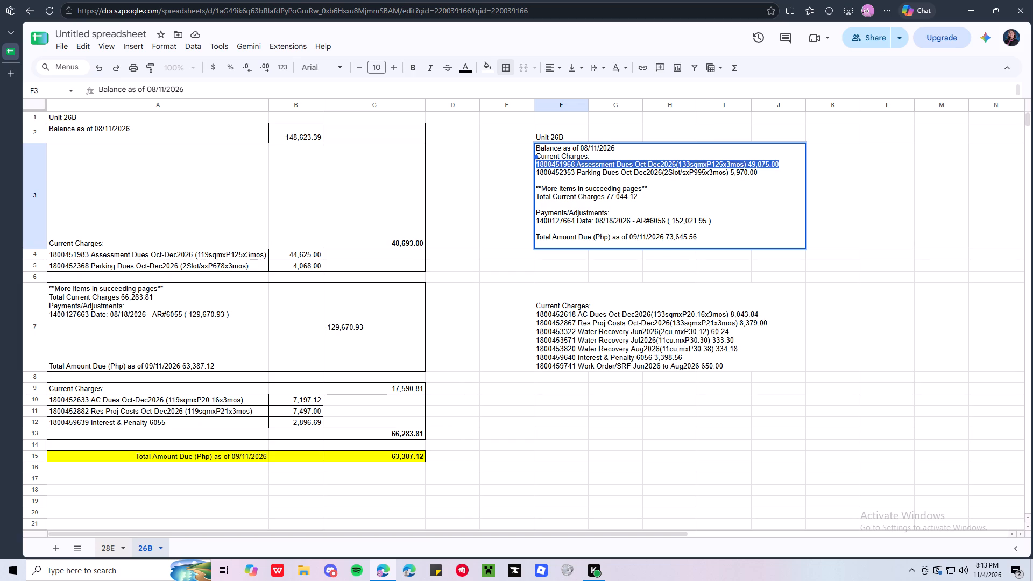
key("ctrl+x")
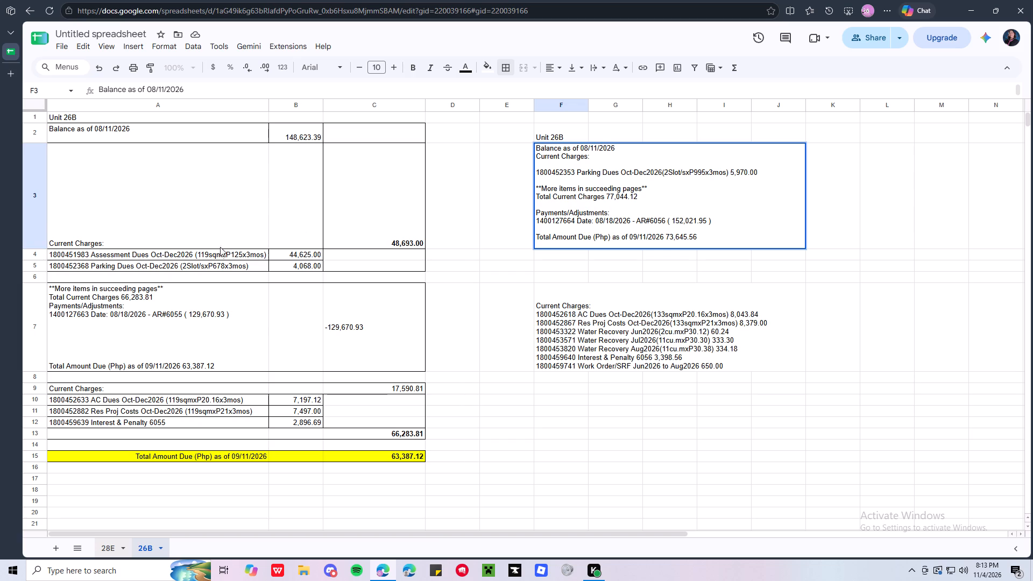
left_click(220, 252)
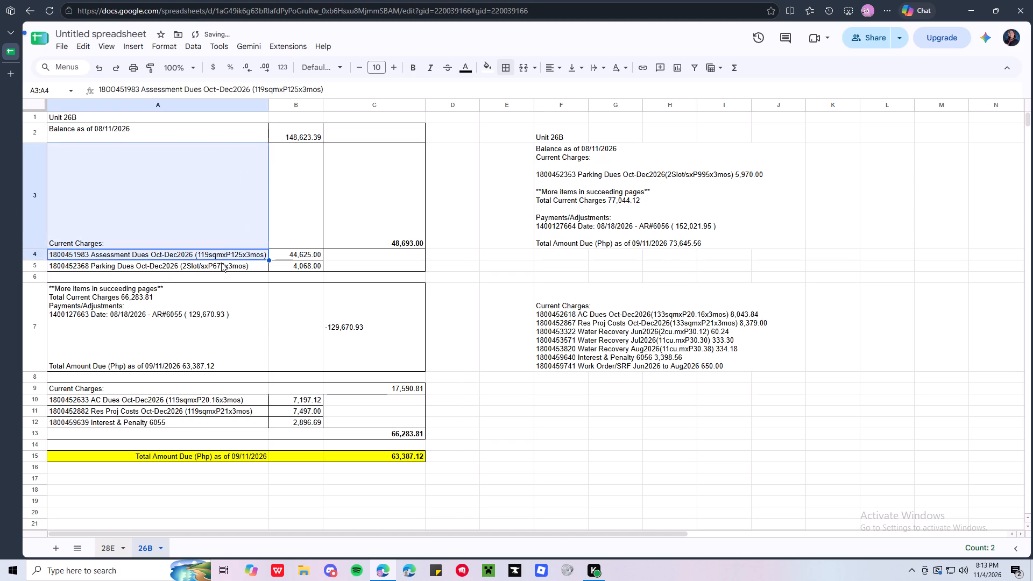
left_click(221, 257)
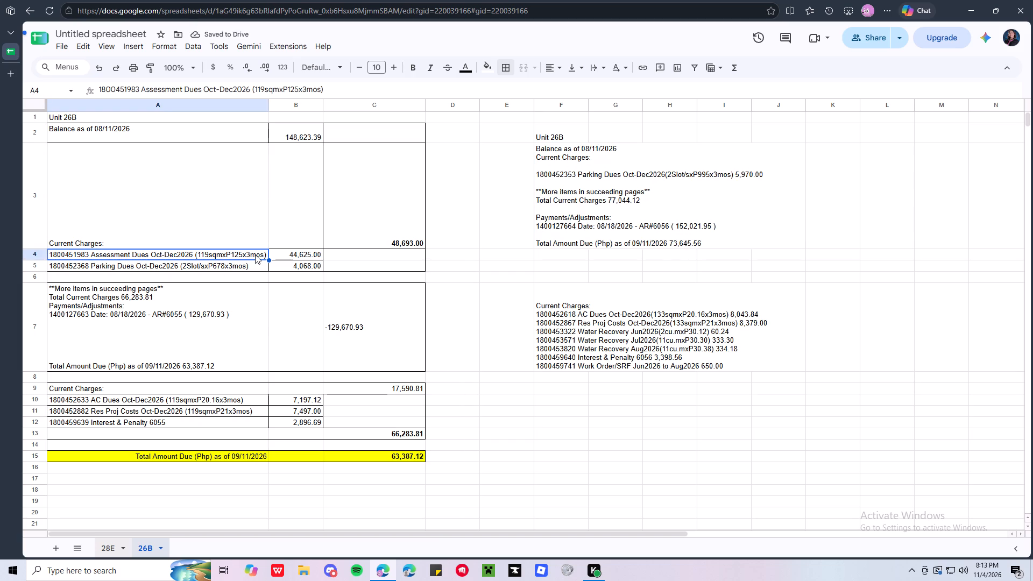
key("ctrl+v")
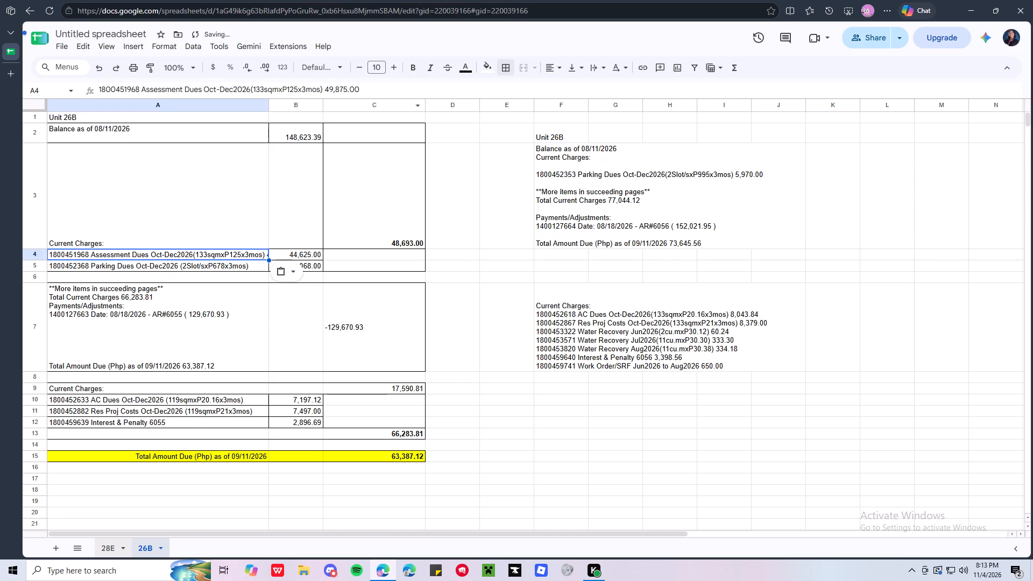
Move the amount 49,875.00 out of the Assessment Dues description in A4 into B4.
left_click(323, 95)
left_click(357, 86)
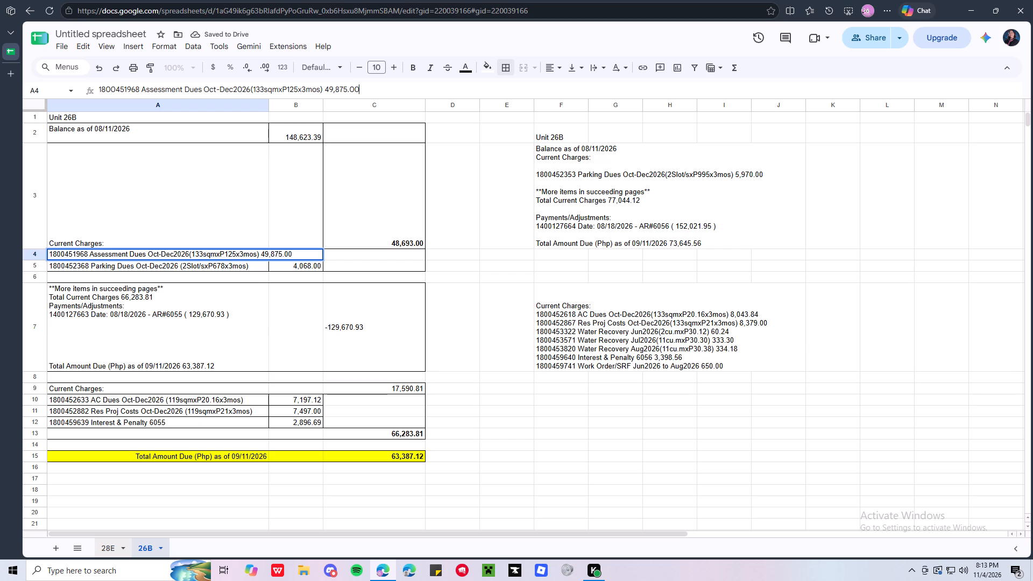
left_click(327, 86, "shift")
key("ctrl+x")
key("Tab")
key("ctrl+v")
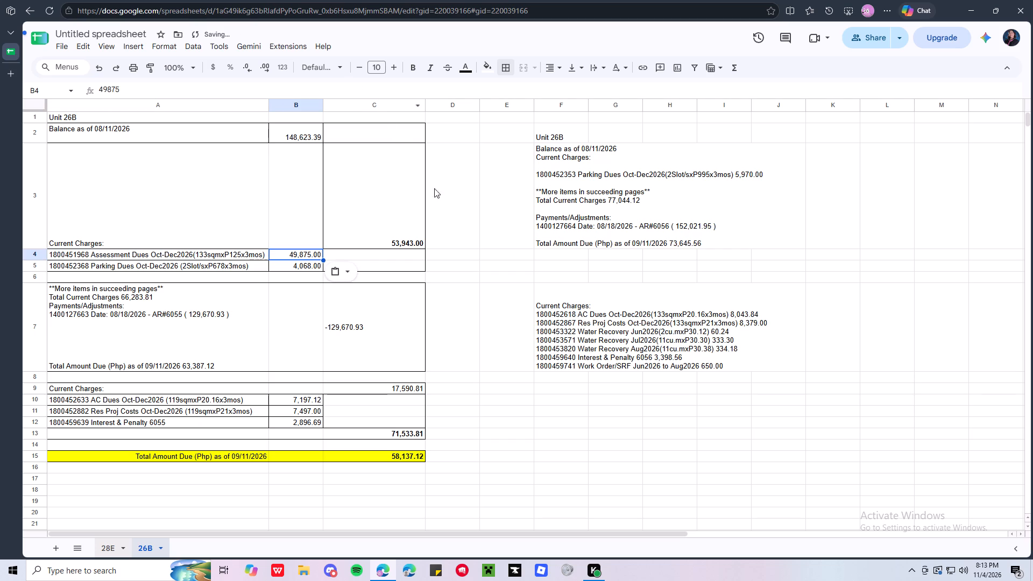
Move the Parking Dues Oct-Dec2026 line with its amount from the source text in F3 into A5, replacing the copied line.
left_click(574, 210)
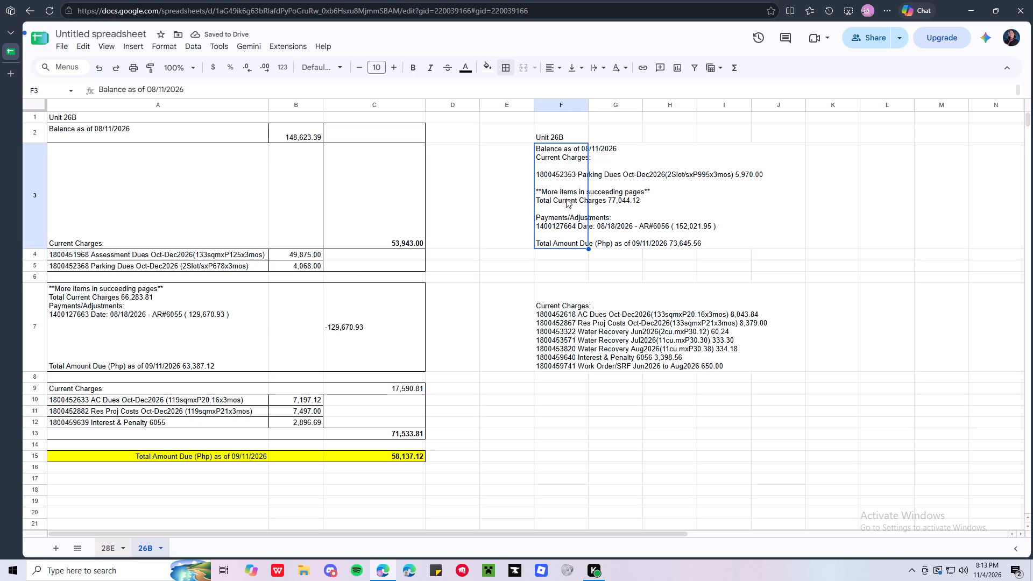
left_click(194, 83)
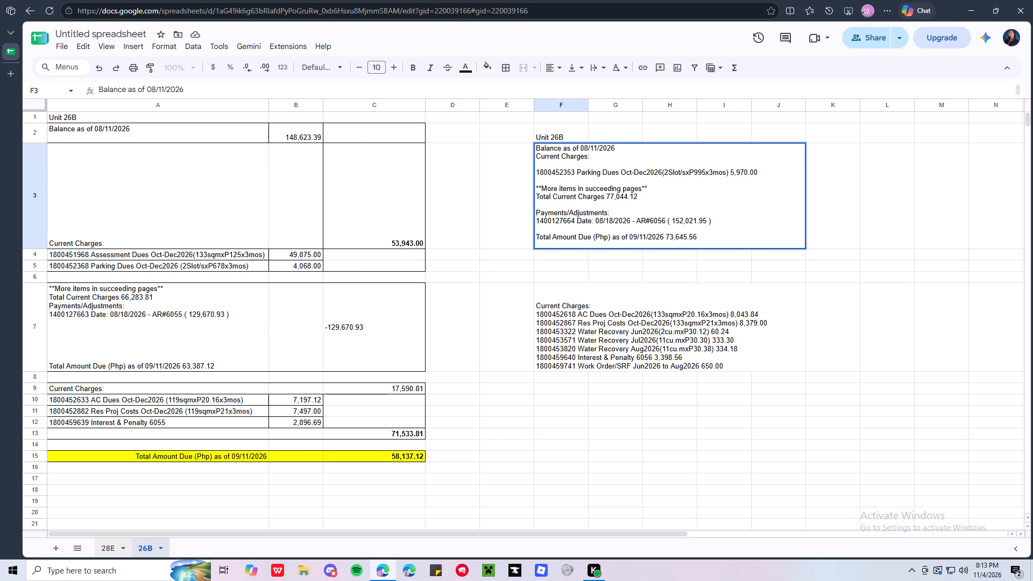
left_click(538, 171)
key("Left")
left_click(761, 172, "shift")
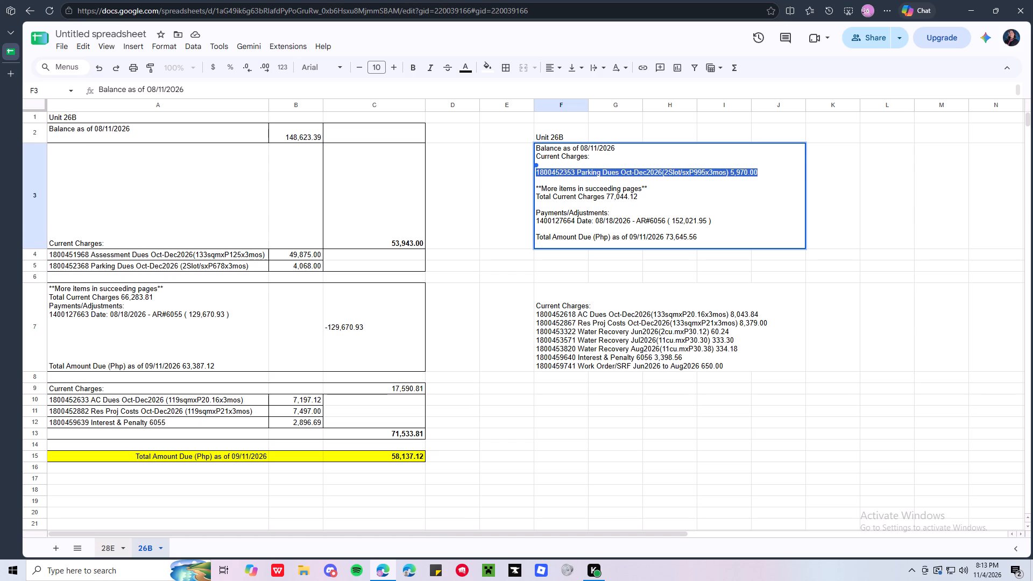
key("ctrl+x")
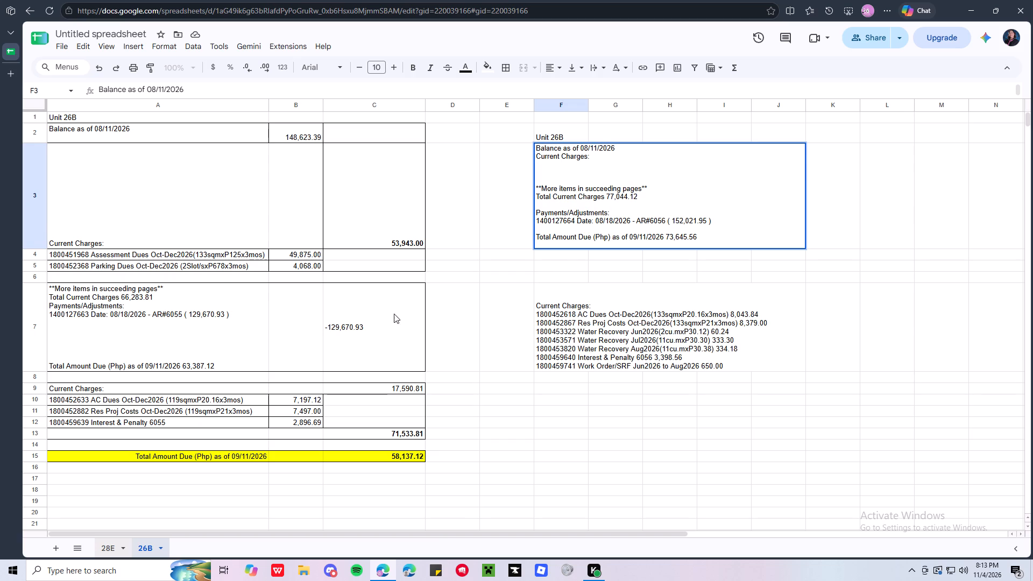
left_click(214, 264)
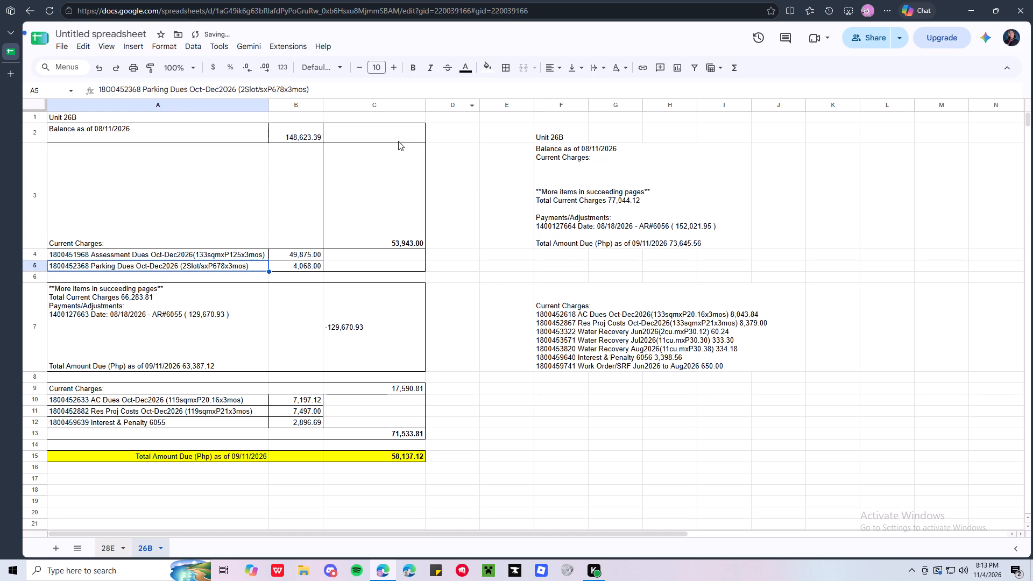
key("ctrl+v")
Move the amount 5,970.00 out of the Parking Dues description in A5 into B5.
left_click(312, 97)
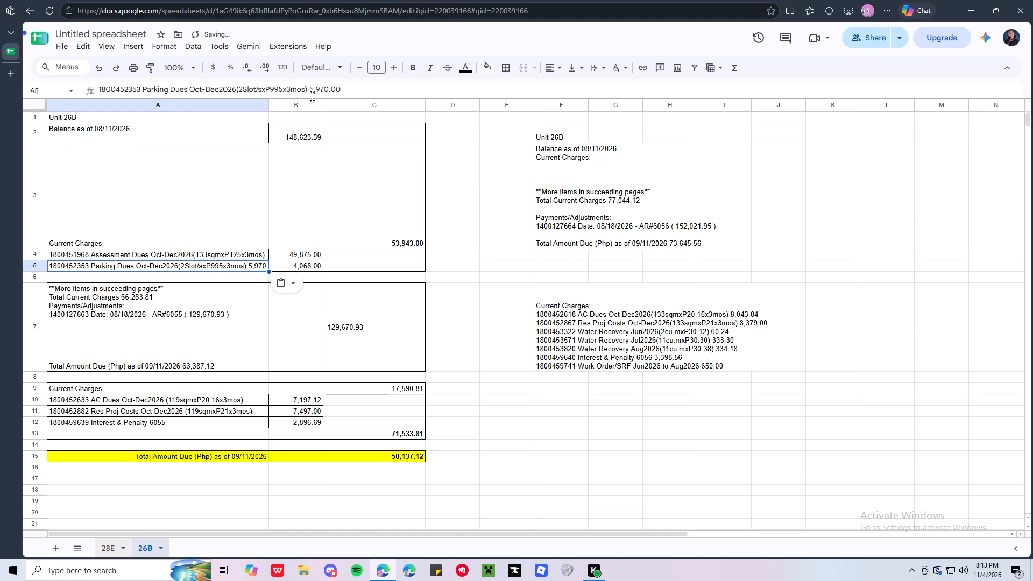
left_click(308, 86)
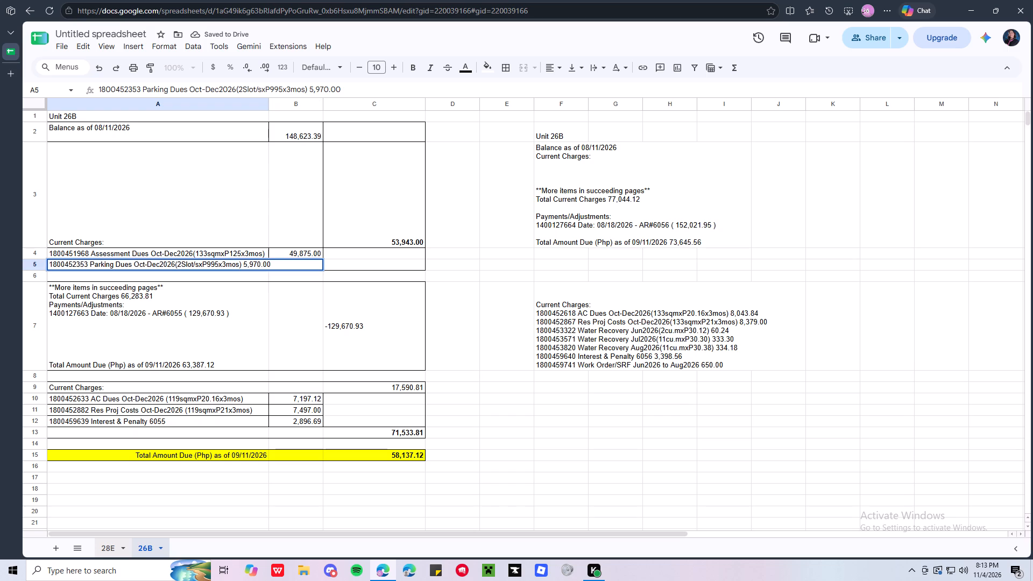
left_click(358, 91)
left_click(310, 86, "shift")
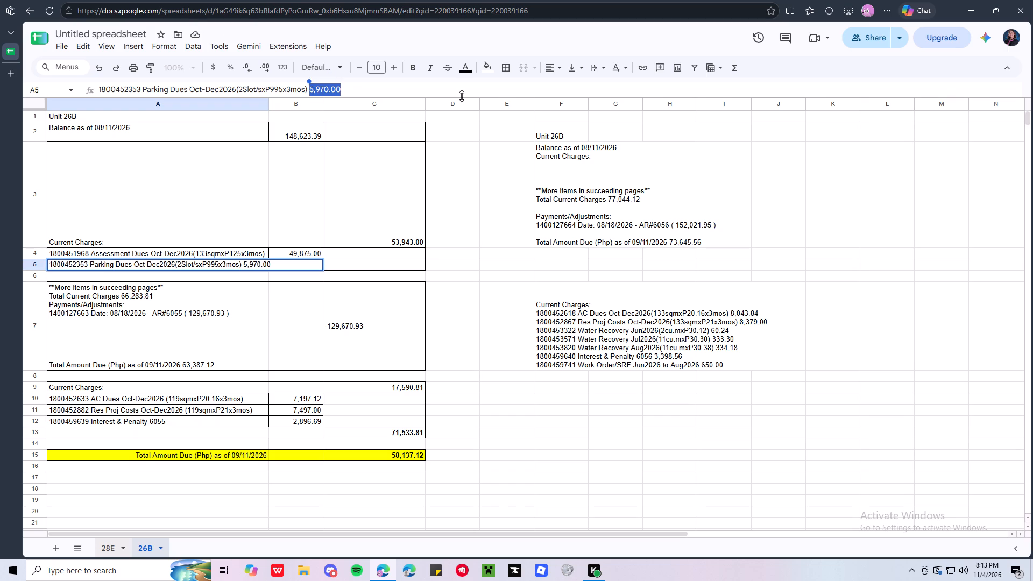
key("ctrl+x")
key("Tab")
key("ctrl+v")
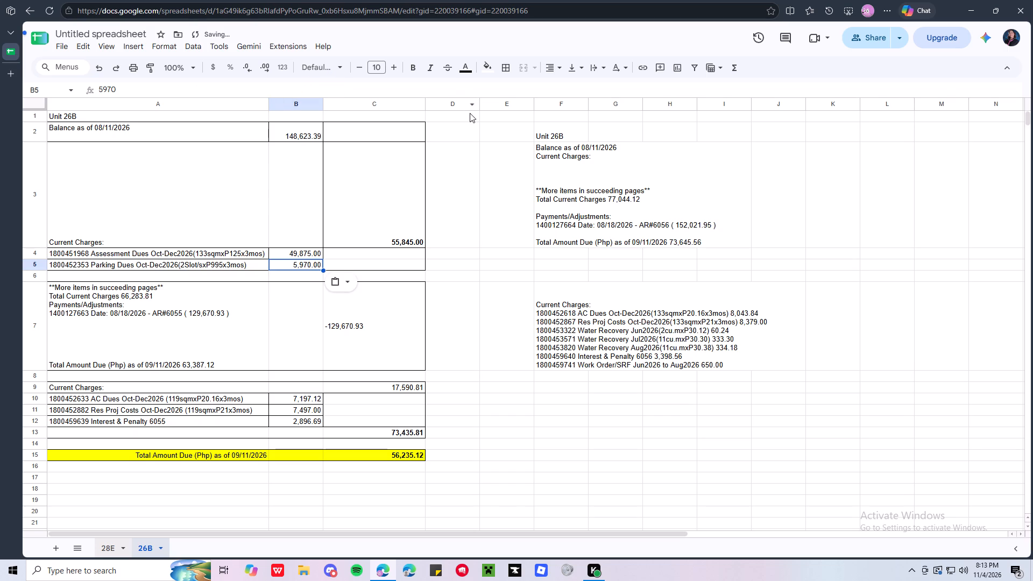
key("Return")
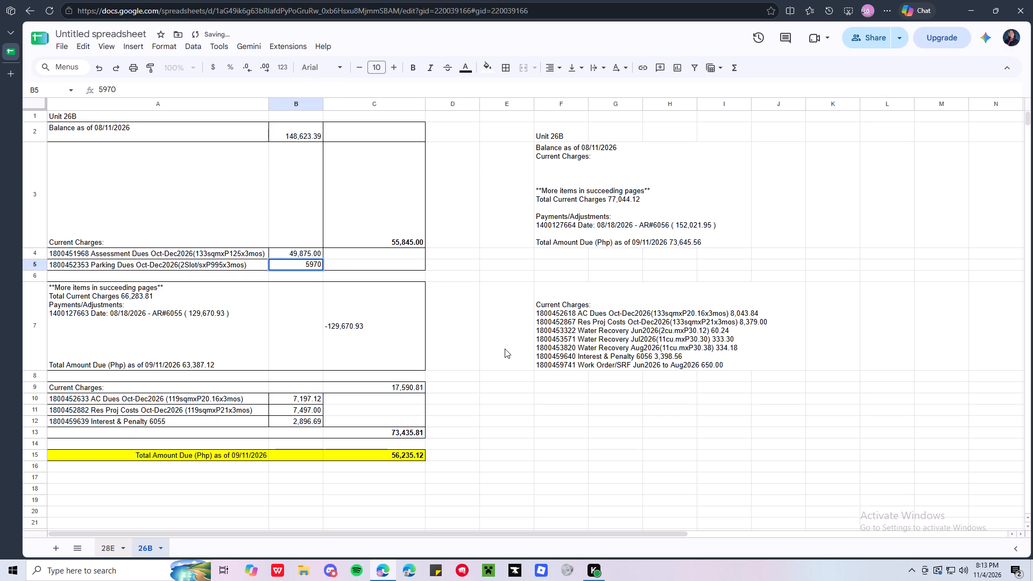
key("Return")
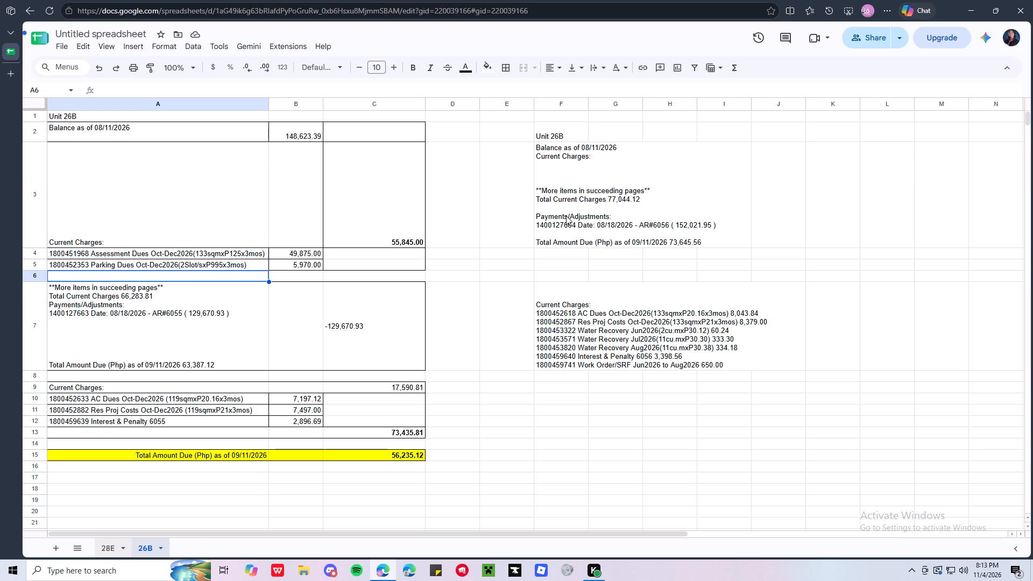
Delete the leftover balance and Current Charges lines and the blank lines above "**More items in succeeding pages**" in F3.
left_click(566, 216)
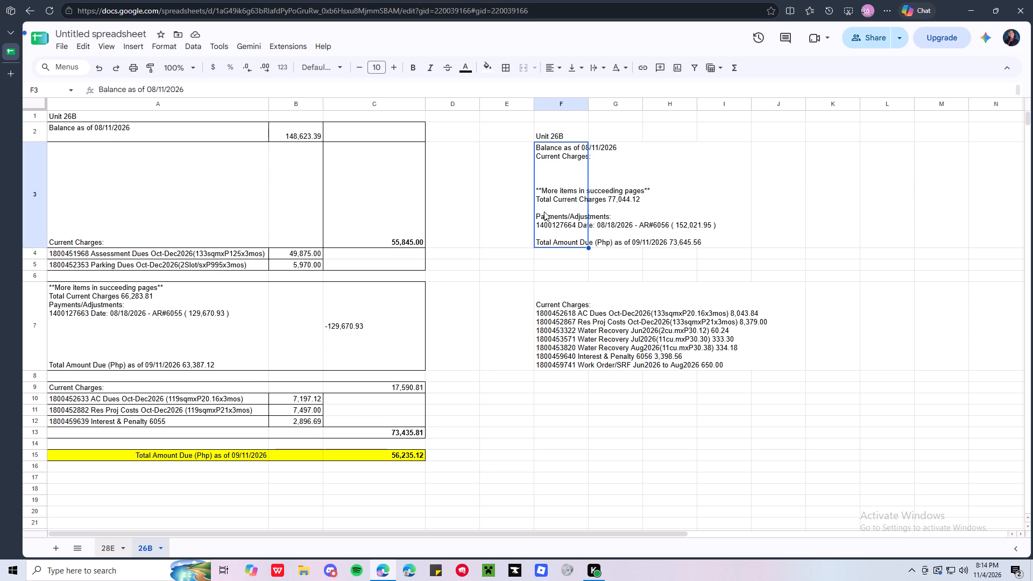
left_click(222, 88)
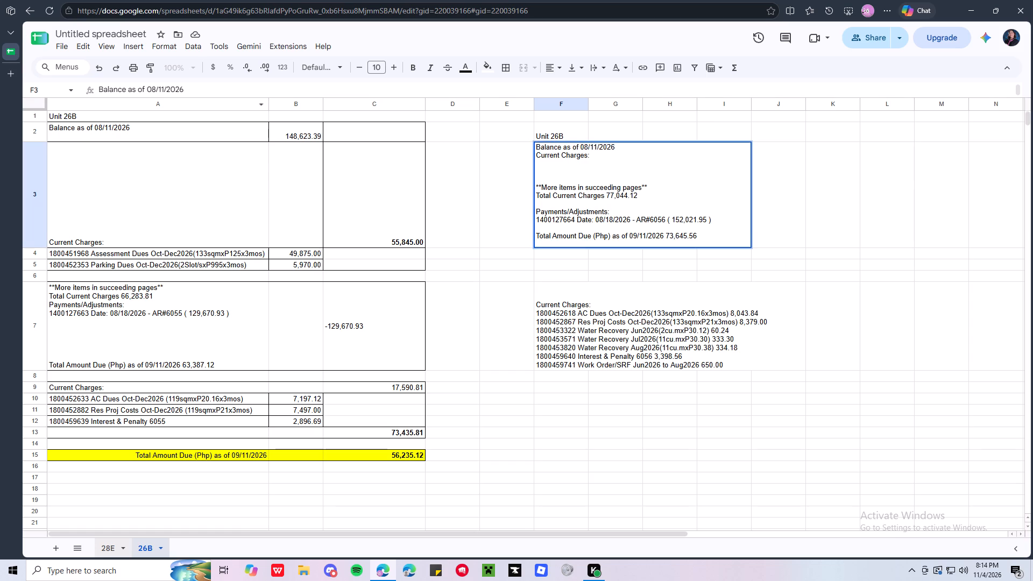
left_click(541, 186)
key("Left")
key("Left")
key("shift+Up")
key("shift+Up")
key("shift+Up")
key("shift+Up")
key("shift+Up")
key("shift+Up")
key("shift+Up")
key("shift+Up")
key("shift+Up")
key("shift+Up")
key("shift+Up")
key("shift+Up")
key("shift+Up")
key("shift+Up")
key("shift+Up")
key("shift+Up")
key("shift+Up")
key("shift+Up")
key("shift+Up")
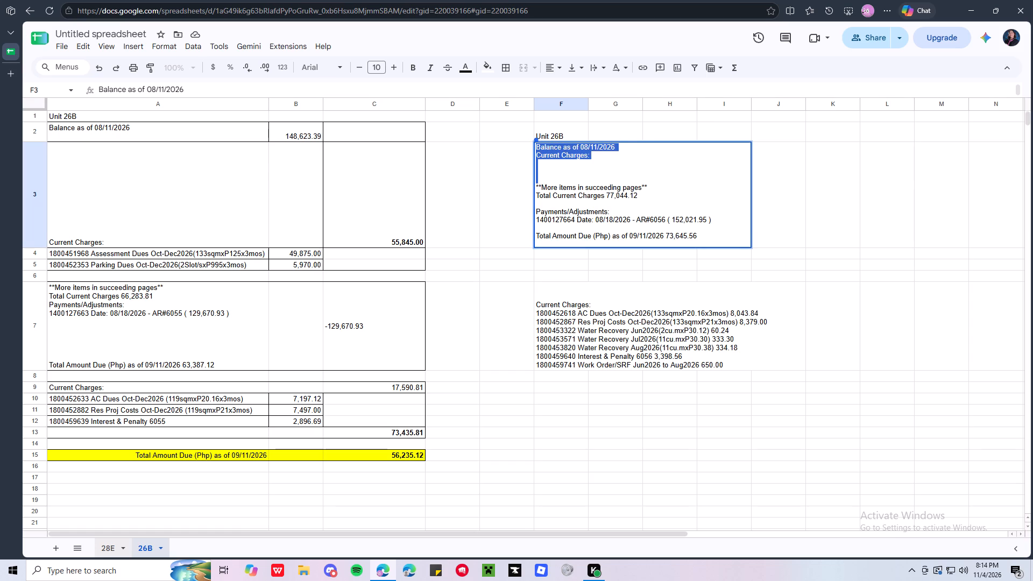
key("BackSpace")
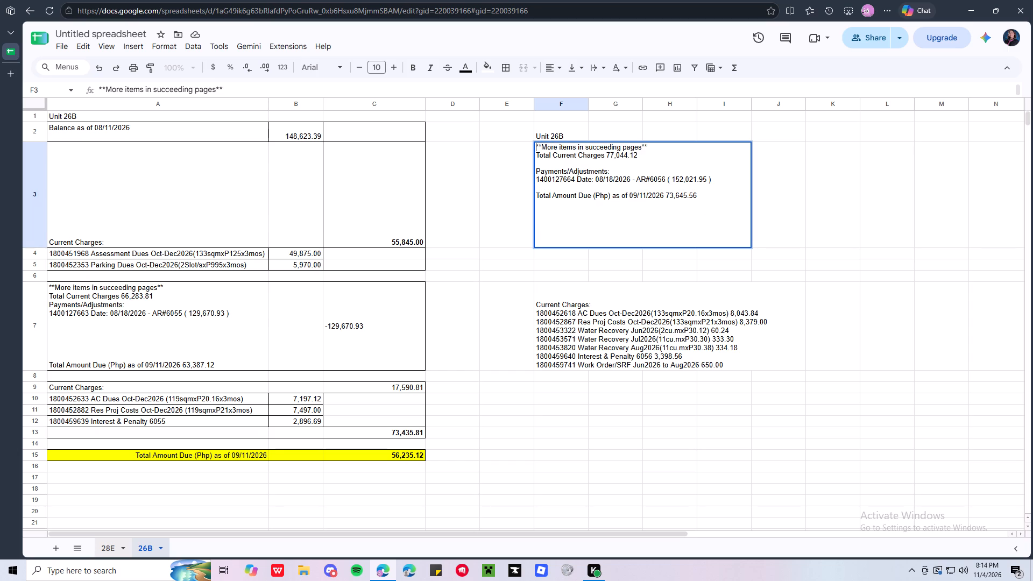
key("Return")
Move the remaining source text with total charges, payments and total amount due from F3 into A7, replacing the copied block.
key("Up")
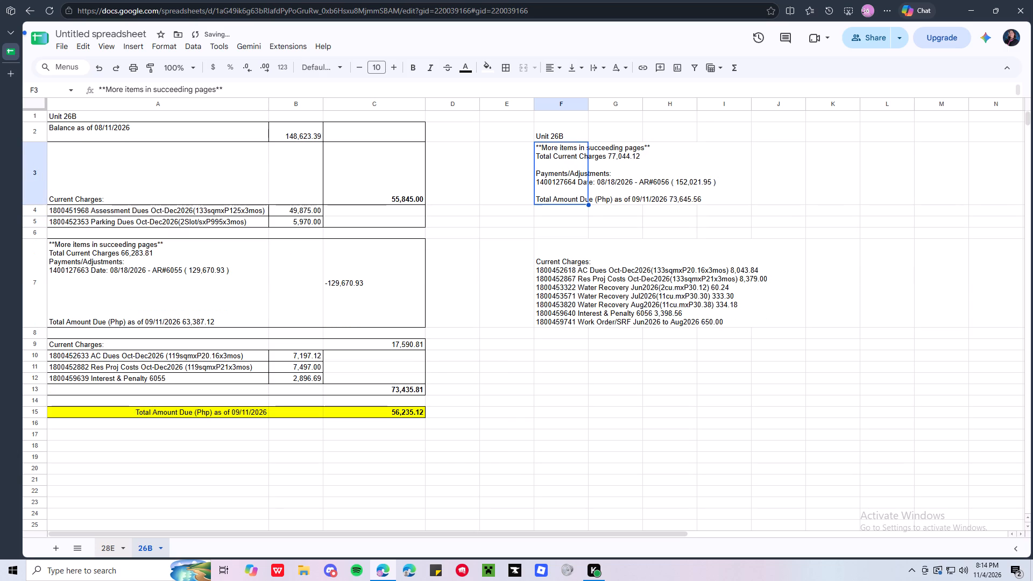
key("ctrl+x")
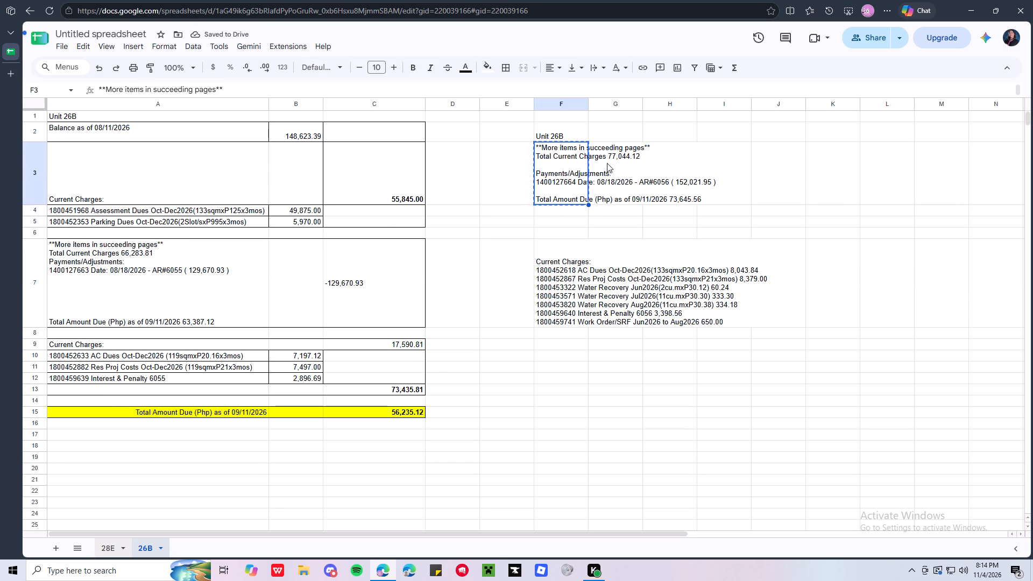
left_click(196, 290)
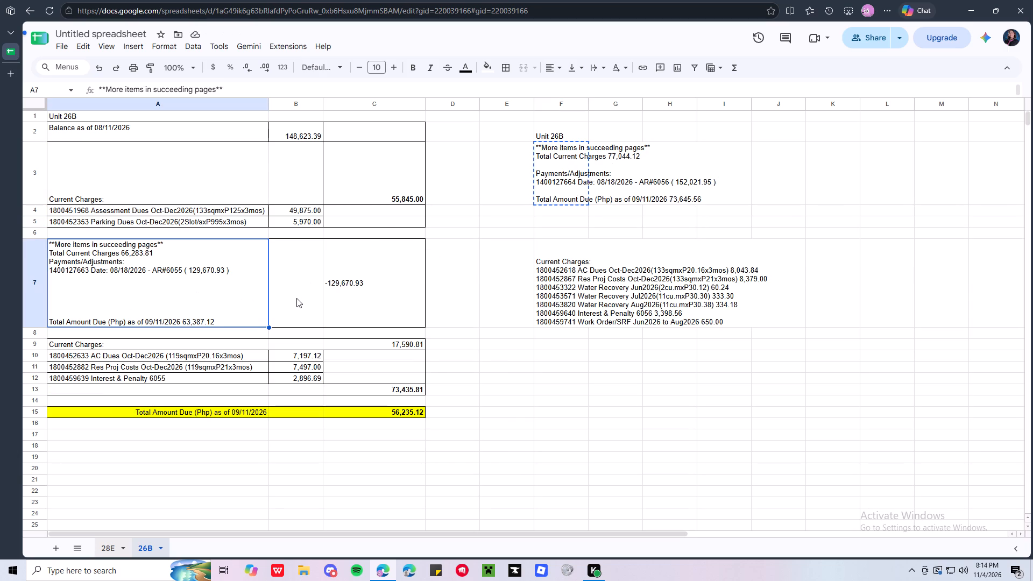
key("ctrl+v")
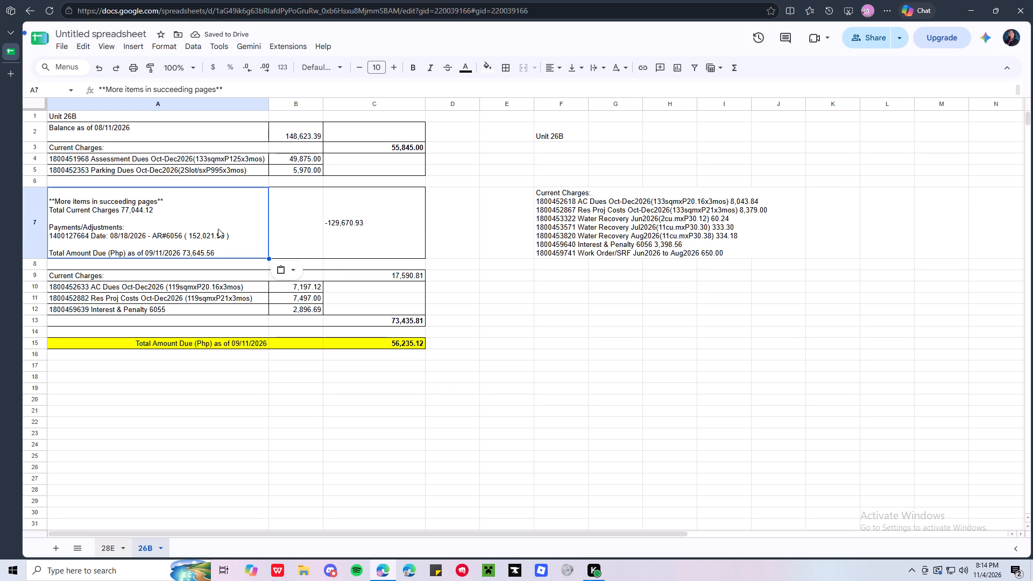
Copy the bracketed payment amount ( 152,021.95 ) from the text in A7 into C7, replacing the copied payment.
left_click(232, 242)
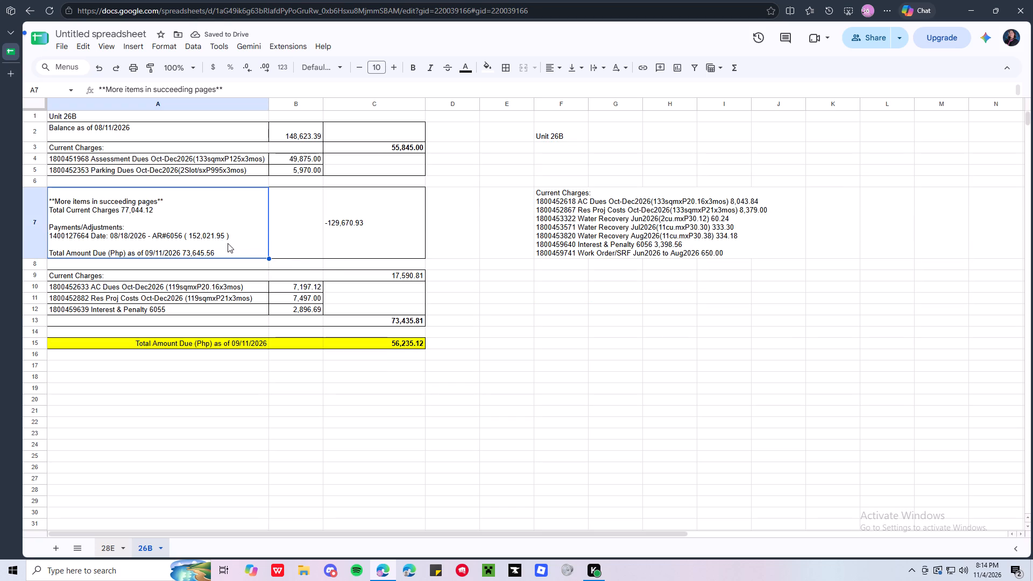
left_click(233, 234)
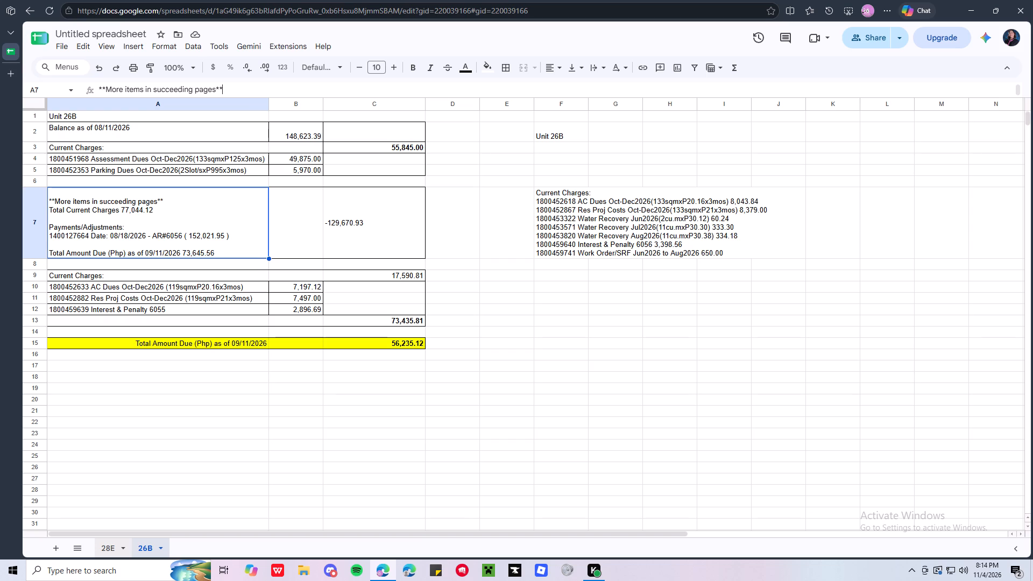
left_click(228, 88)
left_click(230, 230)
left_click(232, 226)
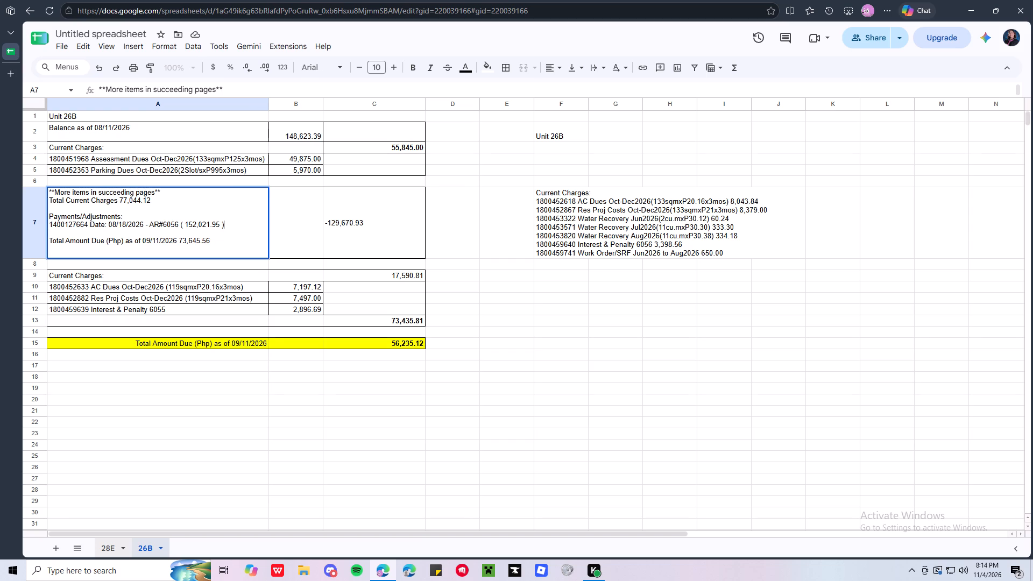
left_click(181, 224, "shift")
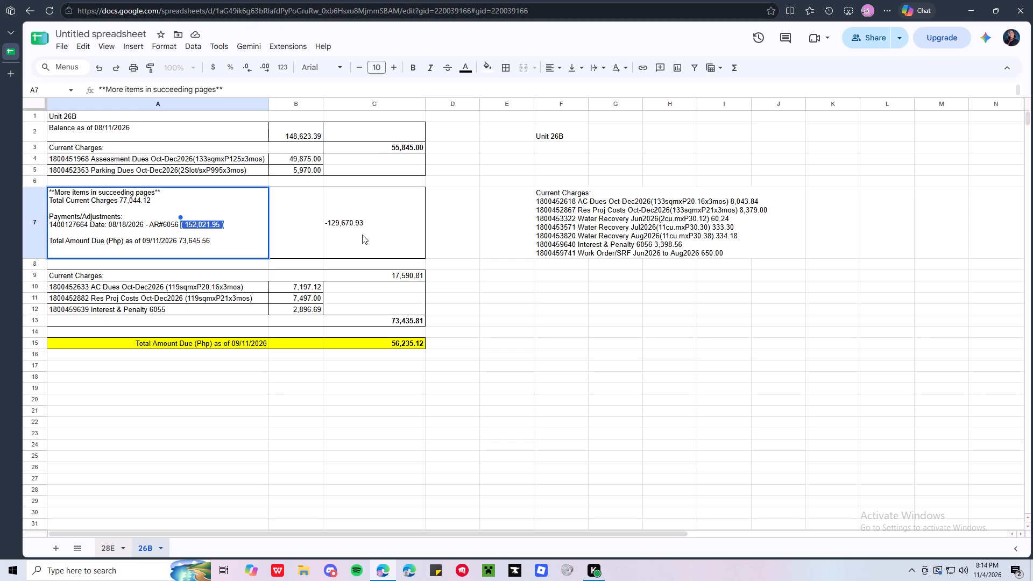
key("ctrl+c")
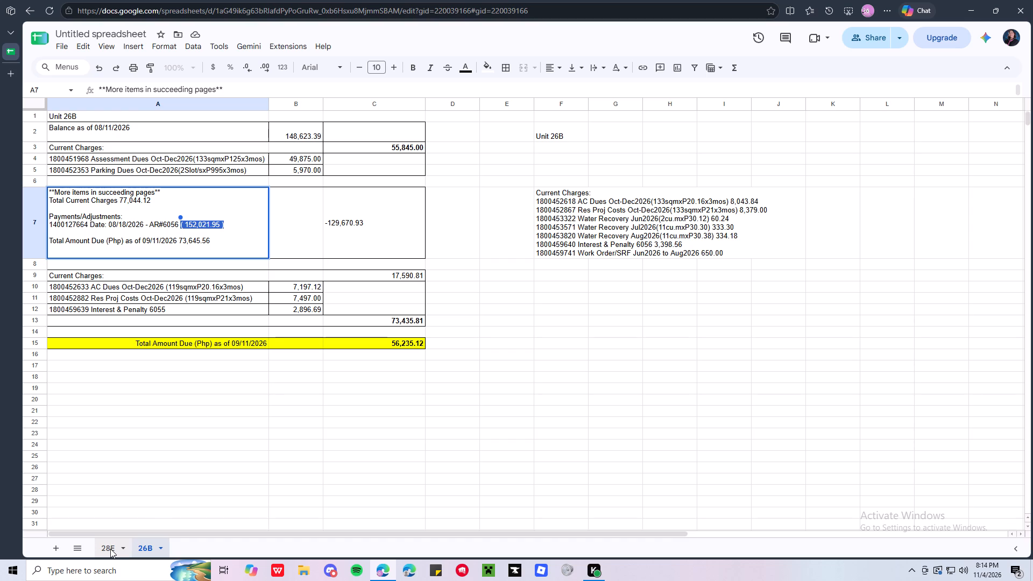
left_click(110, 549)
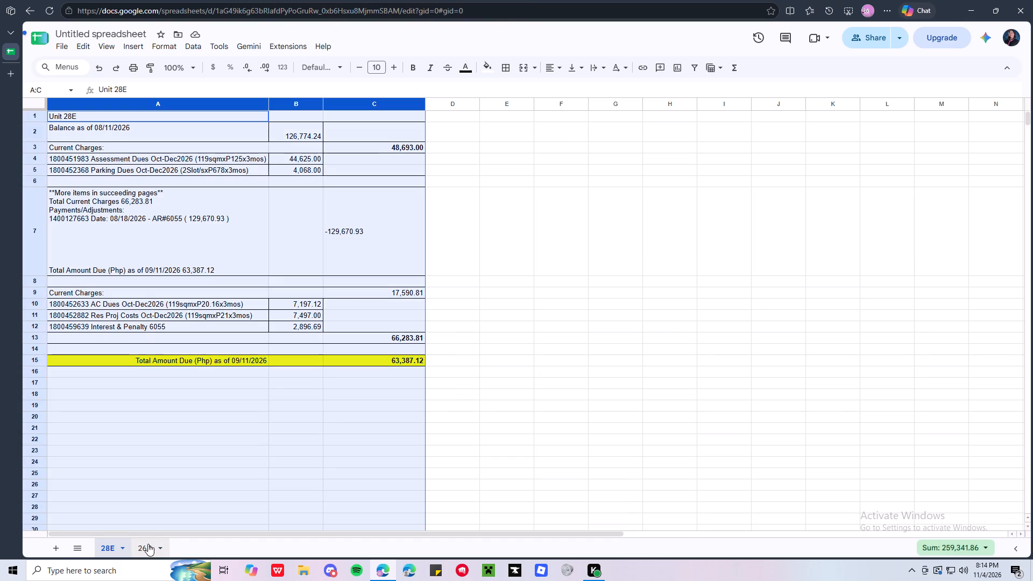
left_click(146, 546)
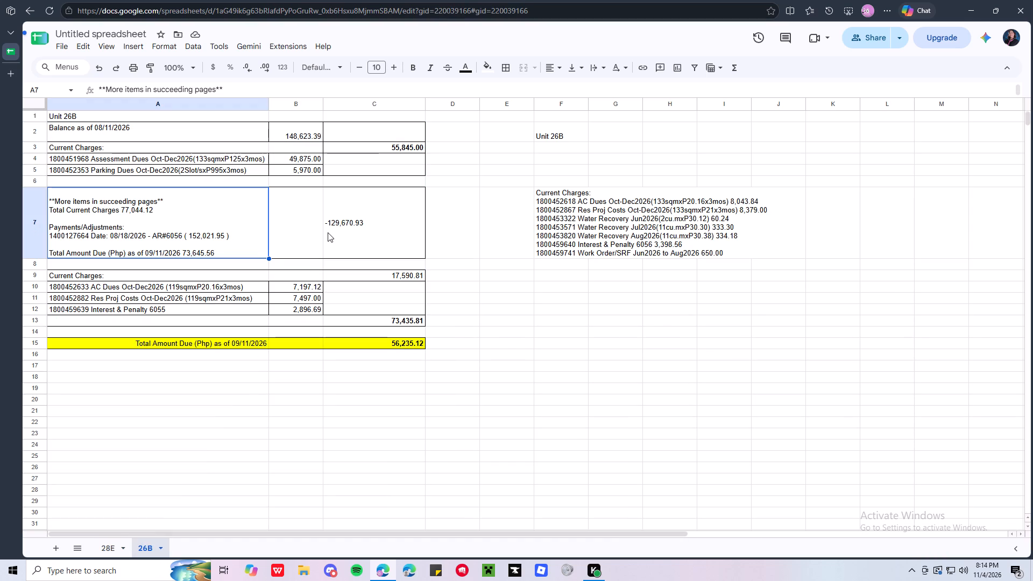
left_click(336, 237)
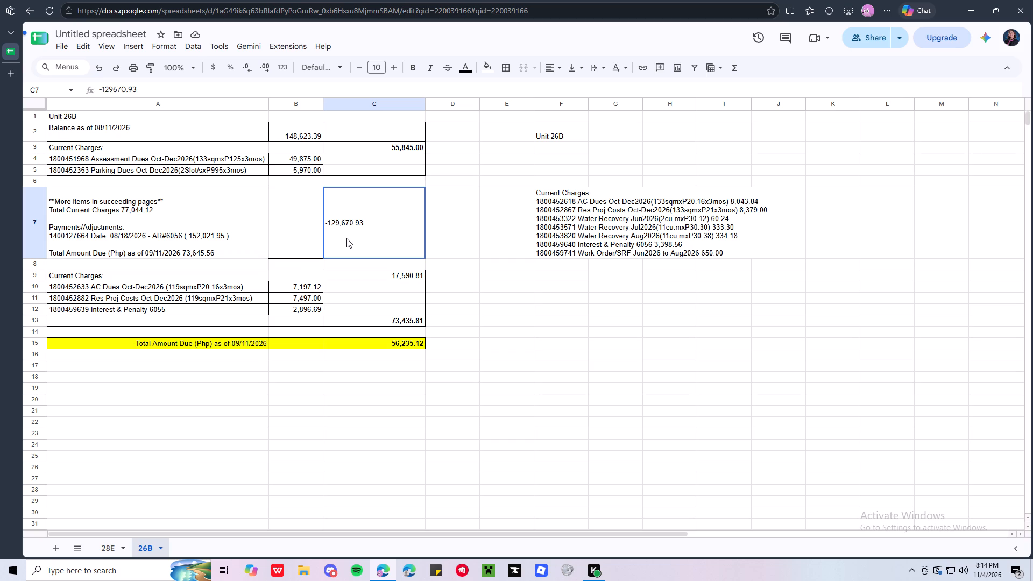
key("ctrl+v")
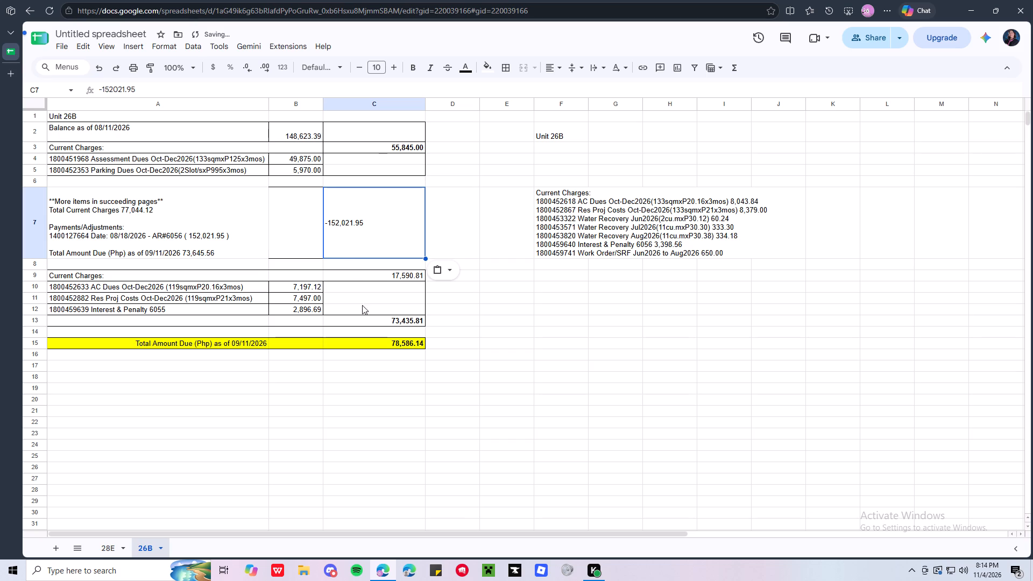
left_click(309, 412)
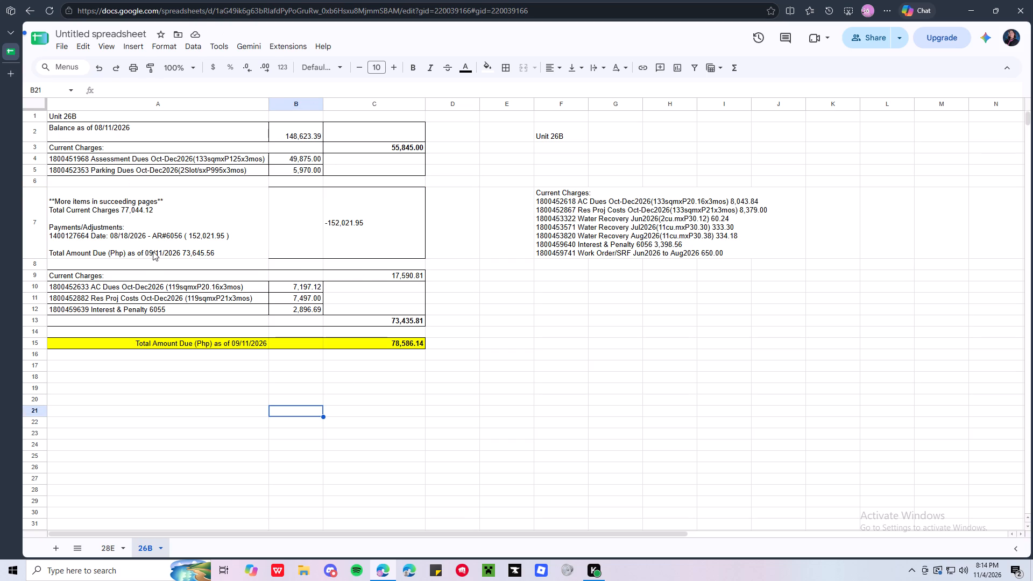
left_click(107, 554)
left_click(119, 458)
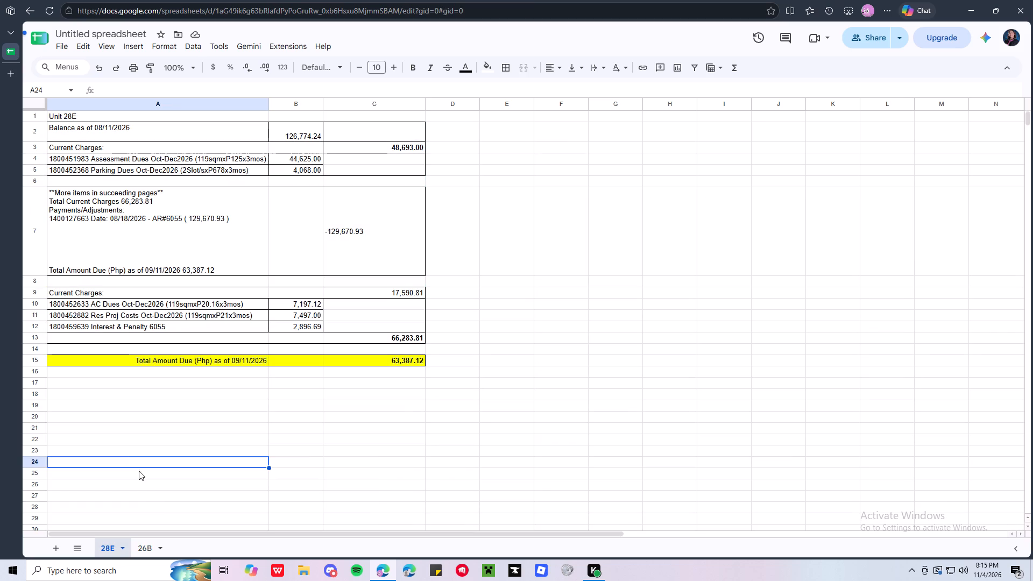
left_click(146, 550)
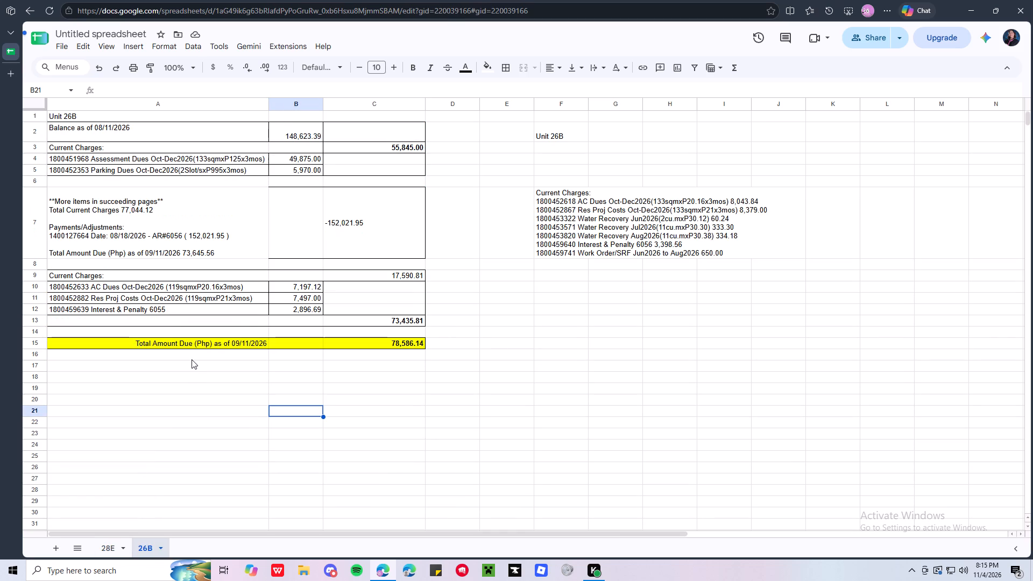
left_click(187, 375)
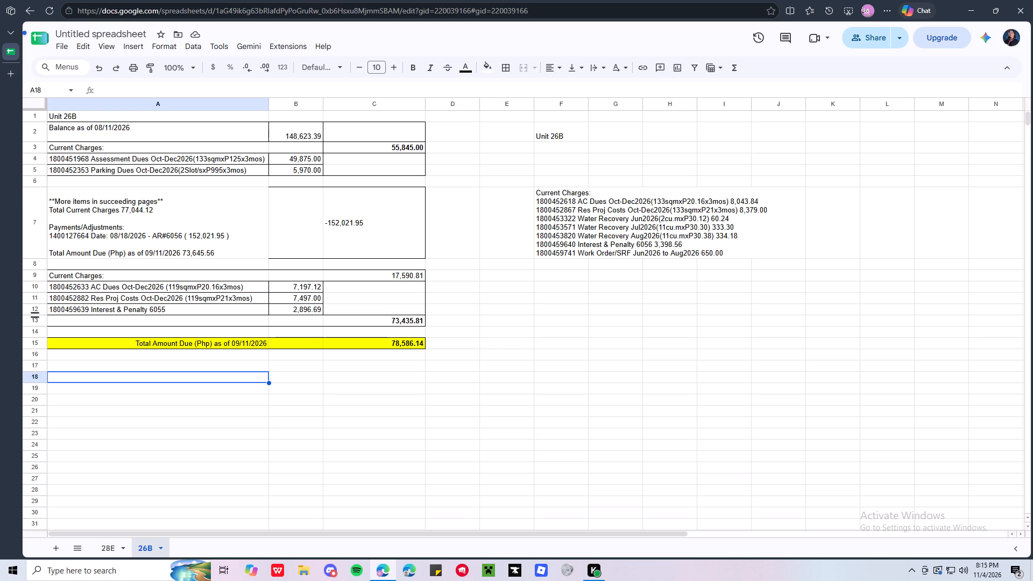
Insert four blank rows above row 13, below the Interest & Penalty line of the second Current Charges block.
left_click_drag(36, 318, 41, 335)
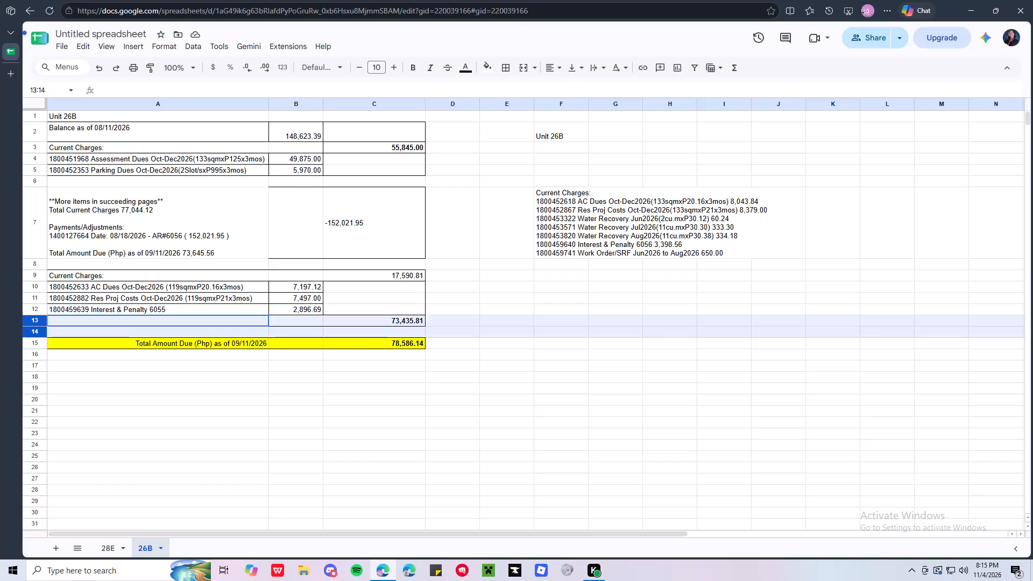
left_click_drag(41, 335, 40, 351)
right_click(58, 352)
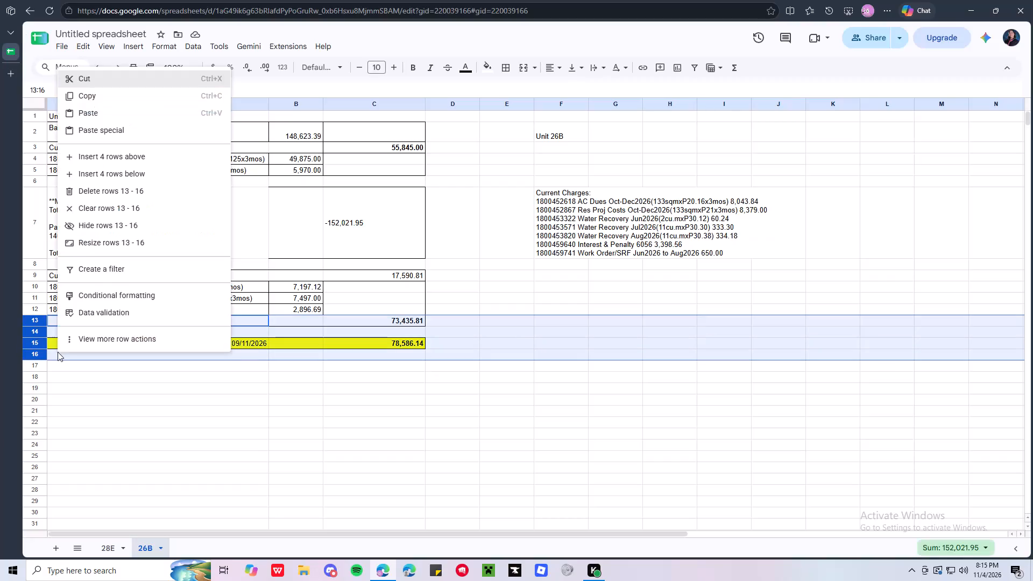
left_click(116, 157)
left_click(262, 431)
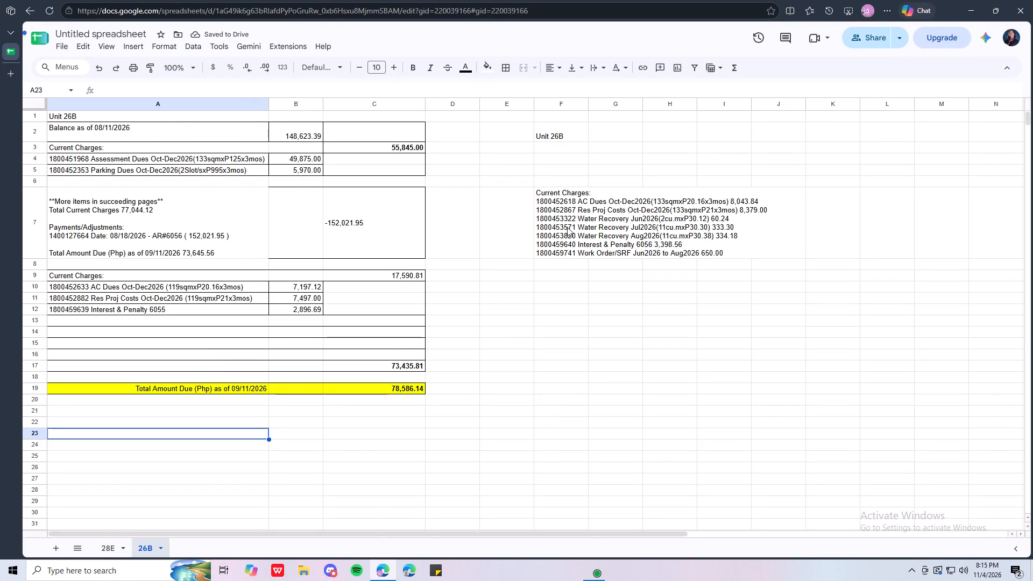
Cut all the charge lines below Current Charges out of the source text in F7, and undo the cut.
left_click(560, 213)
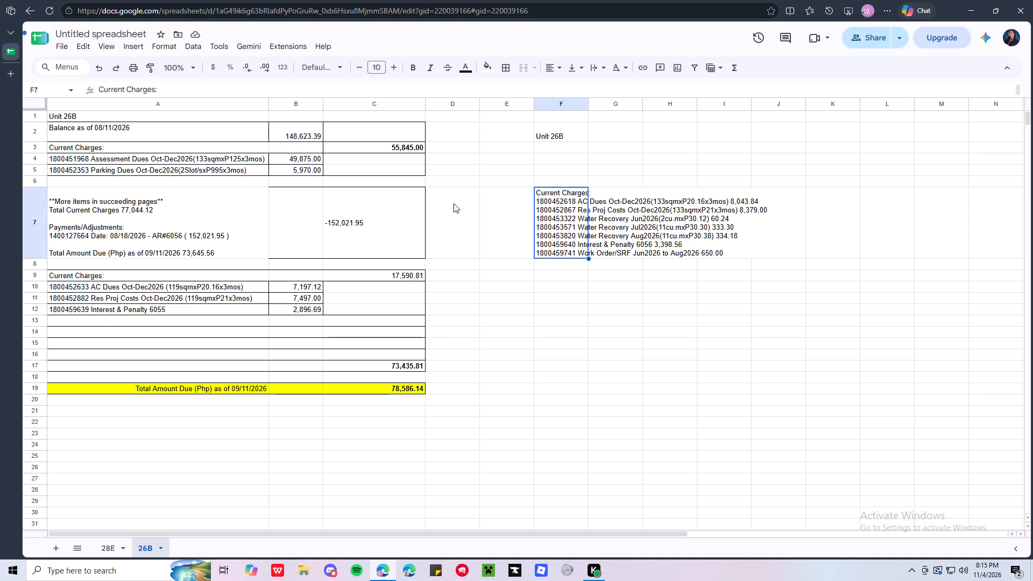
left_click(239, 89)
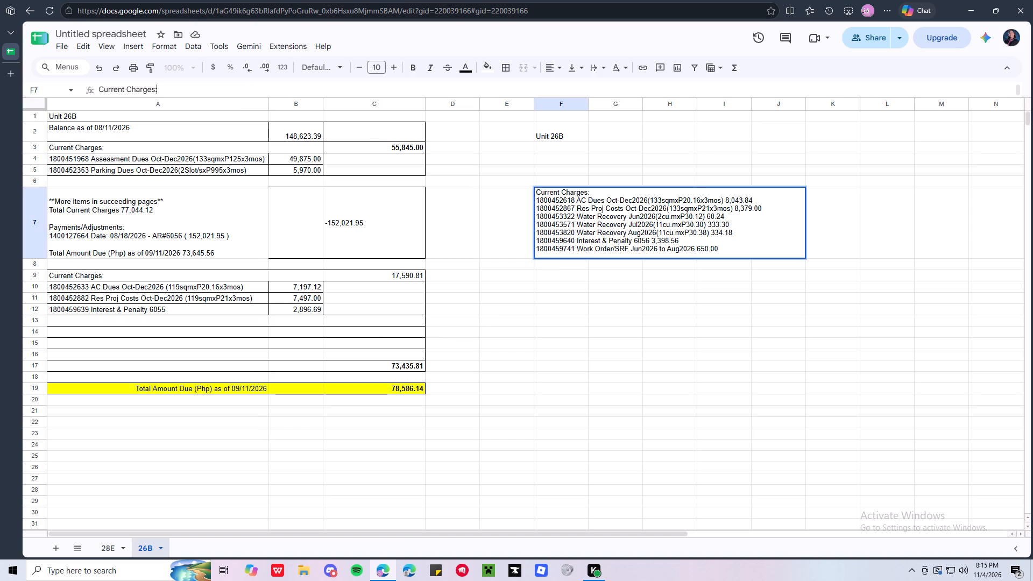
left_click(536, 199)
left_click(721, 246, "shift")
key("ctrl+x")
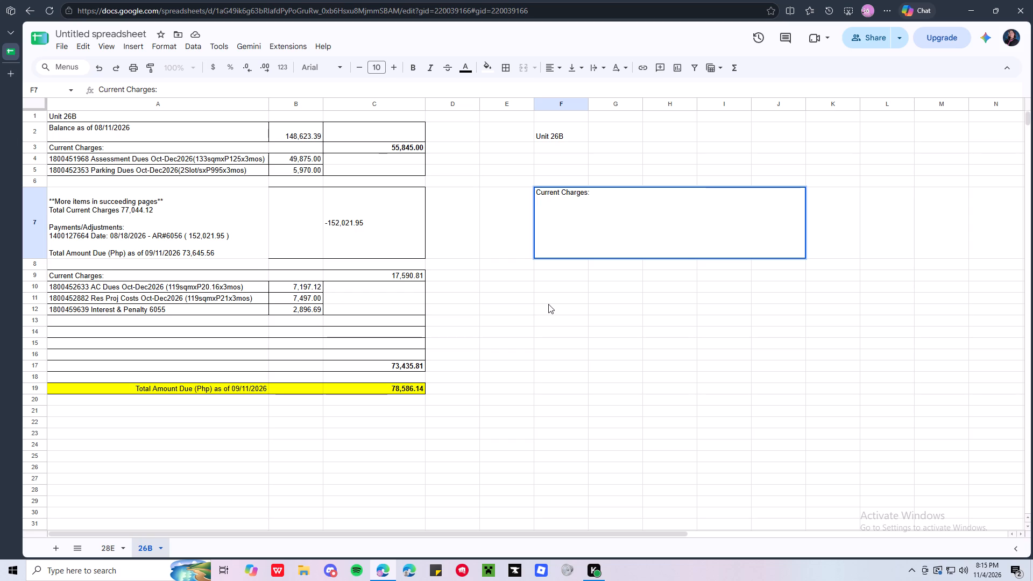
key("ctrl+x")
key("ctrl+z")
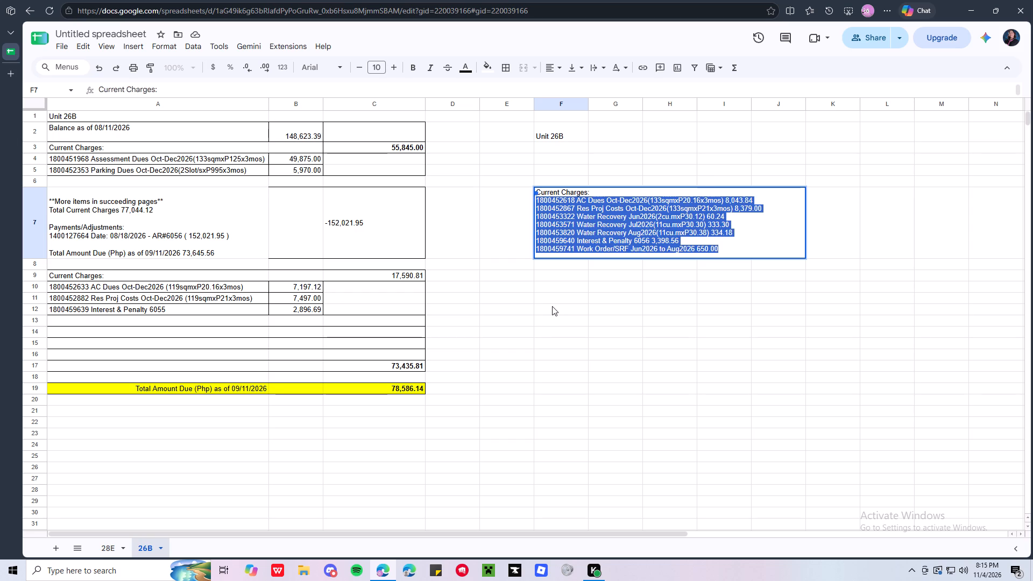
Move the AC Dues Oct-Dec2026(133sqmxP20.16x3mos) line with its amount from F7 into A10, replacing the copied AC Dues description.
left_click(755, 202, "shift")
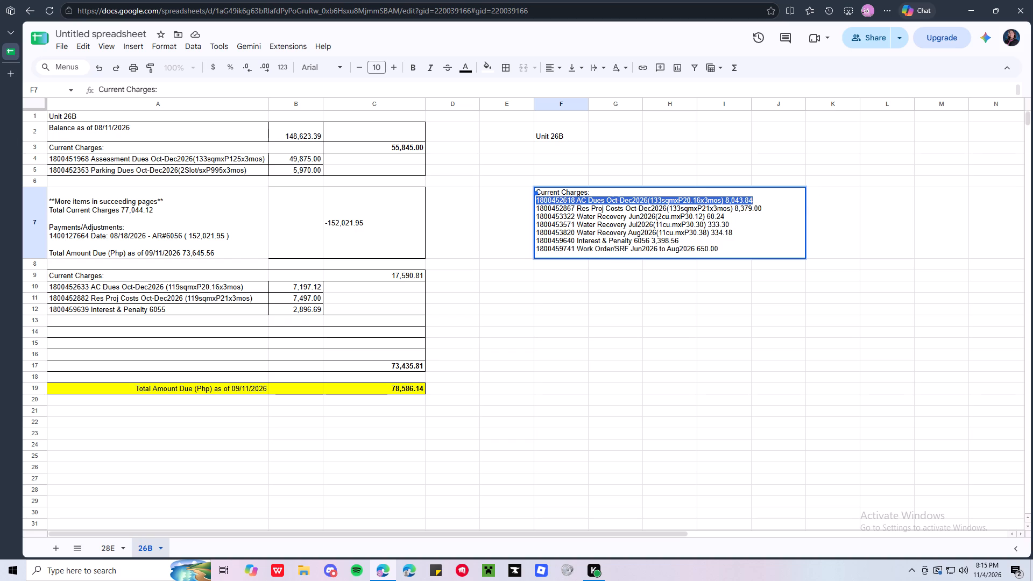
key("ctrl+x")
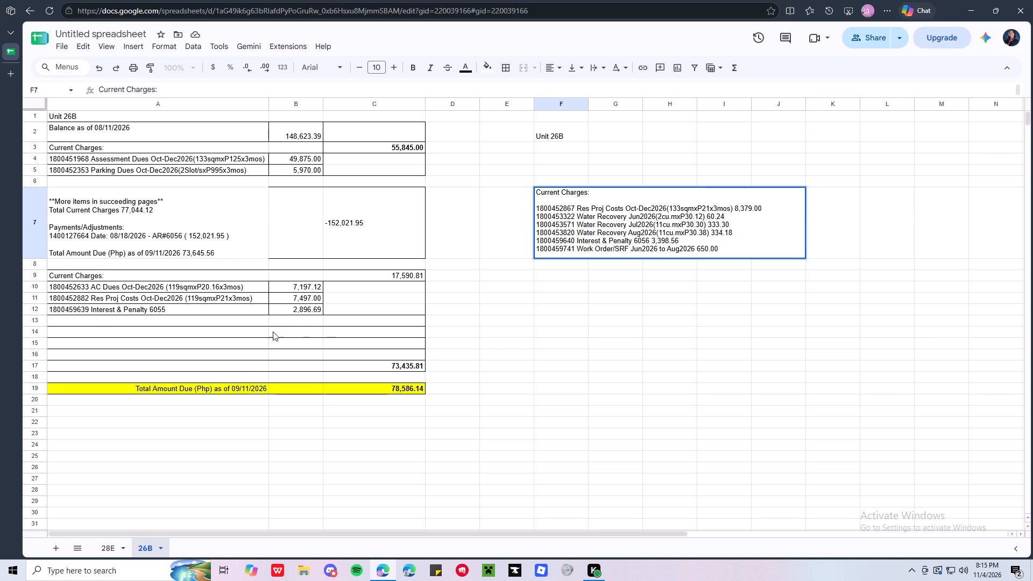
left_click(161, 287)
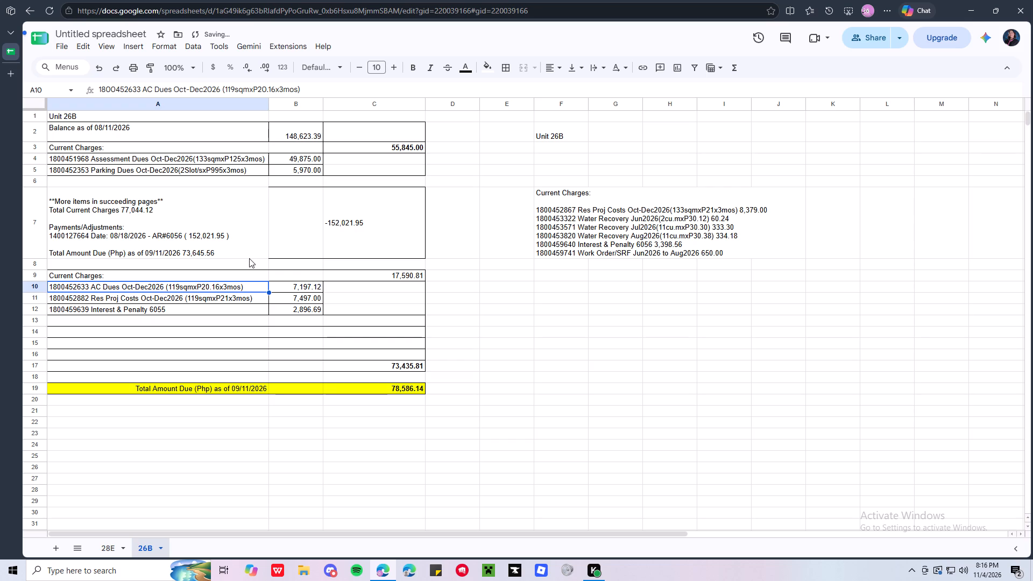
key("ctrl+v")
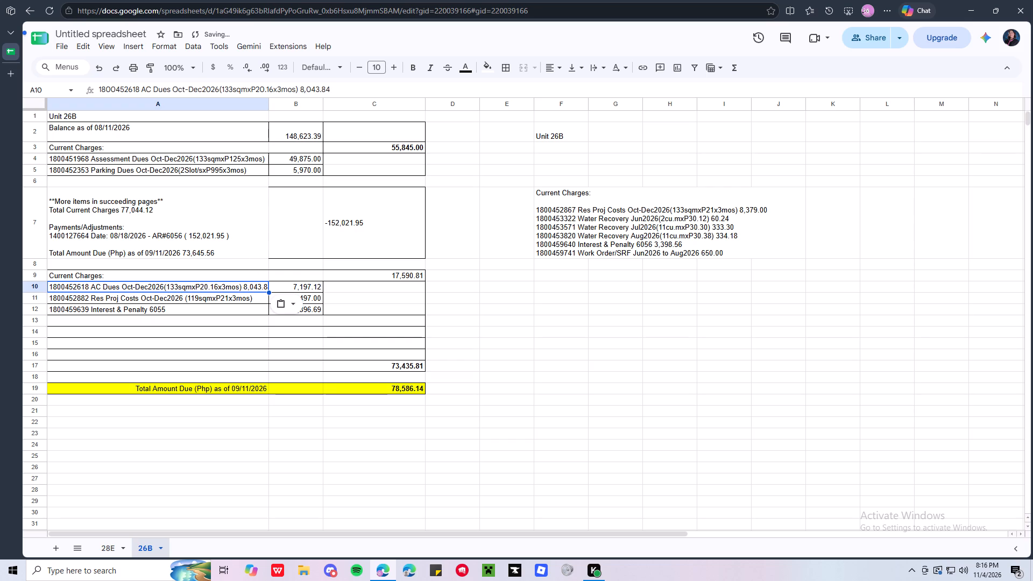
Move the amount 8,043.84 out of the AC Dues description in A10 into B10.
left_click(300, 89, "shift")
left_click(338, 83)
left_click(338, 88)
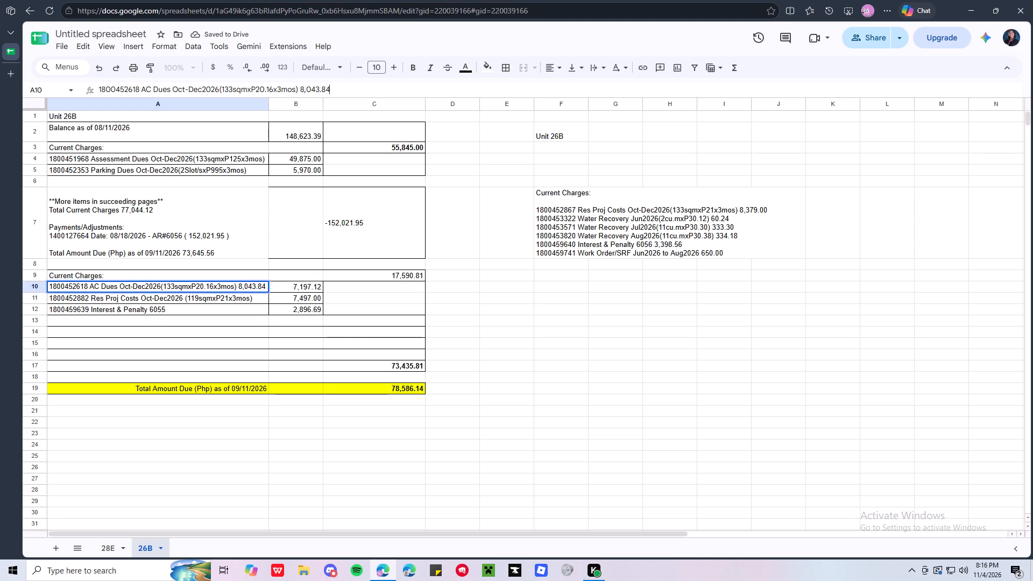
left_click(299, 87, "shift")
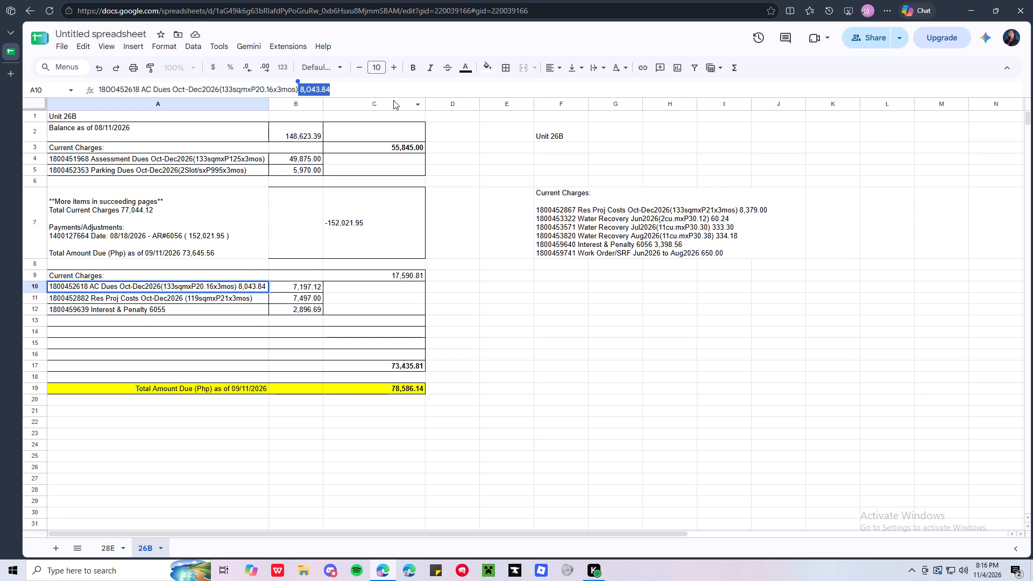
key("shift+Right")
key("ctrl+x")
key("Tab")
key("ctrl+v")
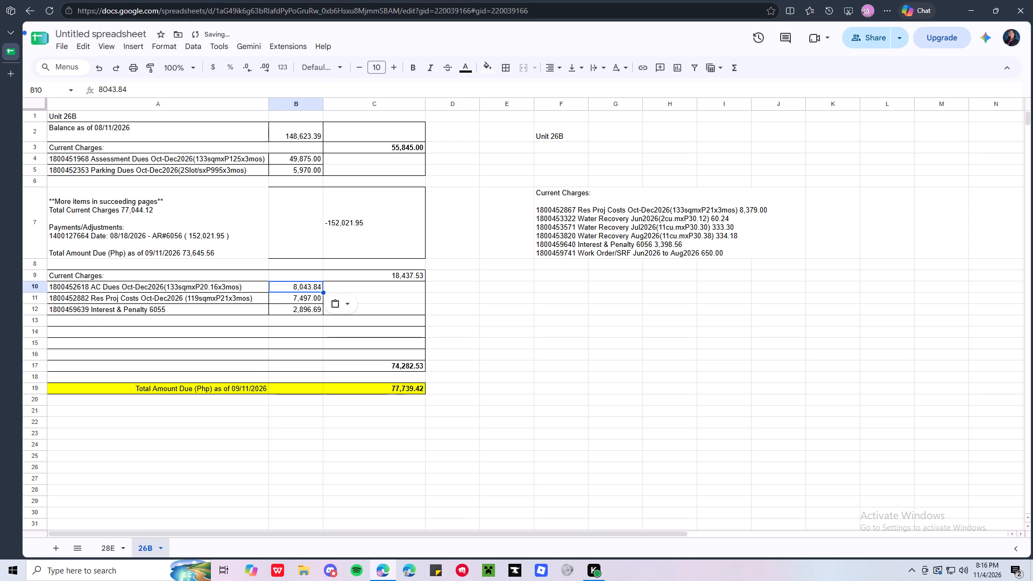
key("Return")
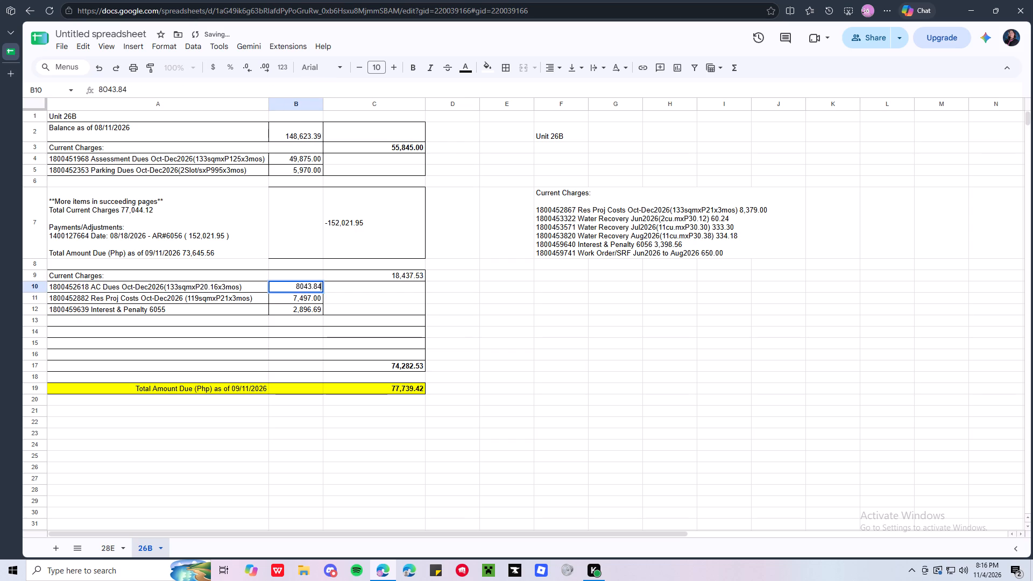
key("Return")
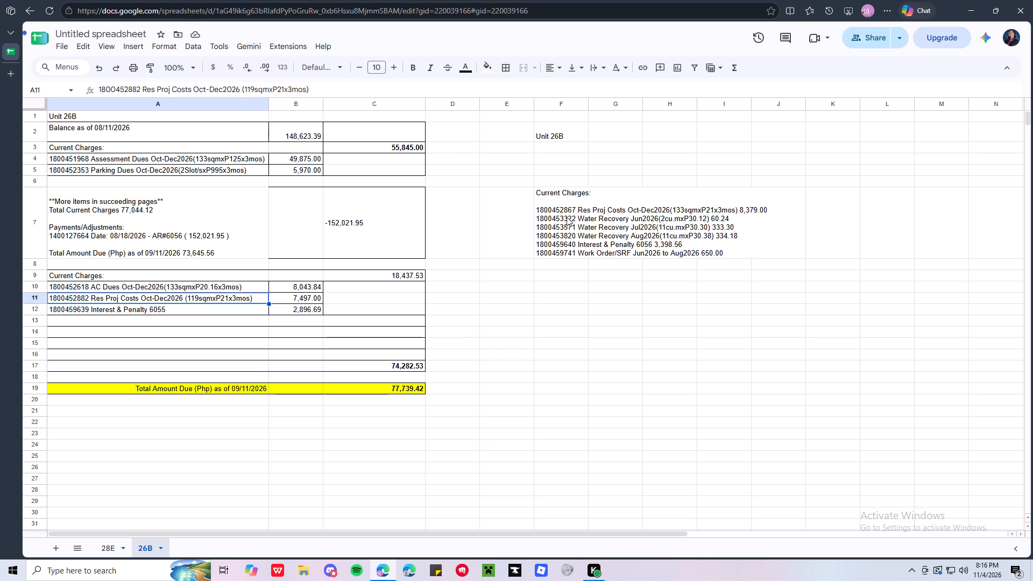
Move the Res Proj Costs Oct-Dec2026(133sqmxP21x3mos) line with its amount from F7 into A11, replacing the copied description.
left_click(558, 205)
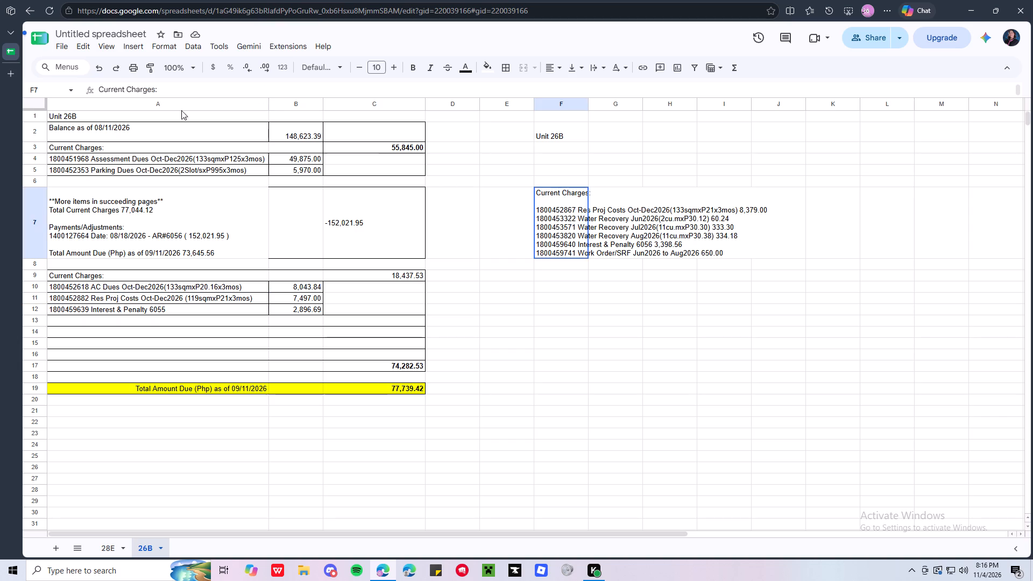
left_click(171, 85)
left_click(607, 210)
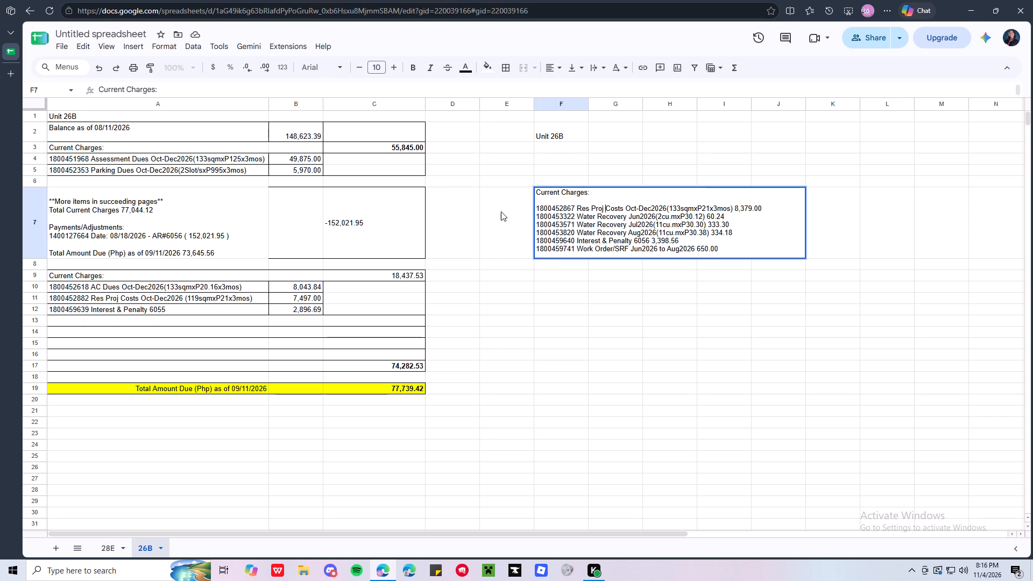
left_click(768, 206)
left_click(536, 206, "shift")
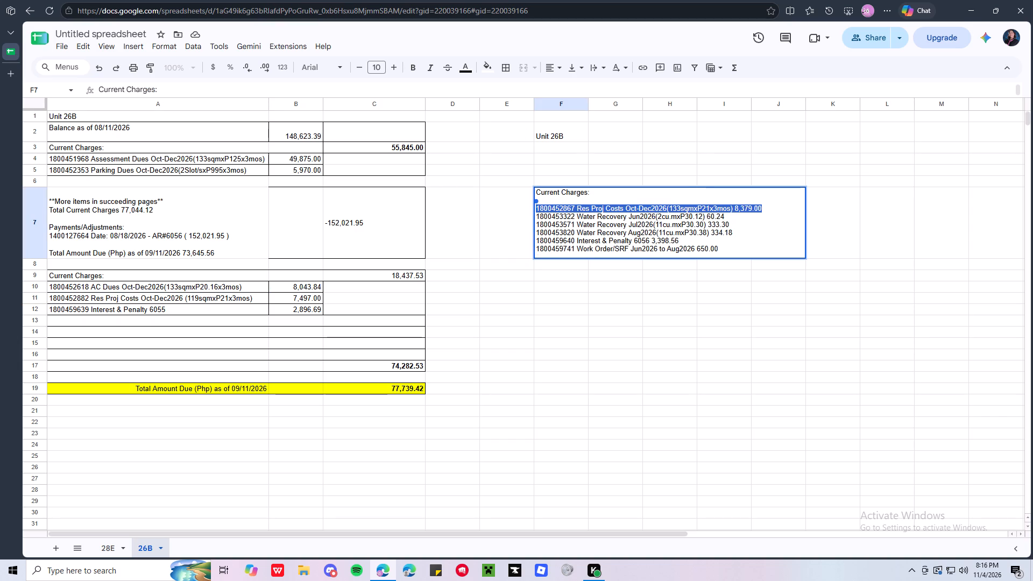
key("ctrl+x")
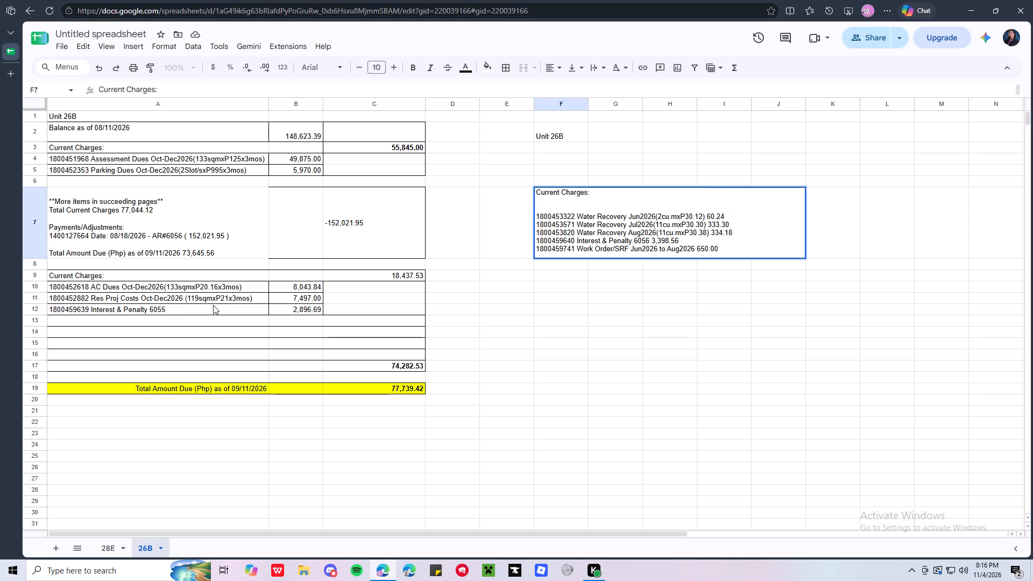
left_click(198, 296)
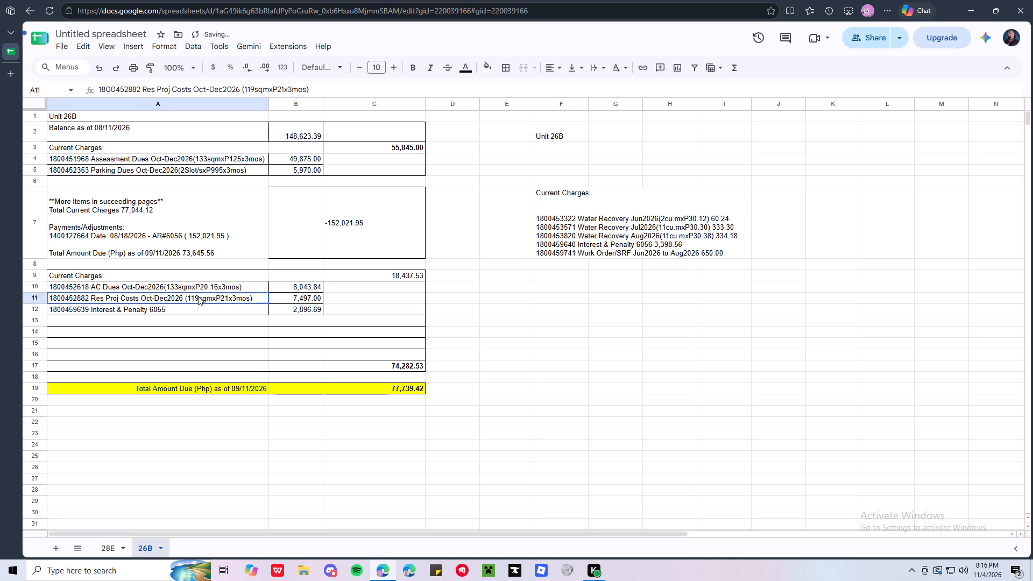
key("ctrl+v")
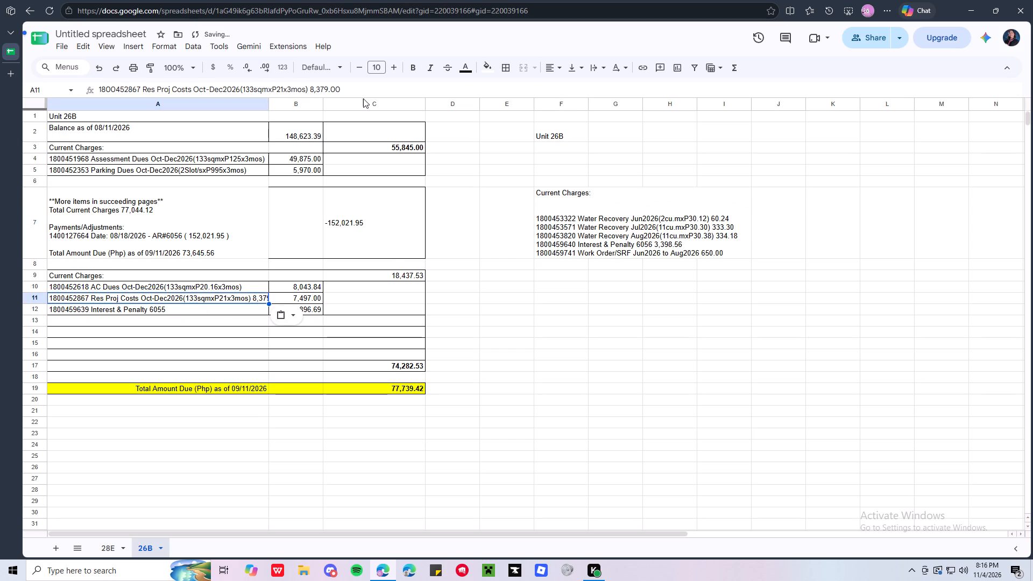
Move the amount 8,379.00 out of the Res Proj Costs description in A11 into B11.
left_click(359, 88)
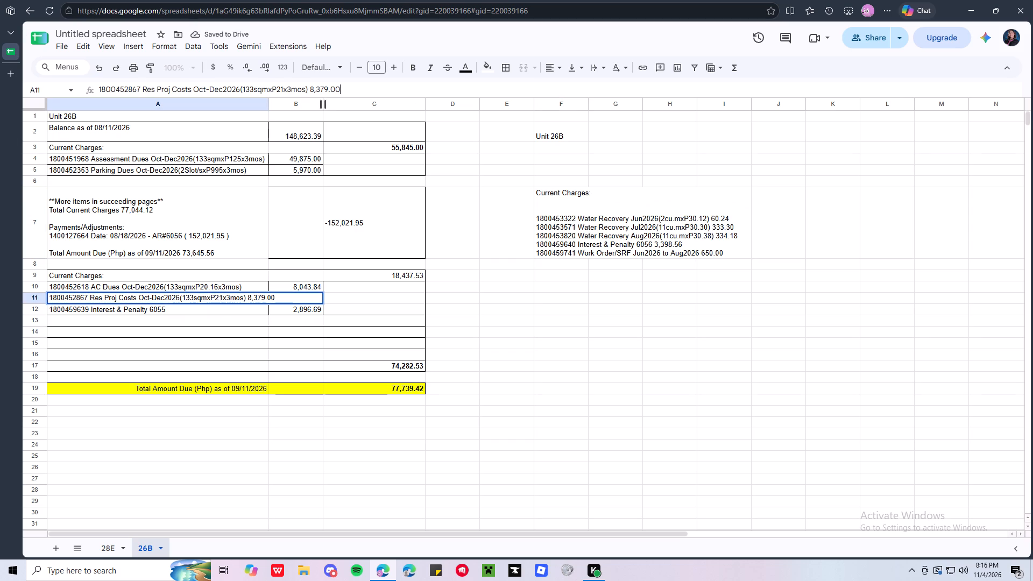
left_click(308, 89, "shift")
key("shift+Right")
key("ctrl+x")
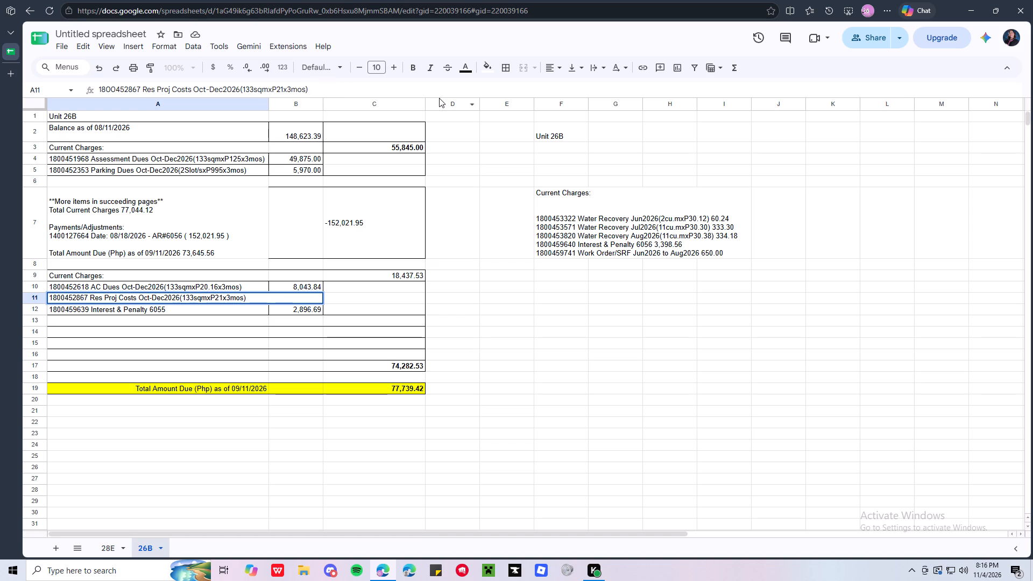
key("Tab")
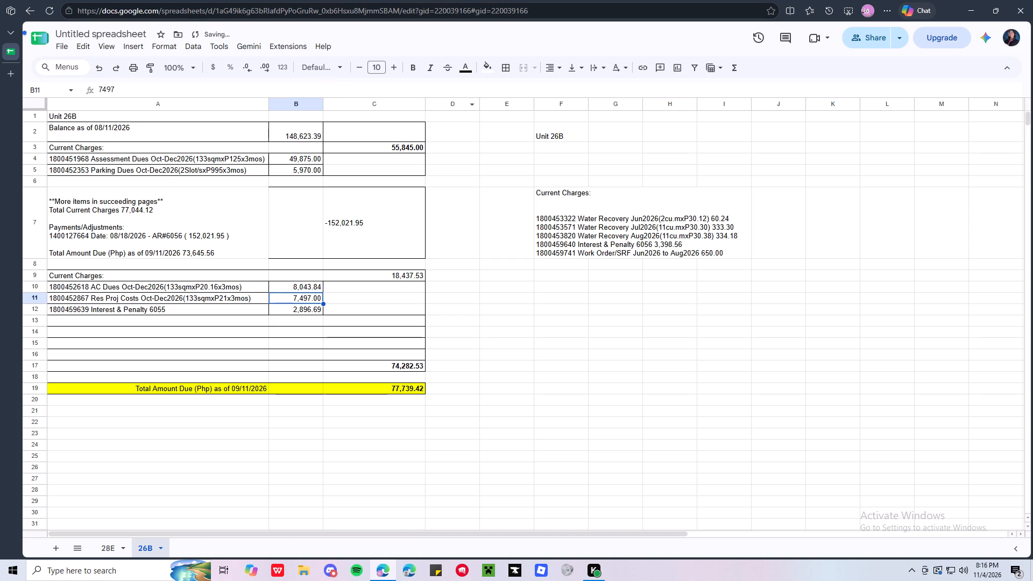
key("ctrl+v")
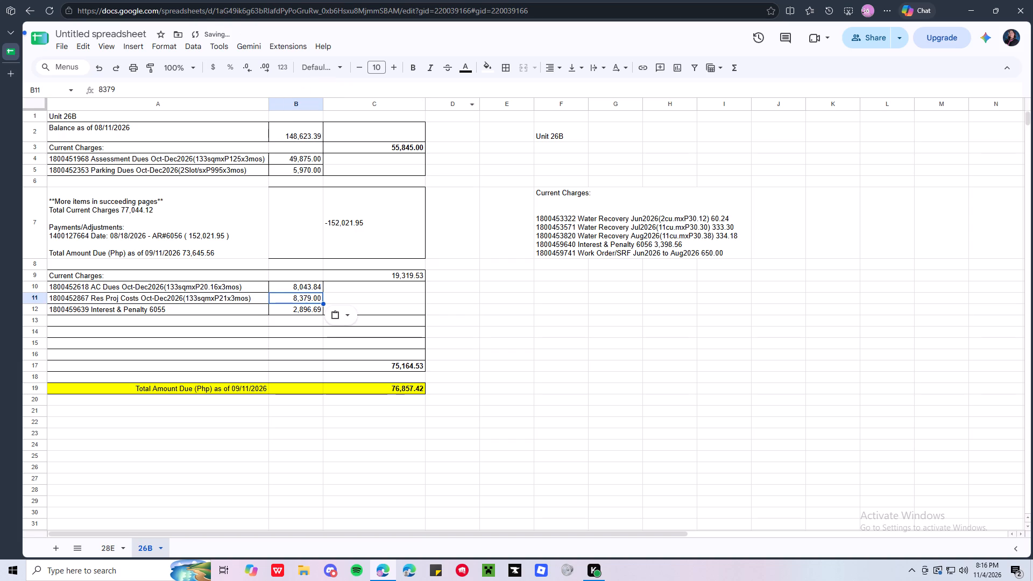
key("Return")
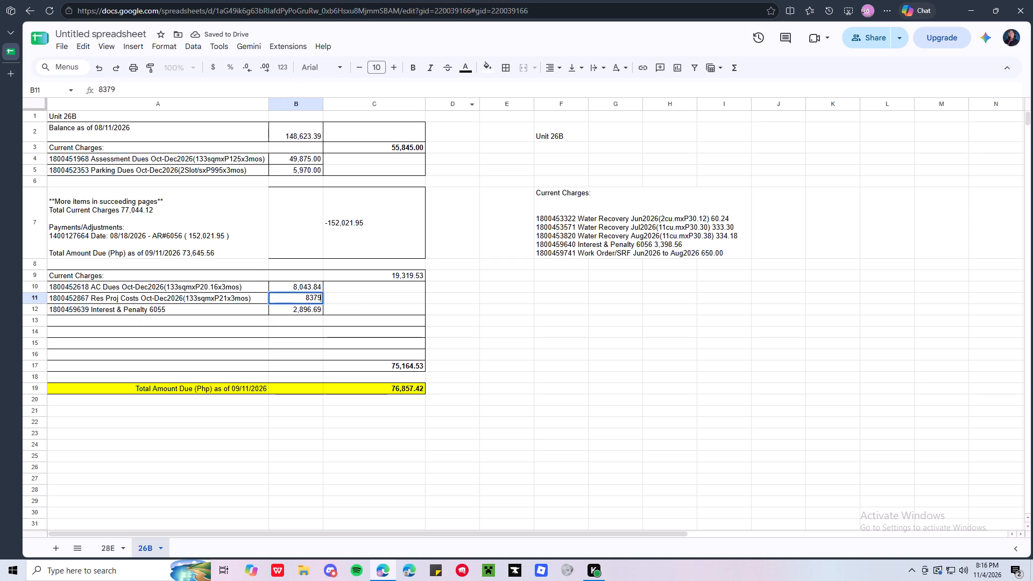
key("Return")
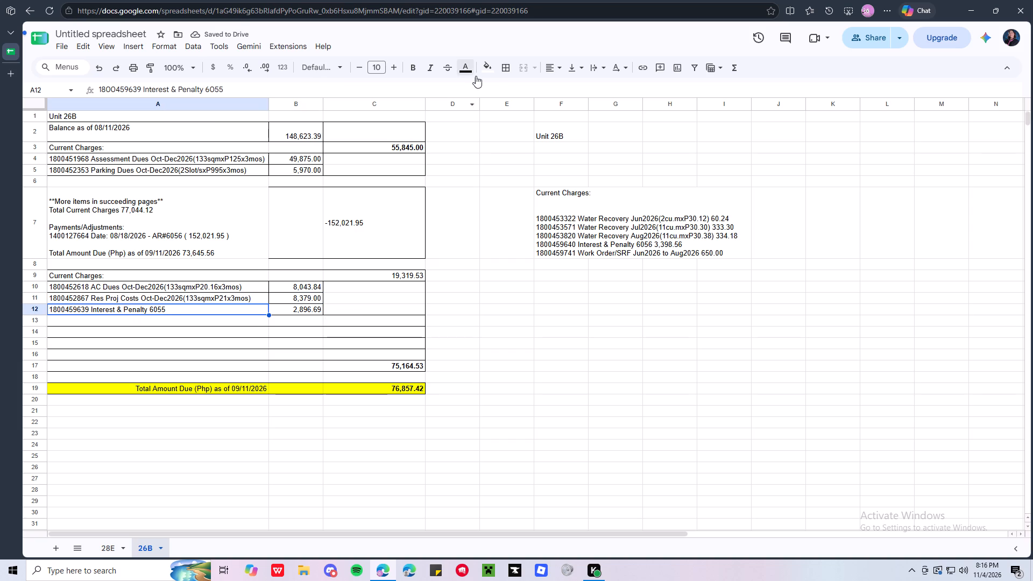
left_click(562, 210)
left_click(345, 87)
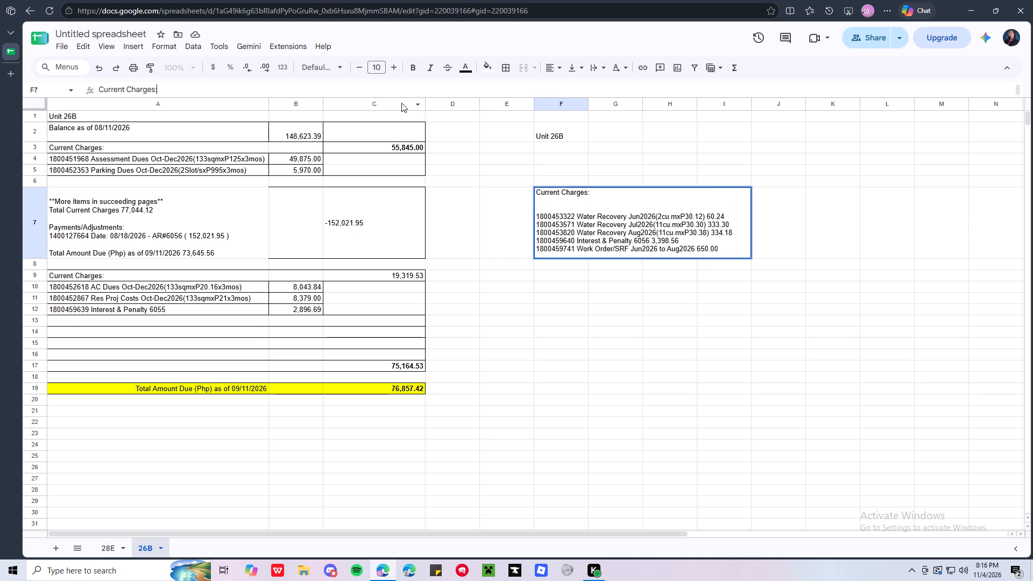
left_click(545, 215)
key("Home")
key("shift+Down")
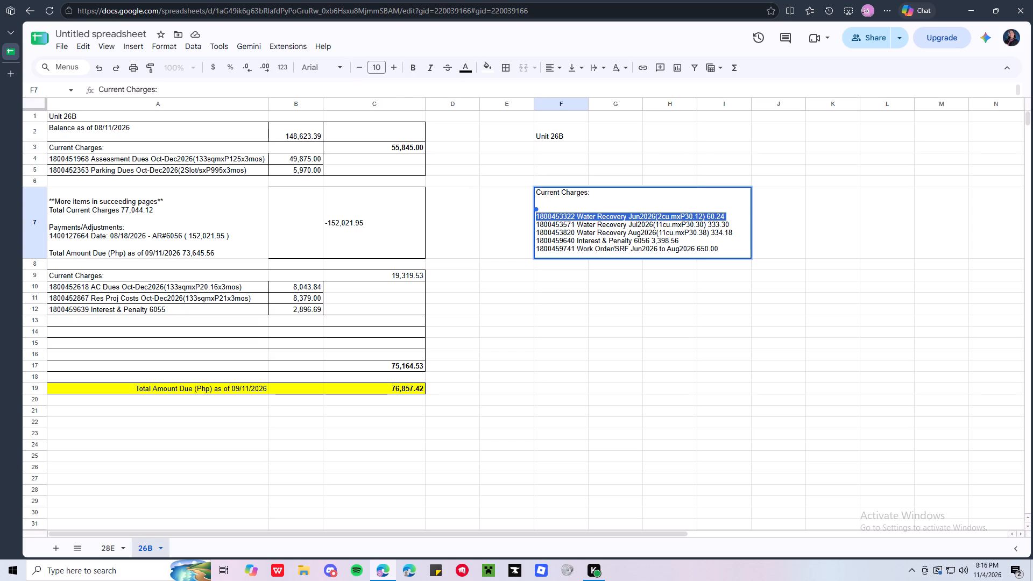
key("shift+Left")
key("ctrl+x")
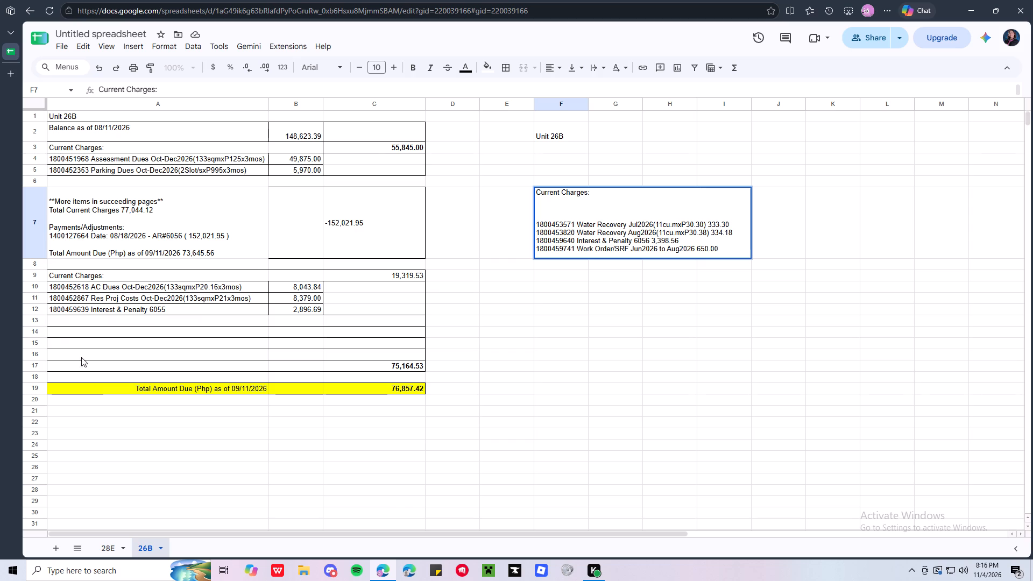
left_click(77, 320)
key("ctrl+v")
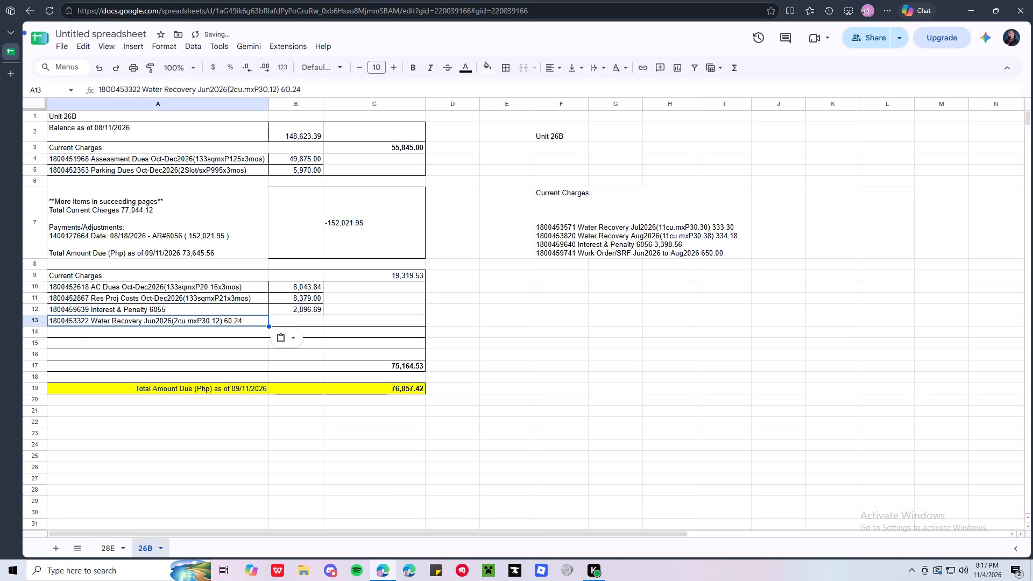
Move the amount 60.24 out of the June Water Recovery description in A13 into B13.
left_click(310, 86)
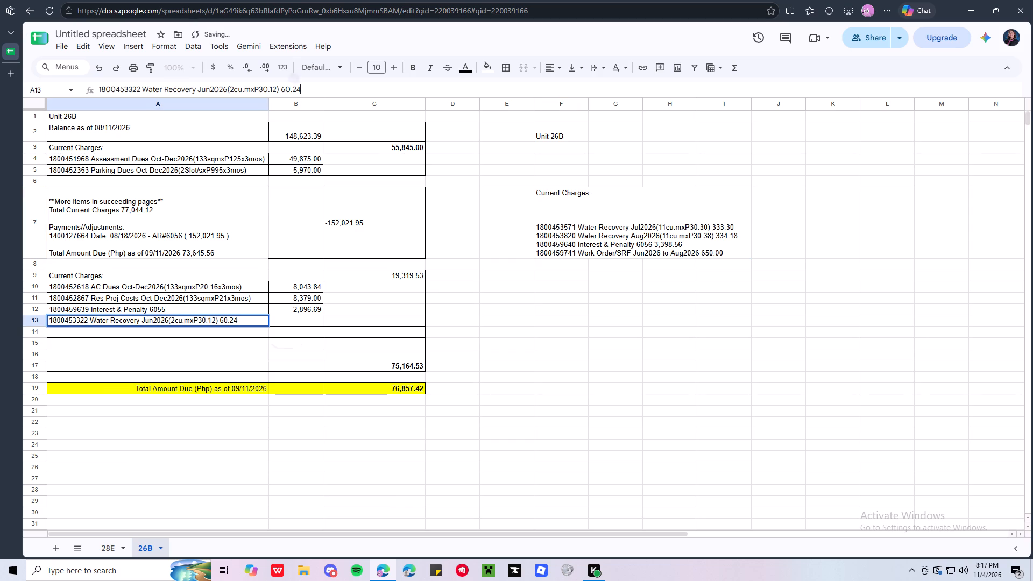
left_click(282, 88, "shift")
key("ctrl+x")
key("Tab")
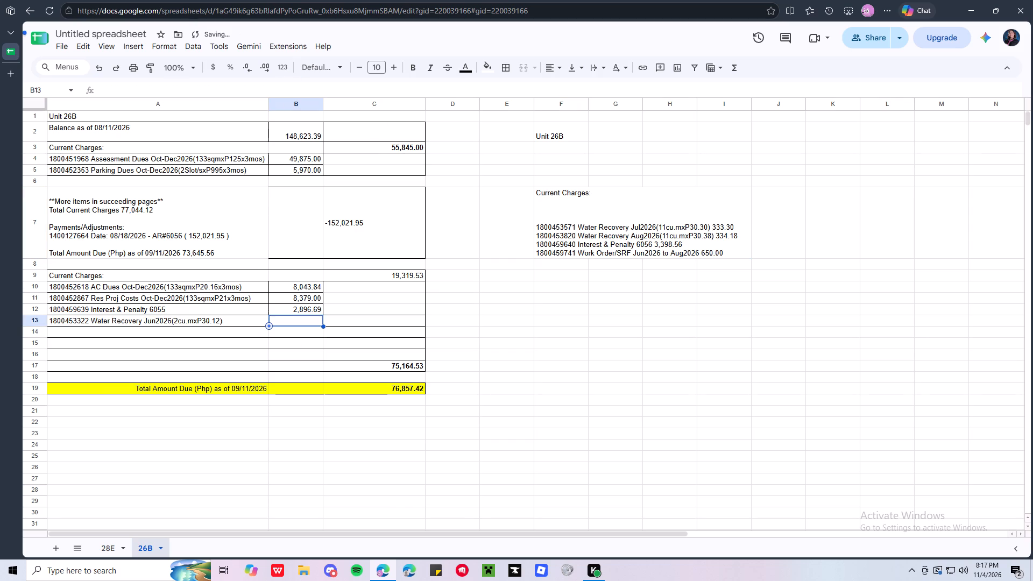
key("ctrl+v")
key("Return")
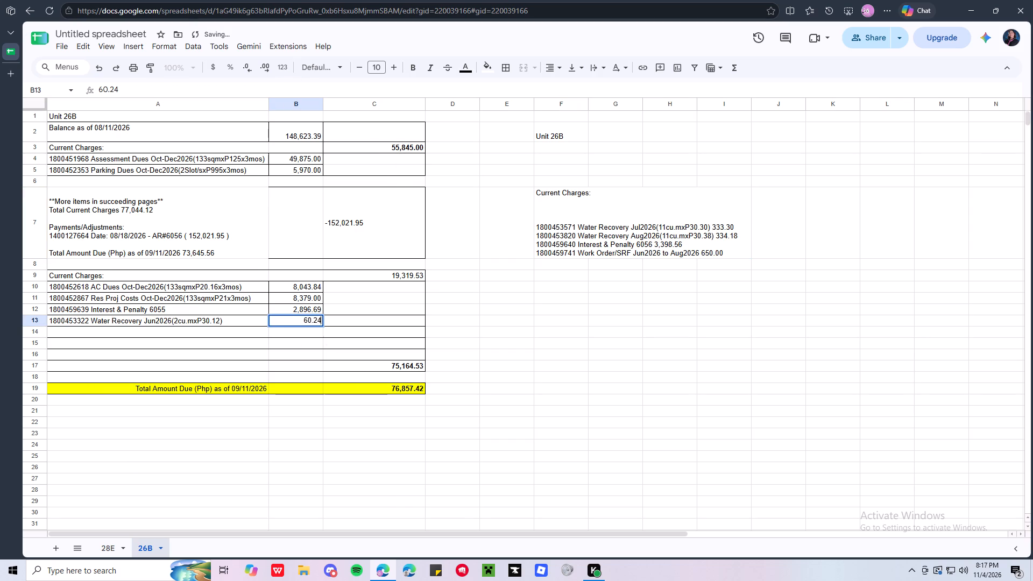
key("Return")
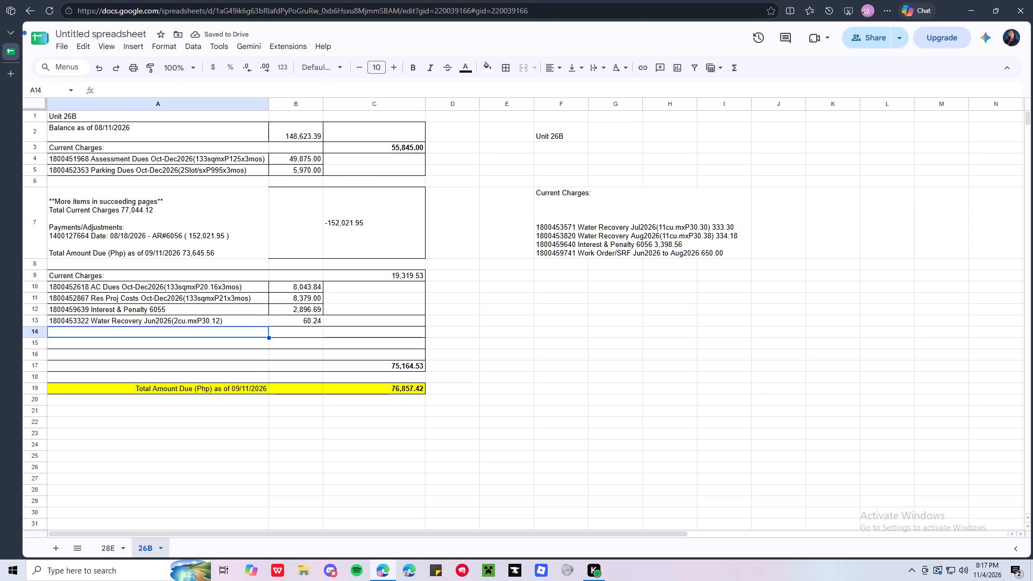
left_click(574, 234)
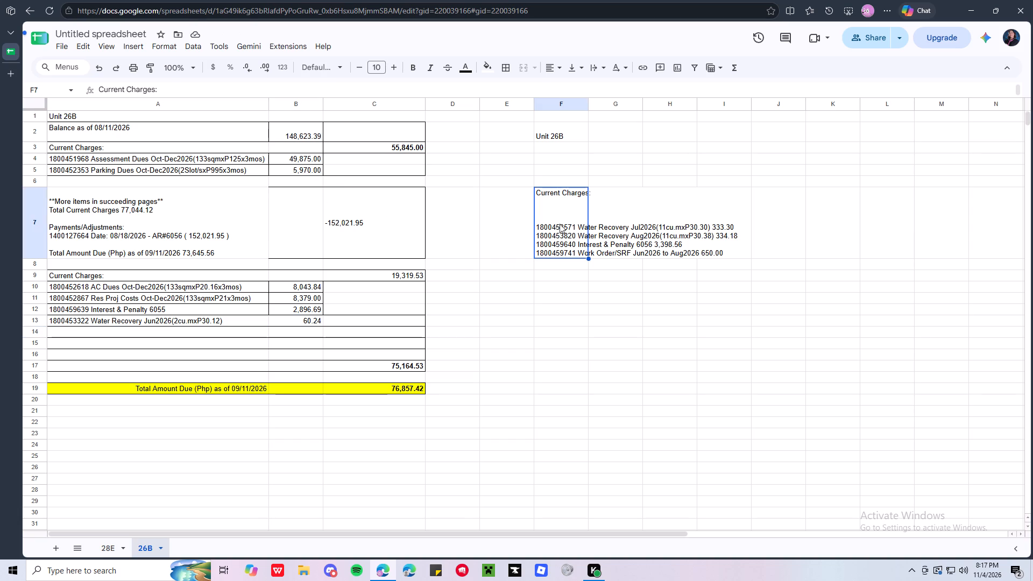
left_click(328, 87)
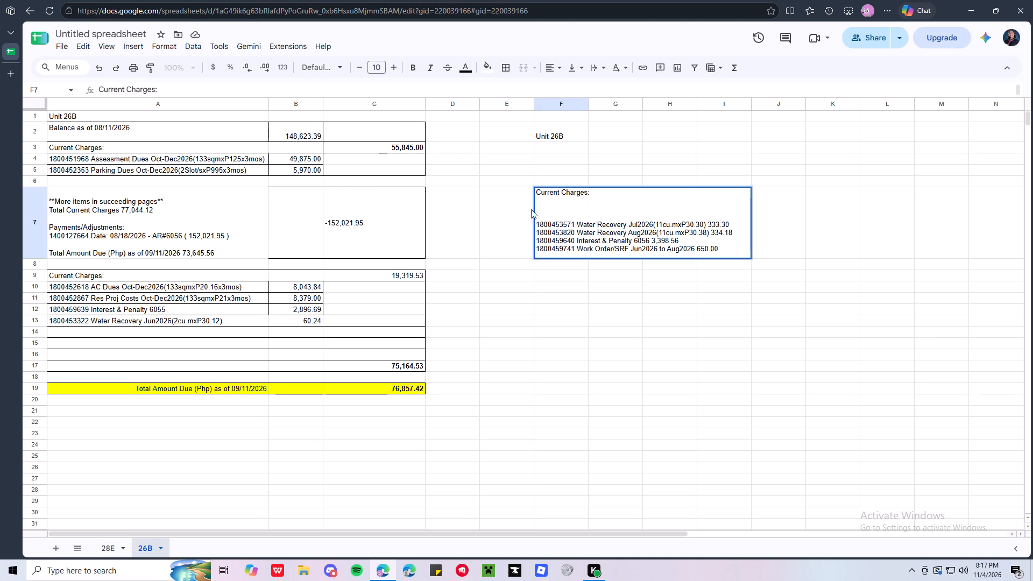
left_click(542, 227)
key("Home")
key("shift+Down")
key("shift+Left")
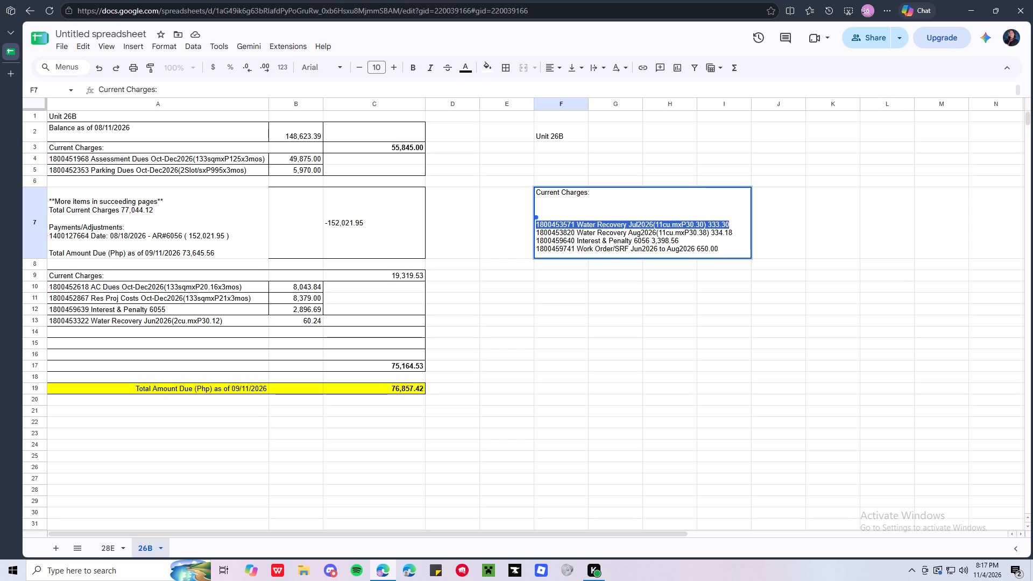
key("ctrl+x")
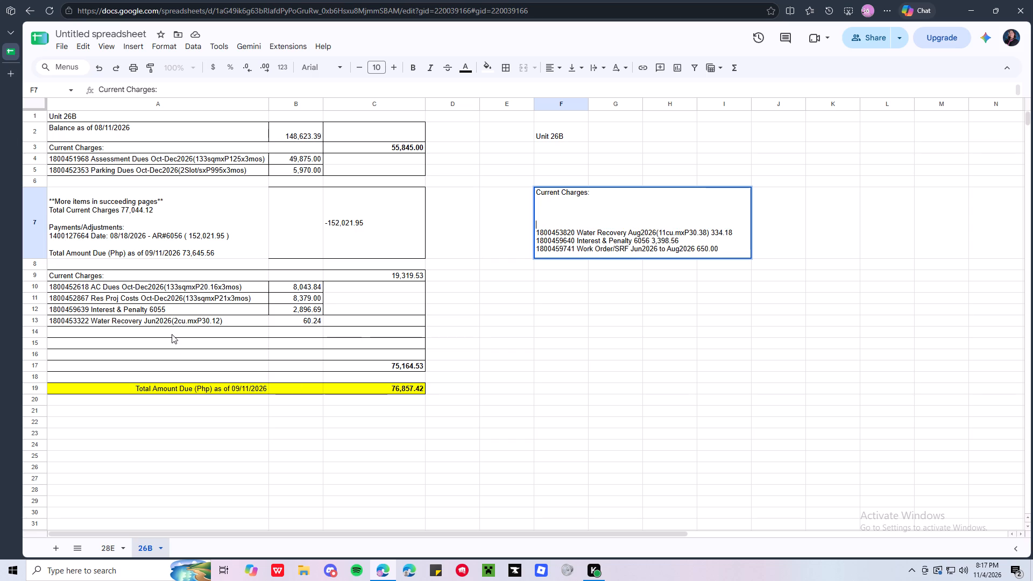
left_click(169, 328)
key("ctrl+v")
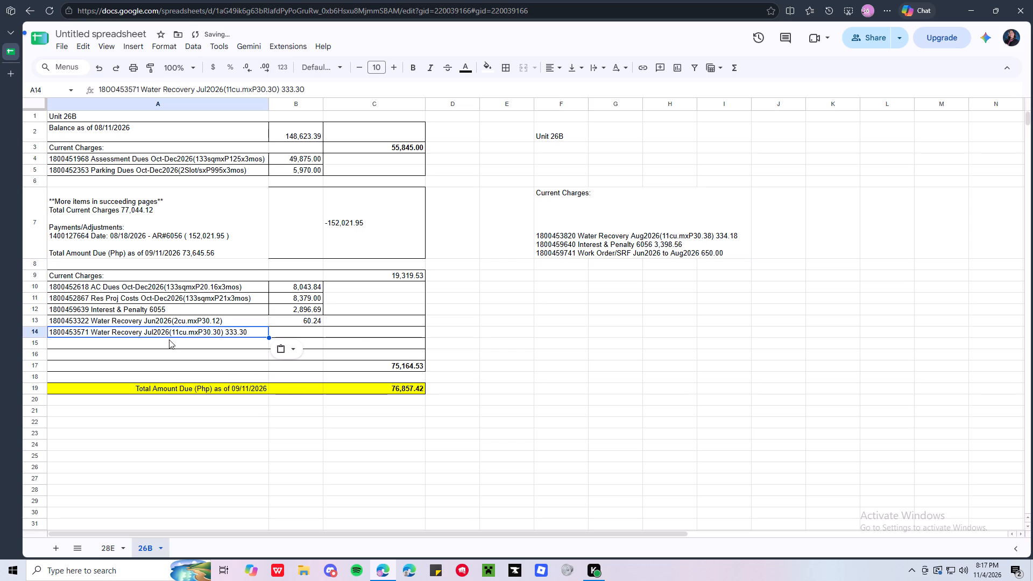
Move the amount 333.30 out of the July Water Recovery description in A14 into B14.
left_click(331, 89)
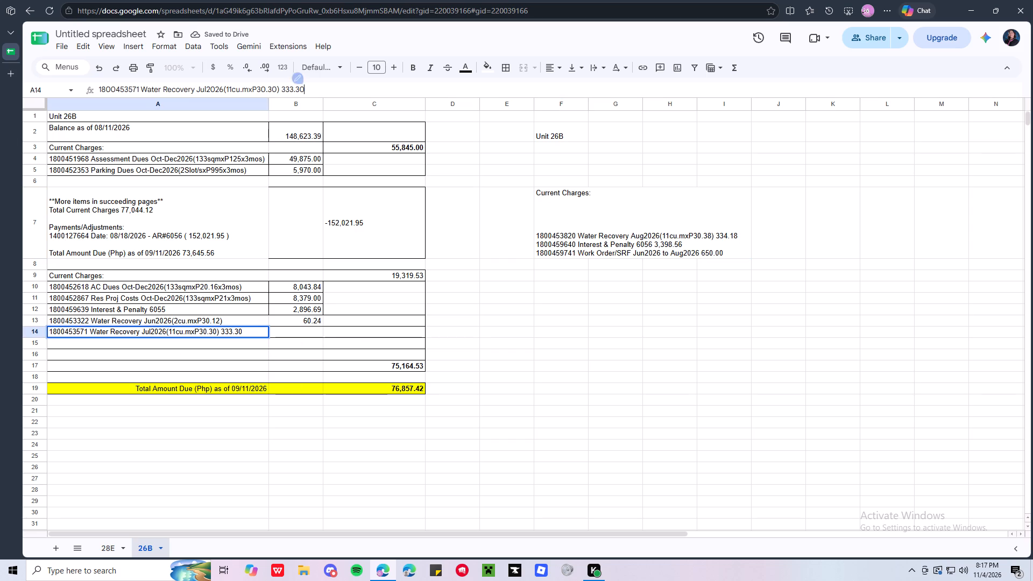
left_click(282, 89, "shift")
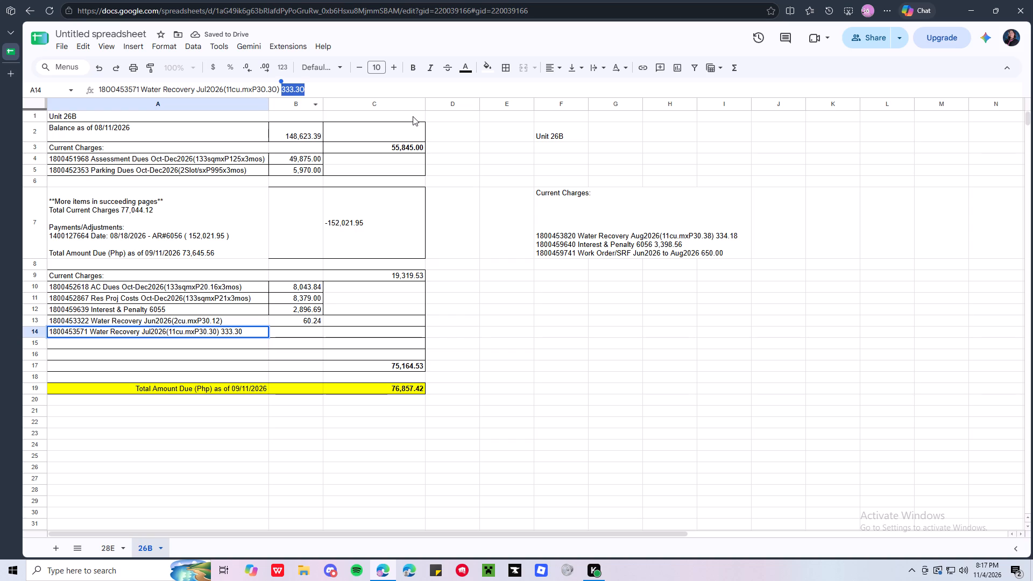
key("ctrl+x")
key("Tab")
key("ctrl+v")
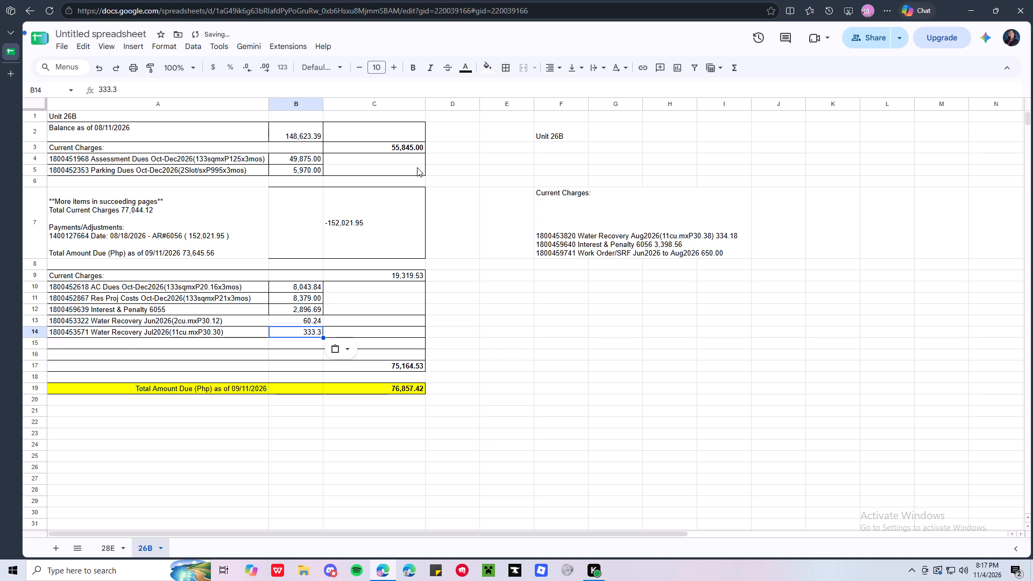
key("Return")
key("Return")
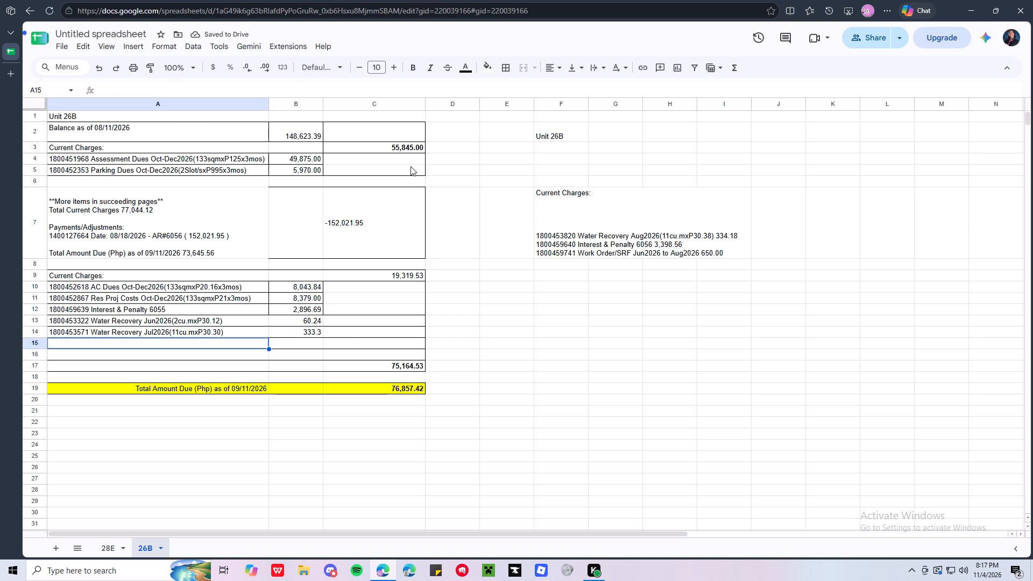
Replace the Current Charges formula in C9 with a SUM of B10:B16.
left_click(390, 275)
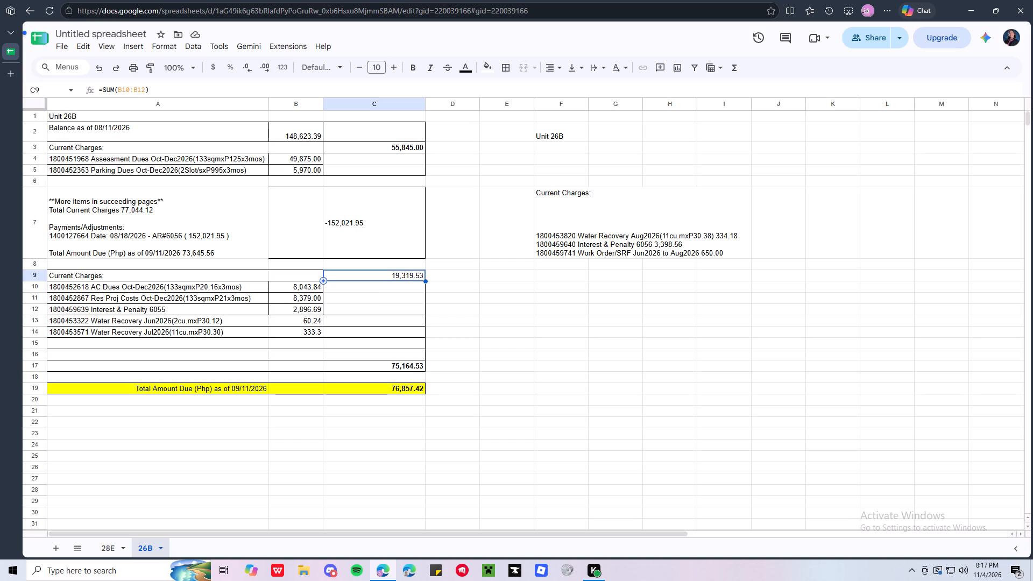
type("=SUM(")
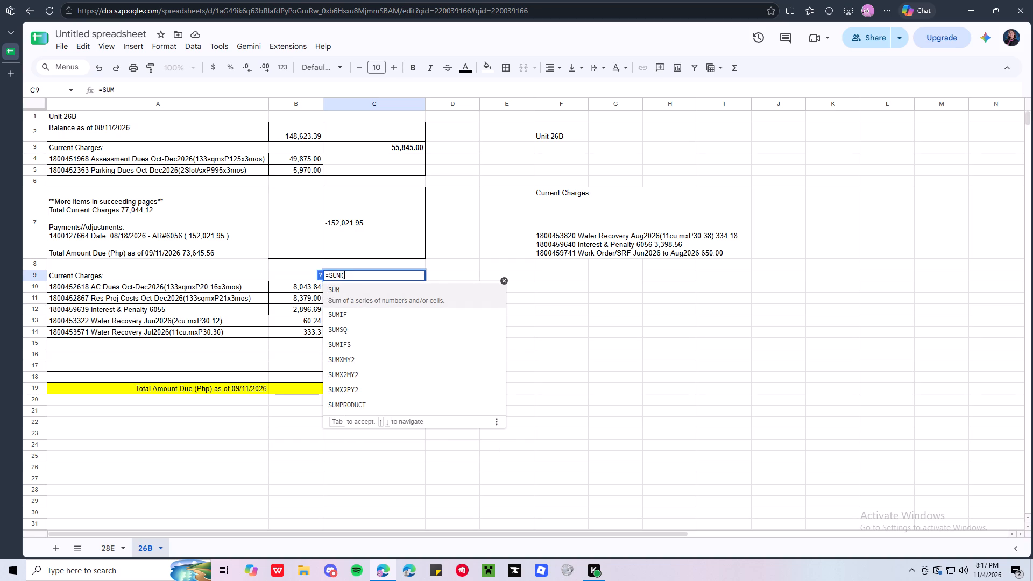
left_click(282, 284)
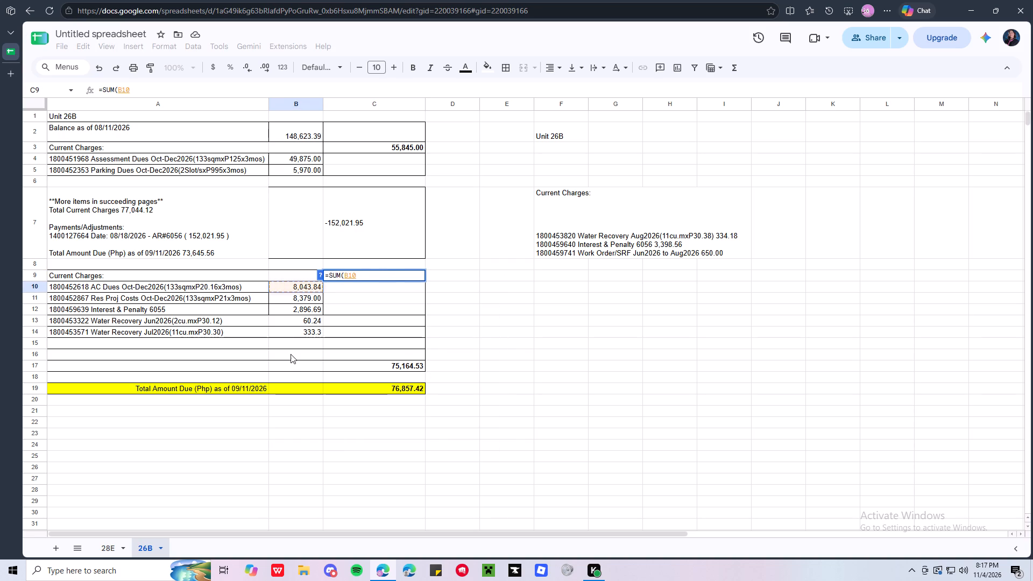
left_click(291, 352, "shift")
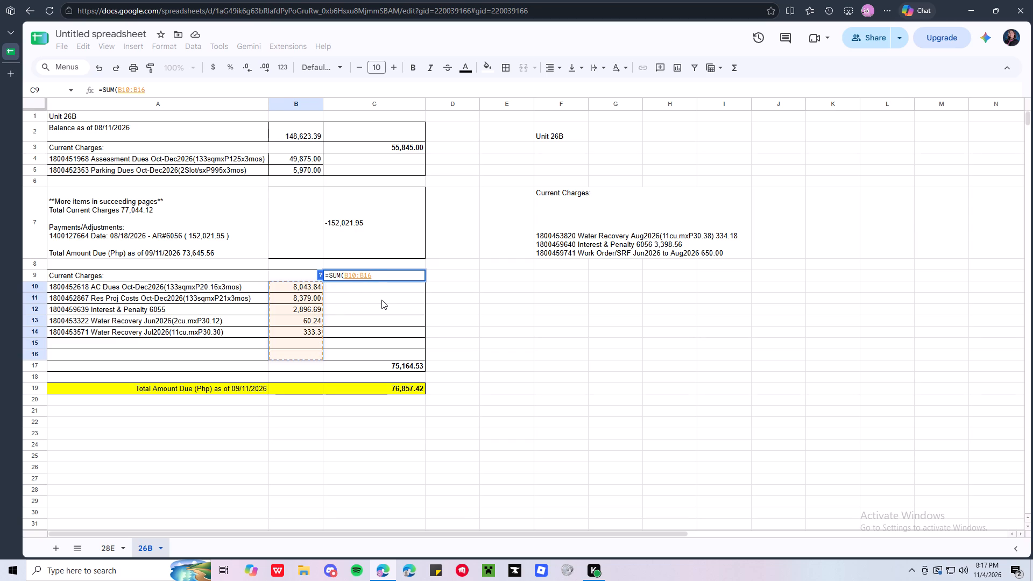
key("shift+parenright")
key("Return")
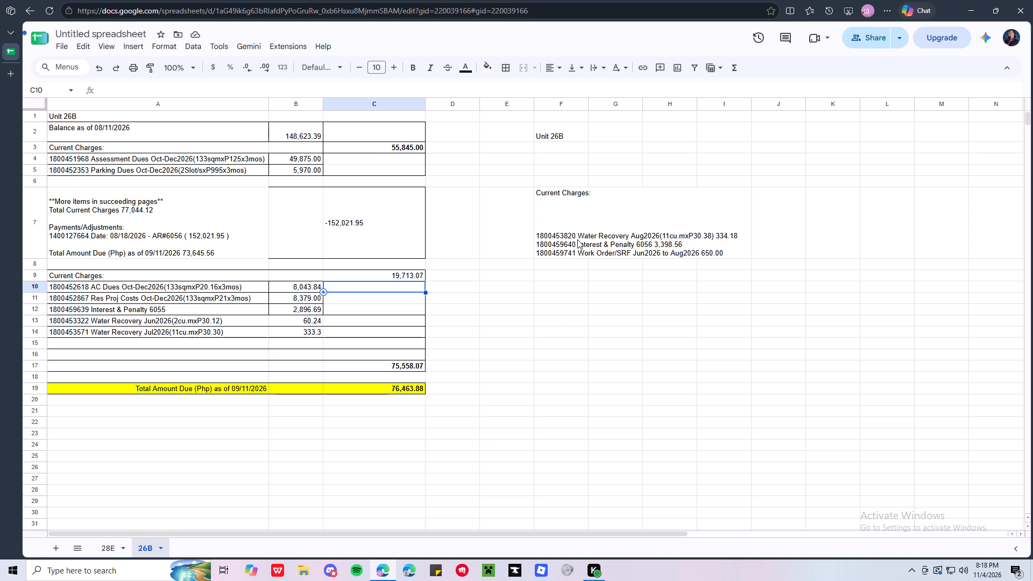
left_click(577, 239)
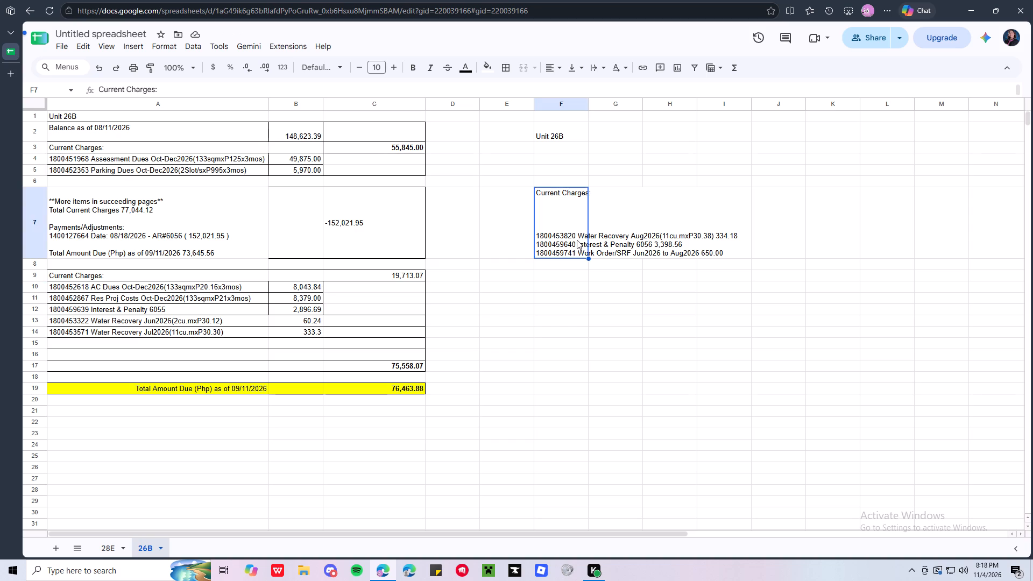
left_click(250, 86)
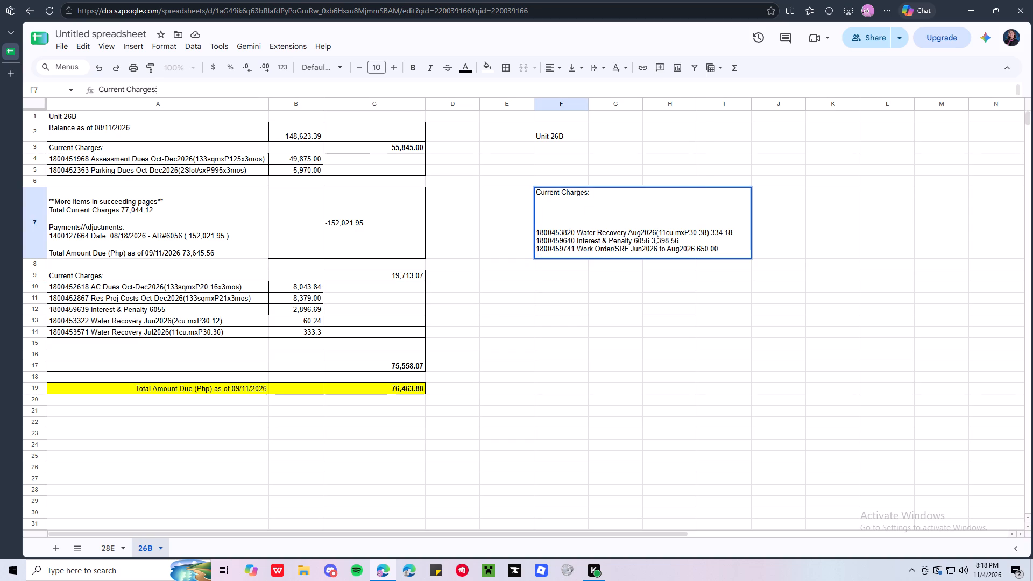
left_click(743, 229)
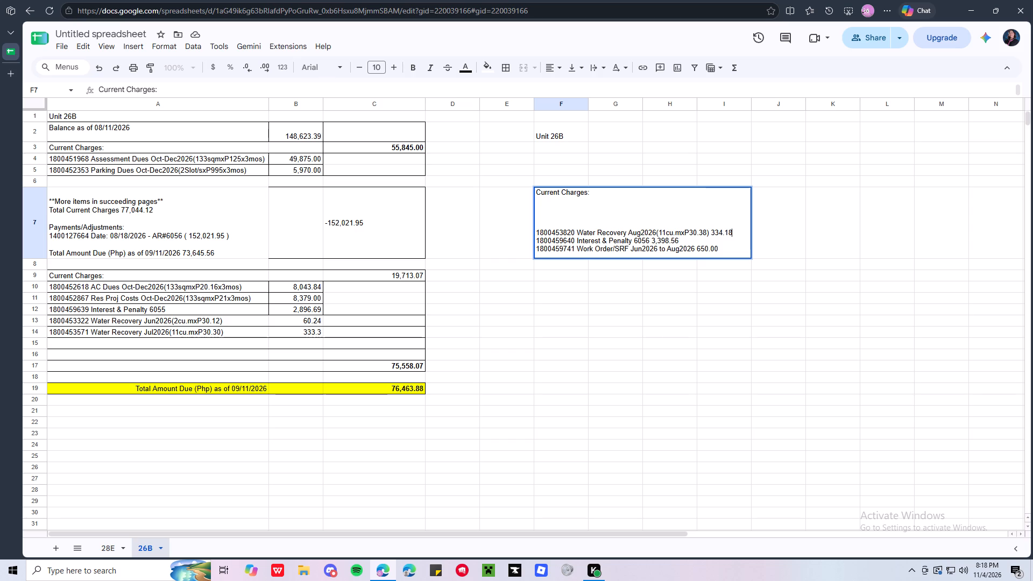
left_click(537, 231, "shift")
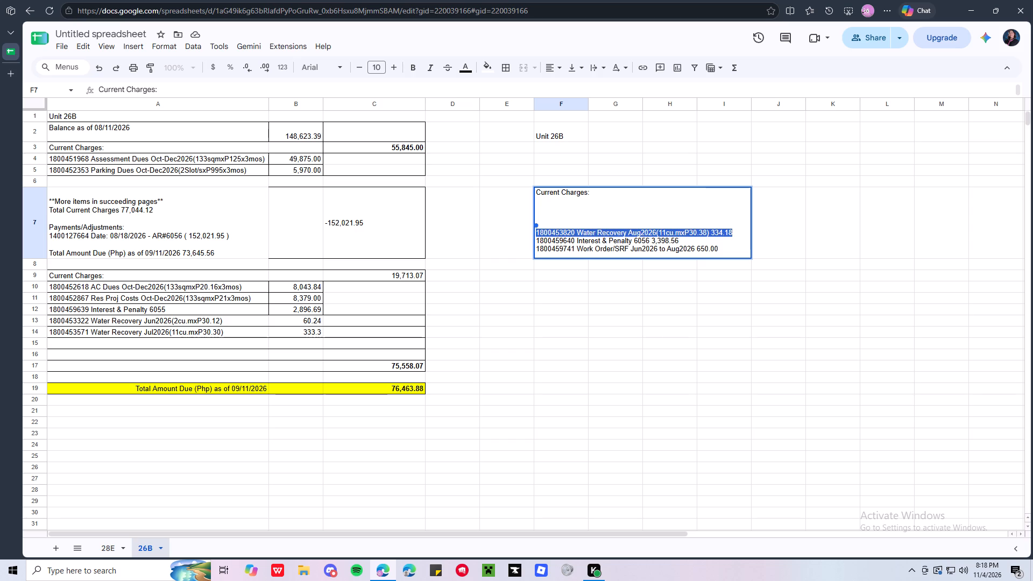
key("ctrl+x")
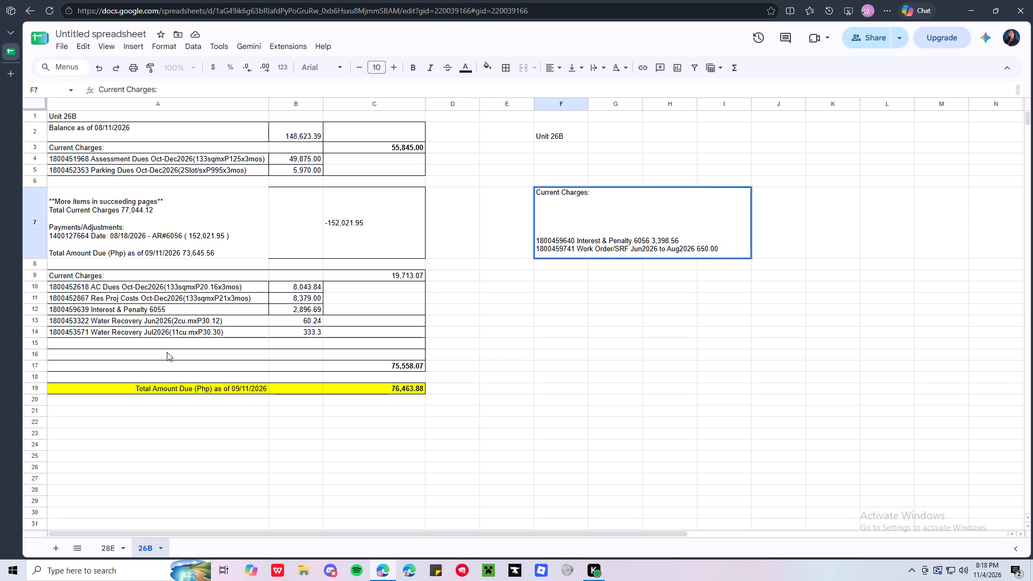
left_click(167, 341)
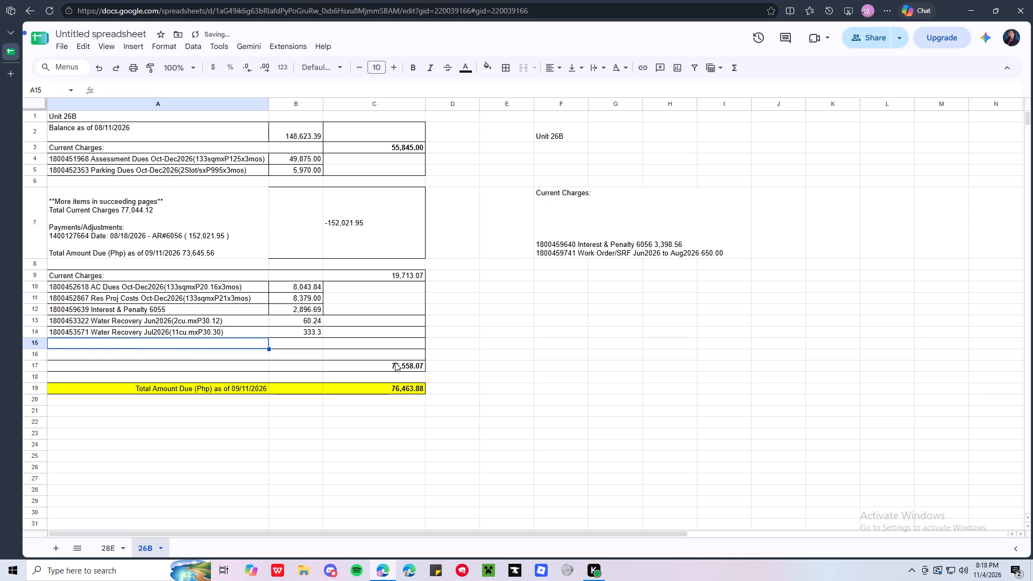
key("ctrl+v")
Move the amount 334.18 out of the August Water Recovery description in A15 into B15.
left_click(315, 90)
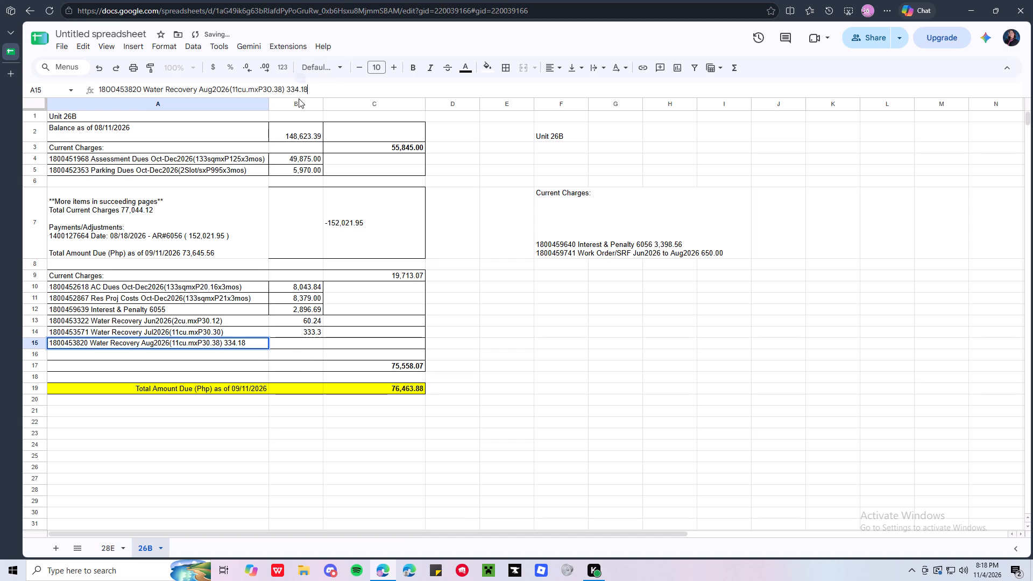
left_click(285, 94, "shift")
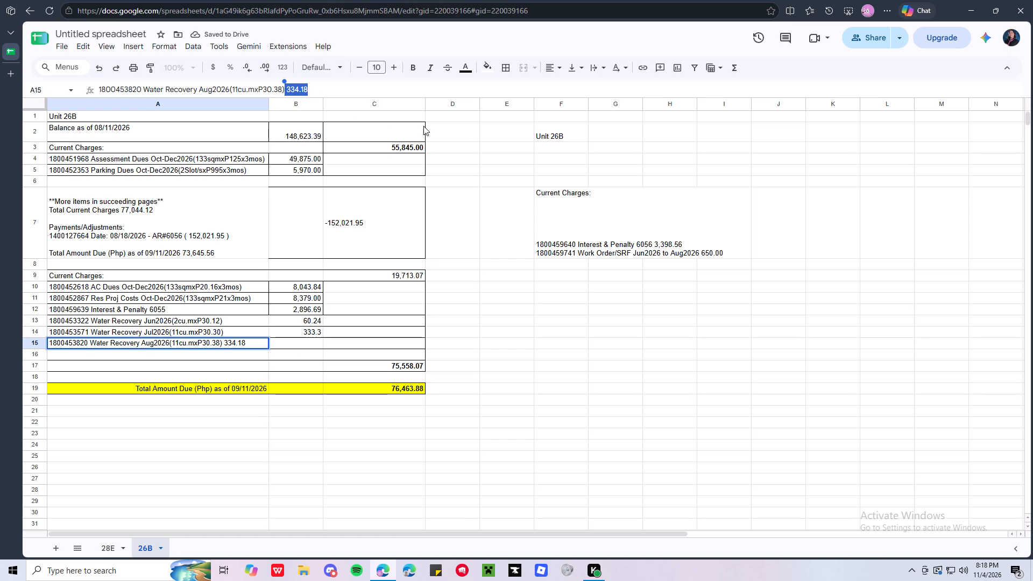
key("shift+Right")
key("ctrl+x")
key("Tab")
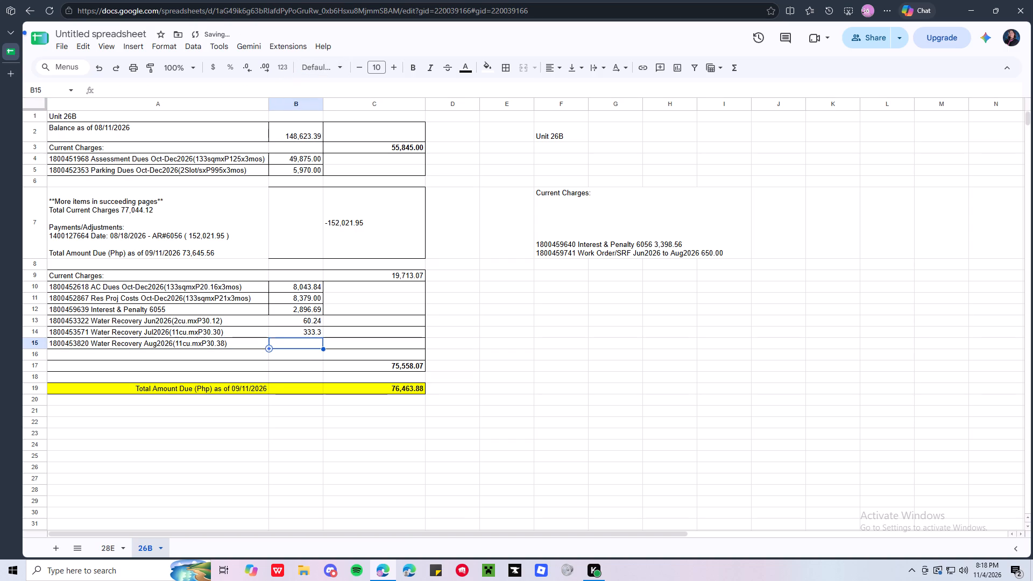
key("ctrl+v")
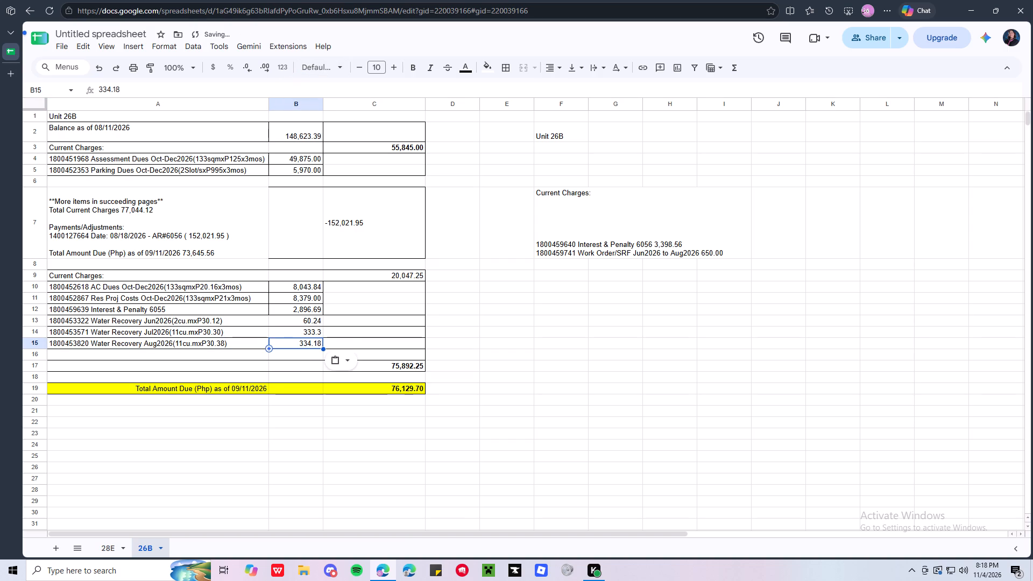
key("Return")
key("Return")
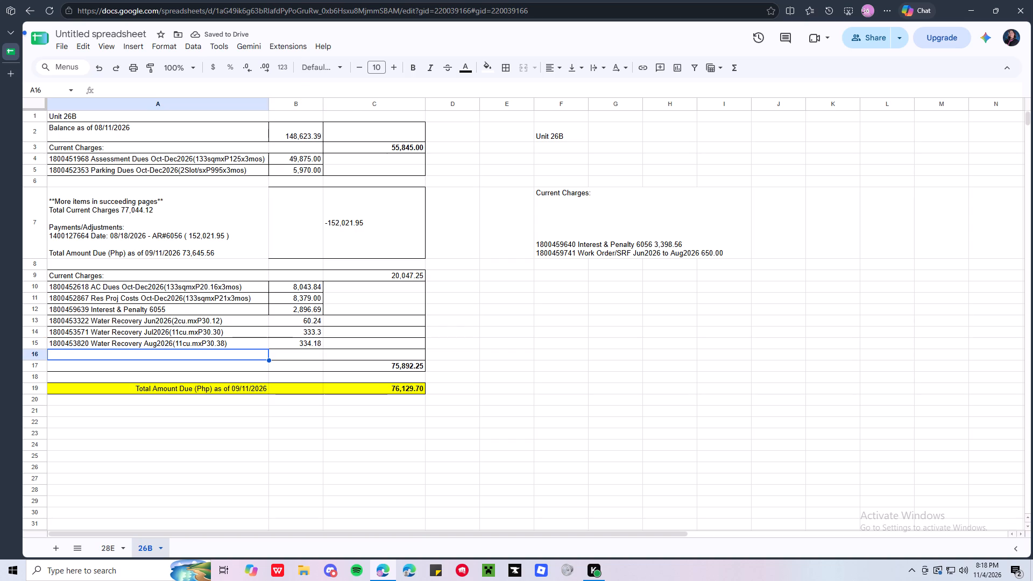
left_click(545, 224)
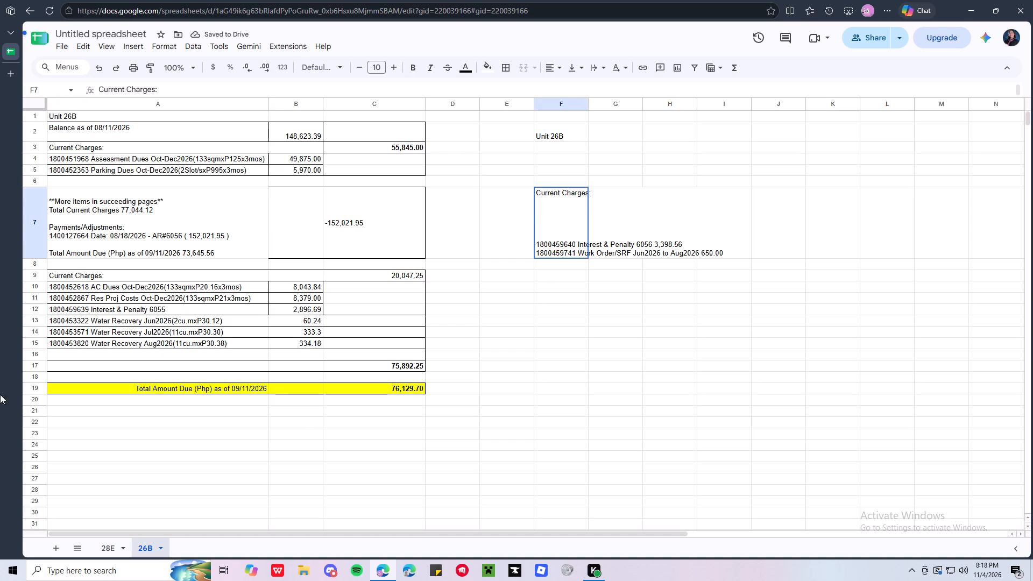
left_click(196, 89)
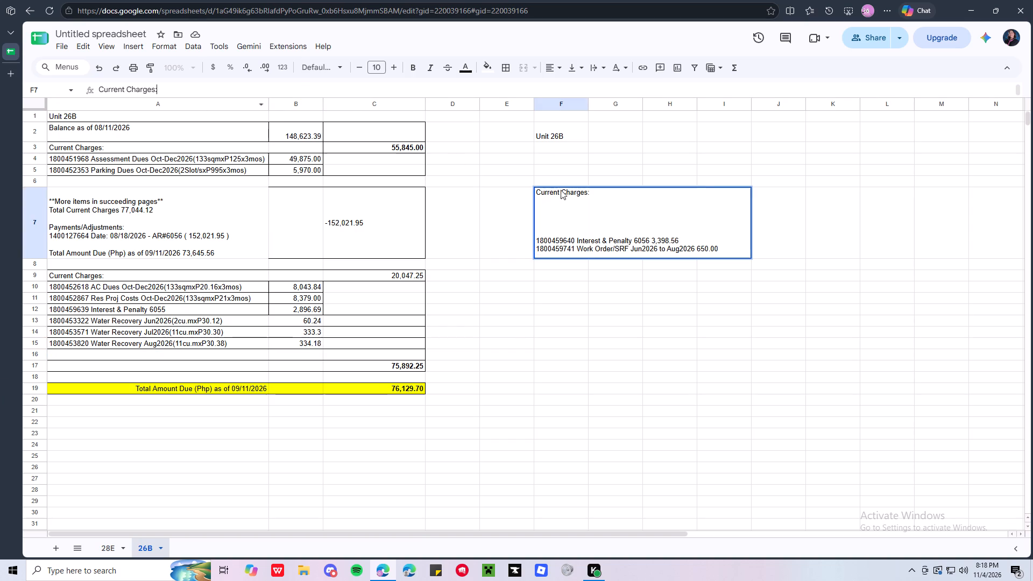
left_click(579, 241)
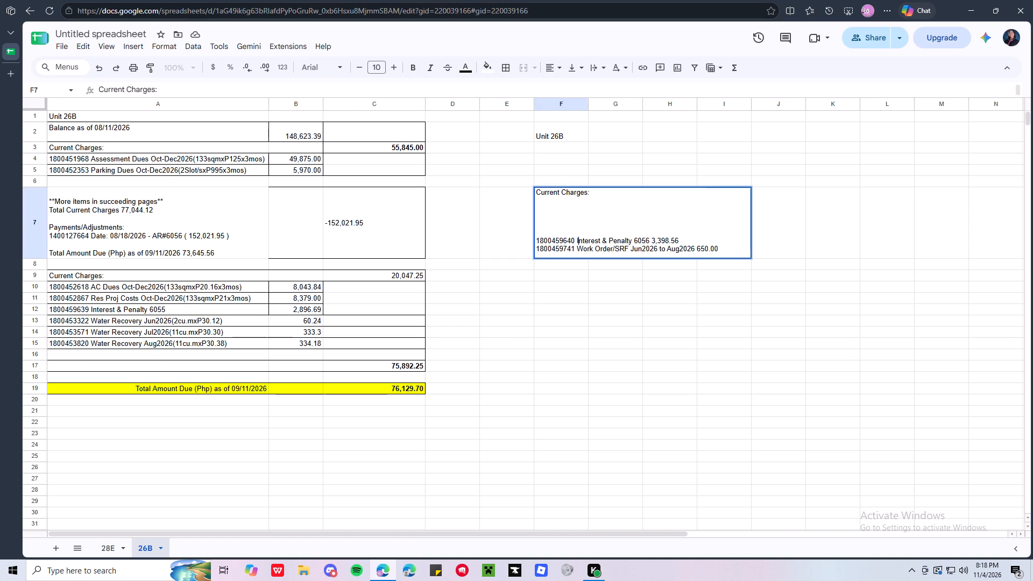
left_click(681, 237)
key("shift+Up")
key("shift+Right")
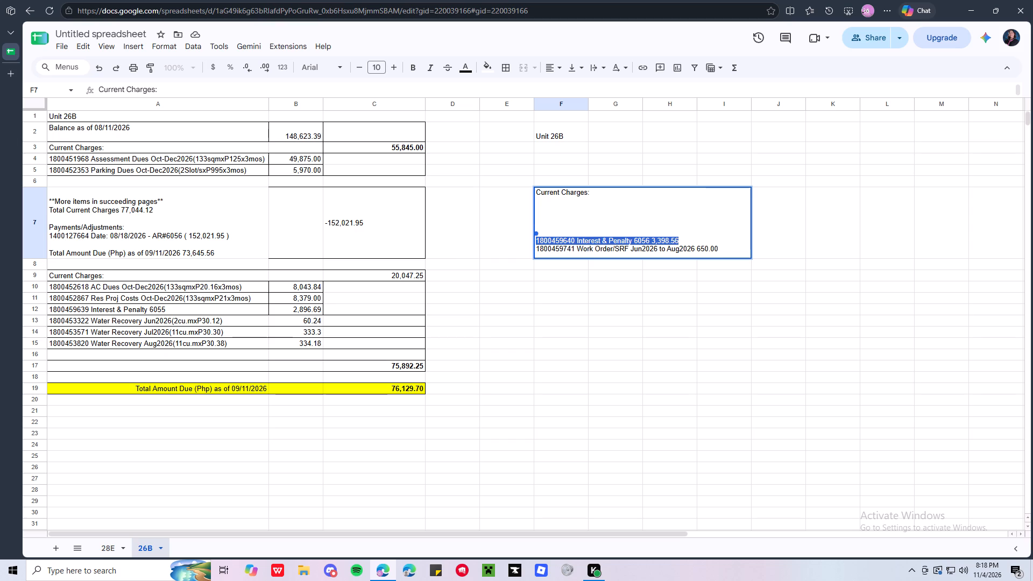
key("ctrl+x")
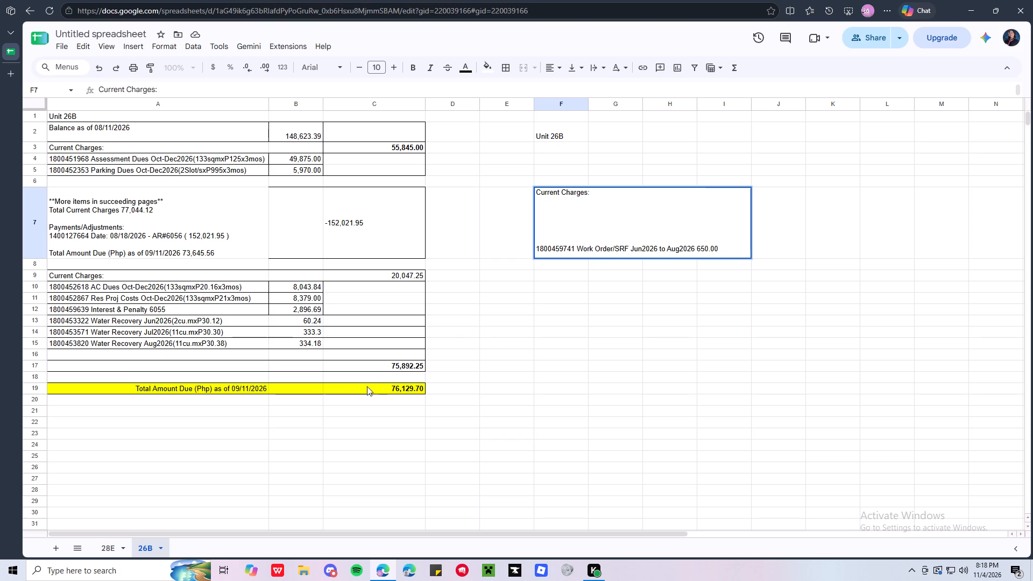
left_click(218, 352)
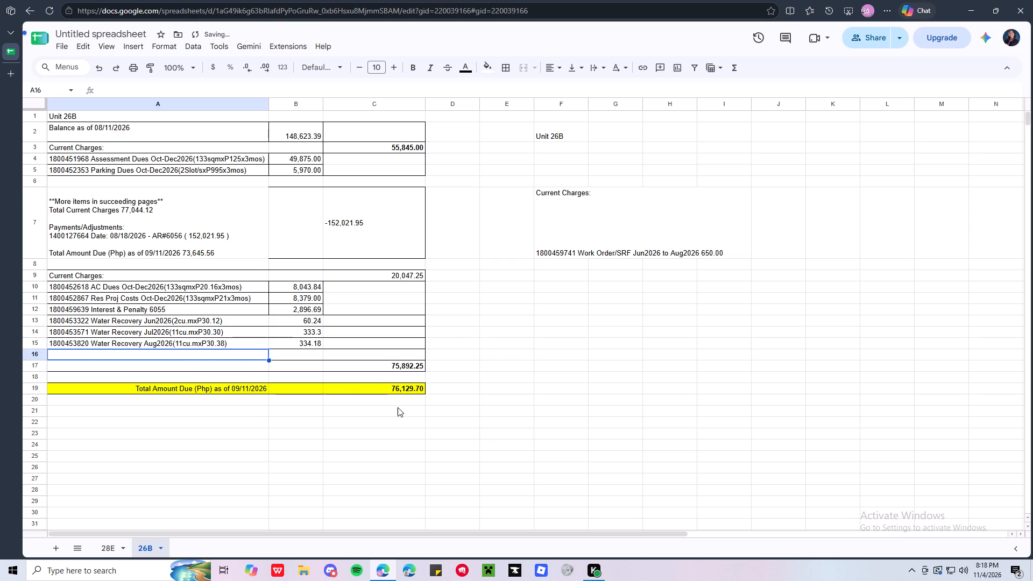
key("ctrl+v")
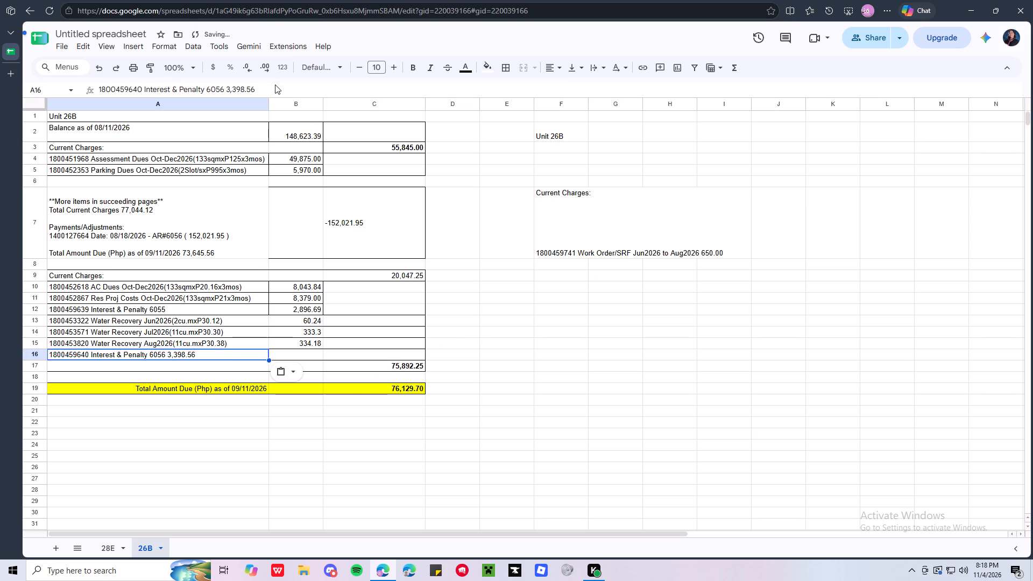
Move the amount 3,398.56 out of the Interest & Penalty 6056 description in A16 into B16.
left_click(275, 92)
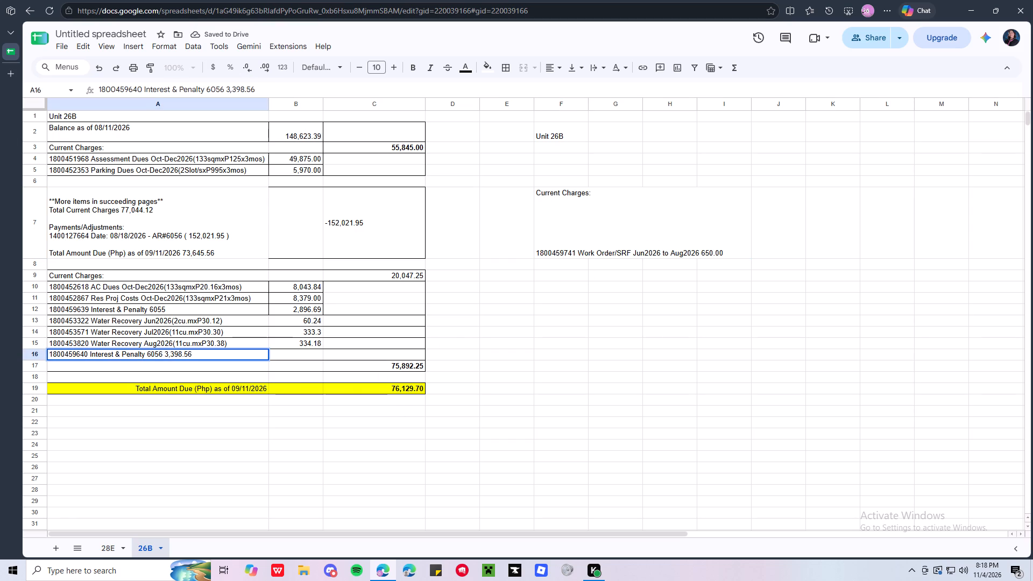
left_click(226, 91, "shift")
key("ctrl+x")
key("Tab")
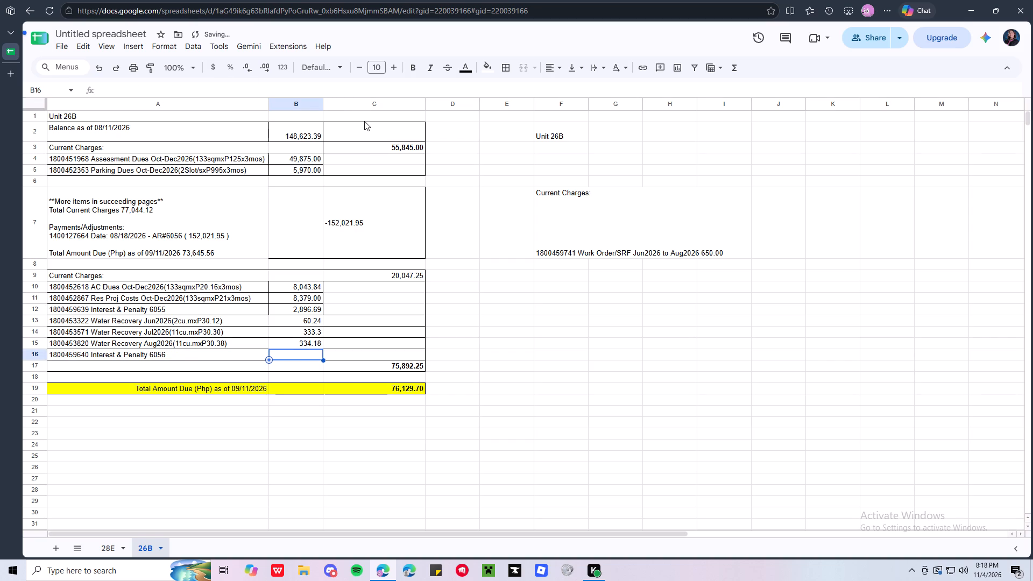
key("ctrl+v")
key("Return")
key("Return")
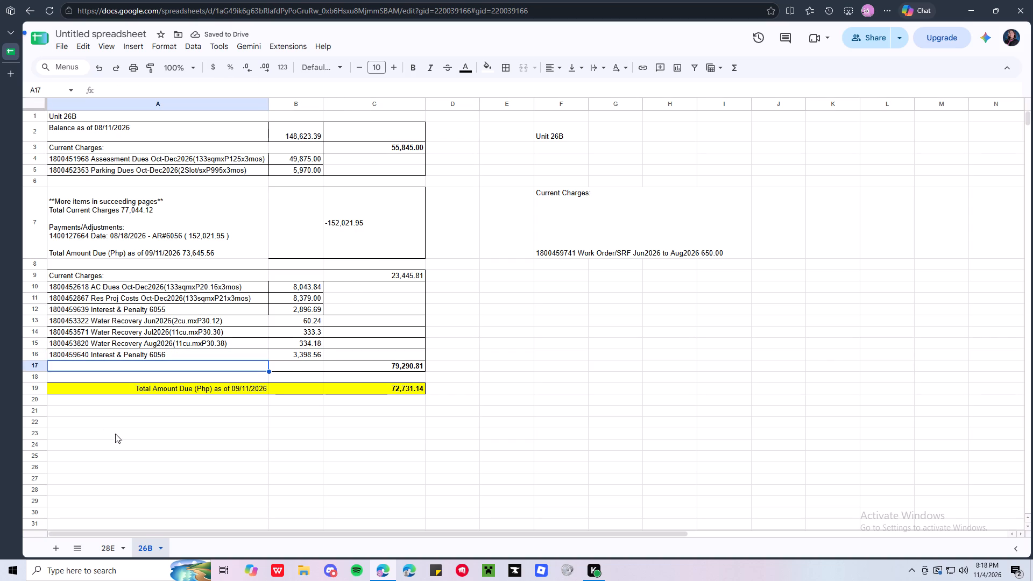
Insert one row above row 17, the row holding the charges total.
right_click(29, 366)
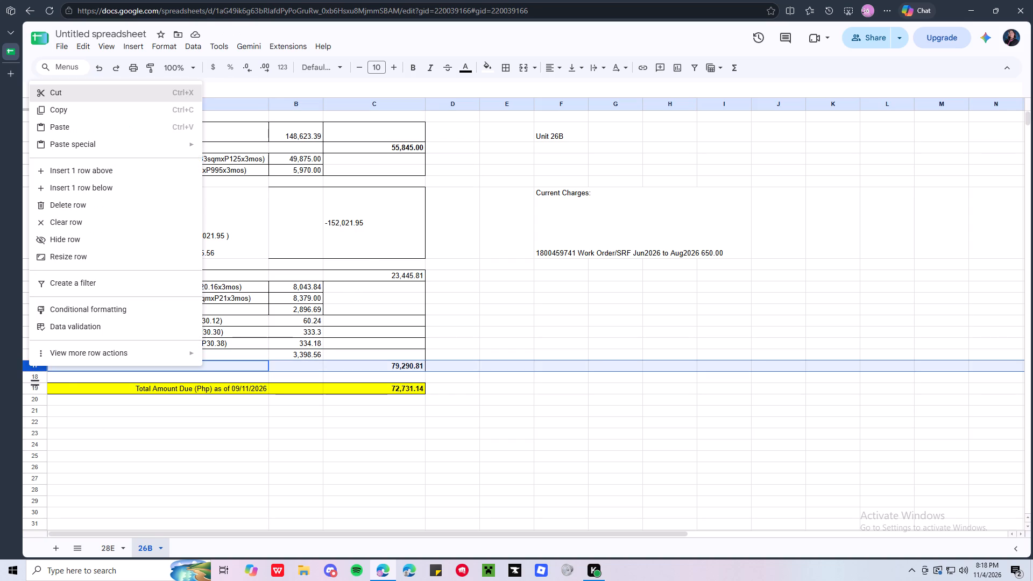
left_click(98, 168)
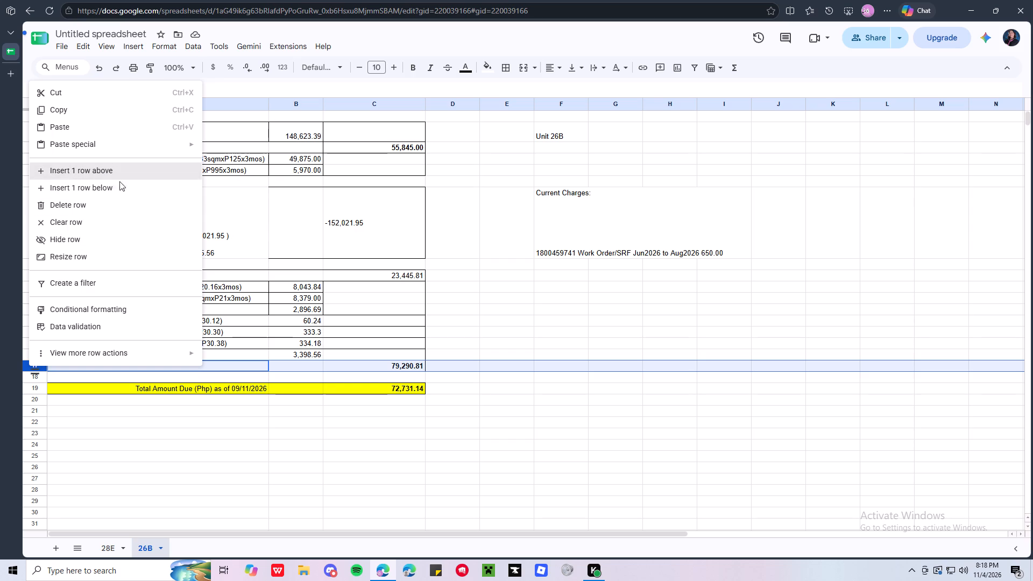
left_click(582, 247)
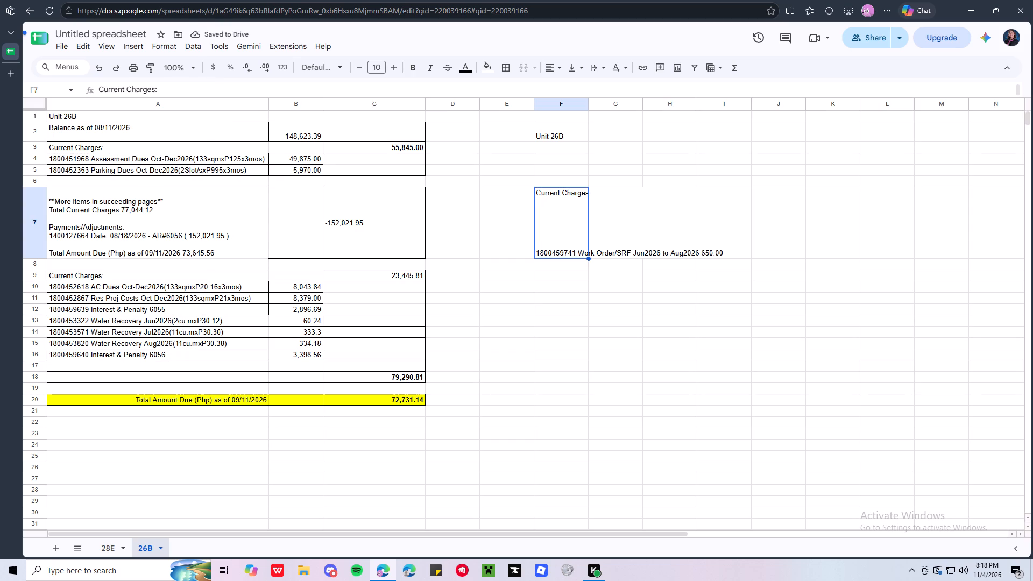
left_click(179, 88)
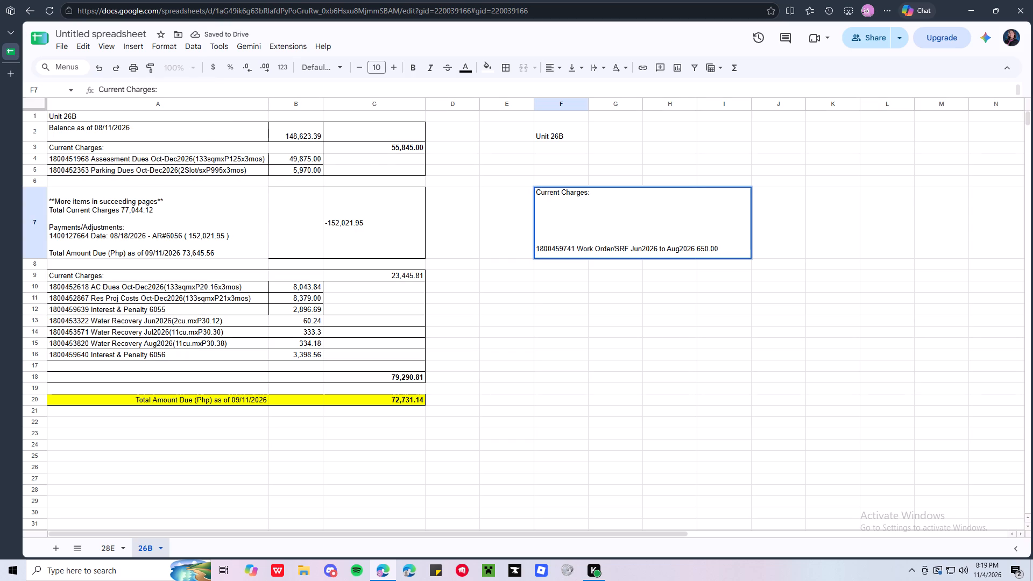
left_click(727, 250)
key("shift+Up")
key("shift+Right")
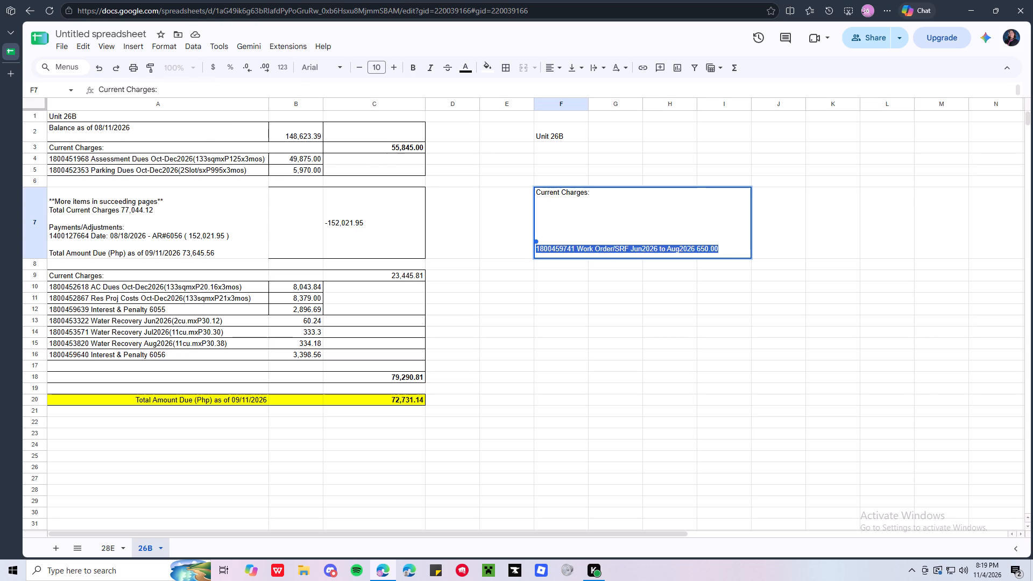
key("ctrl+x")
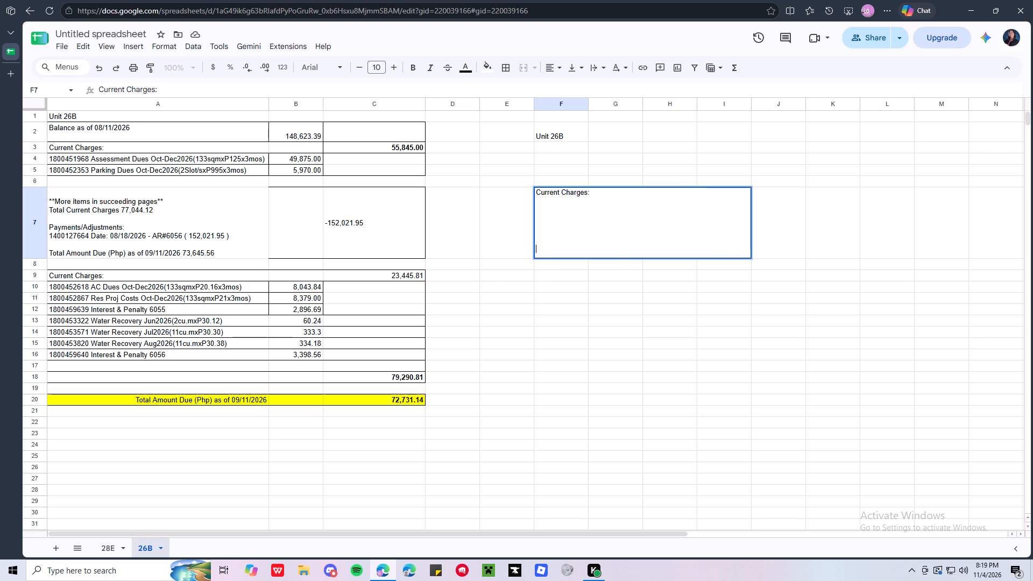
left_click(195, 368)
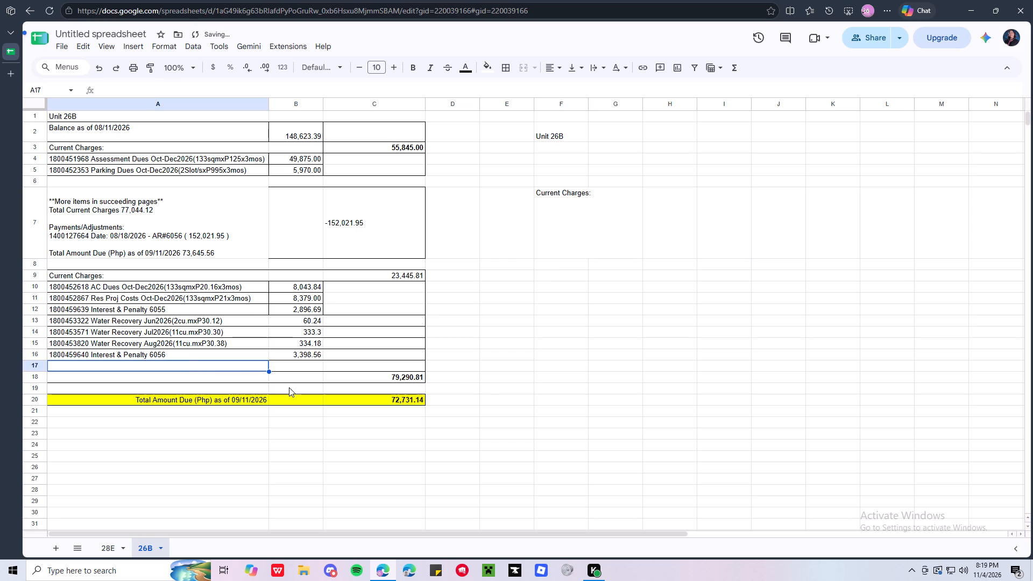
key("ctrl+v")
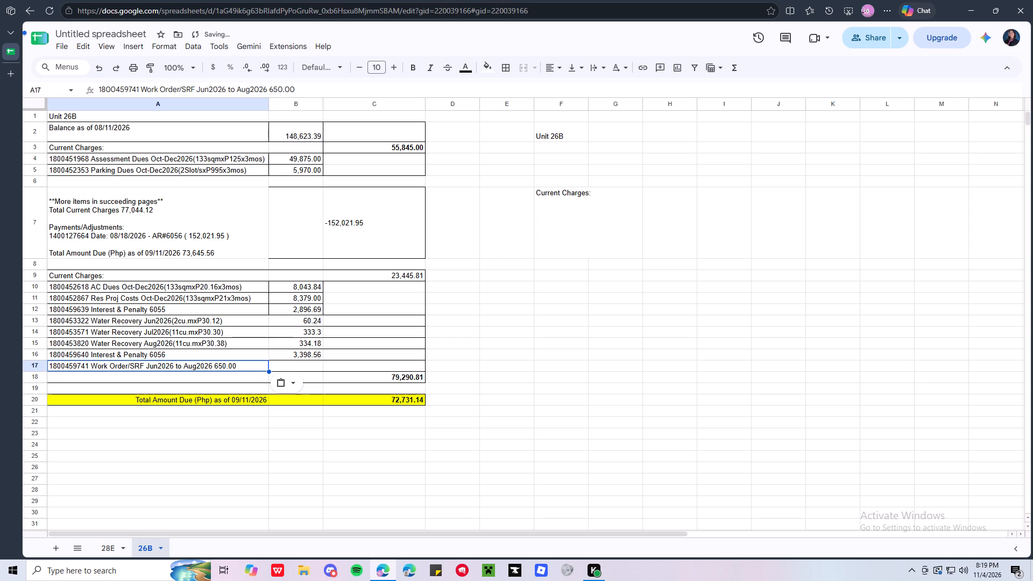
Move the amount 650.00 out of the Work Order/SRF description in A17 into B17.
left_click(270, 84, "shift")
left_click(306, 93)
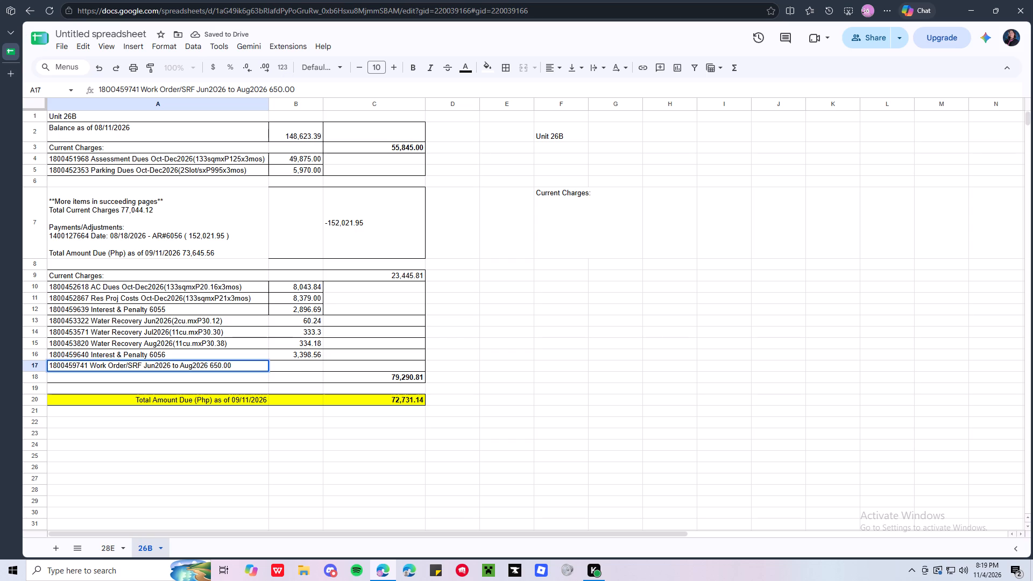
left_click(271, 90, "shift")
key("ctrl+x")
key("Tab")
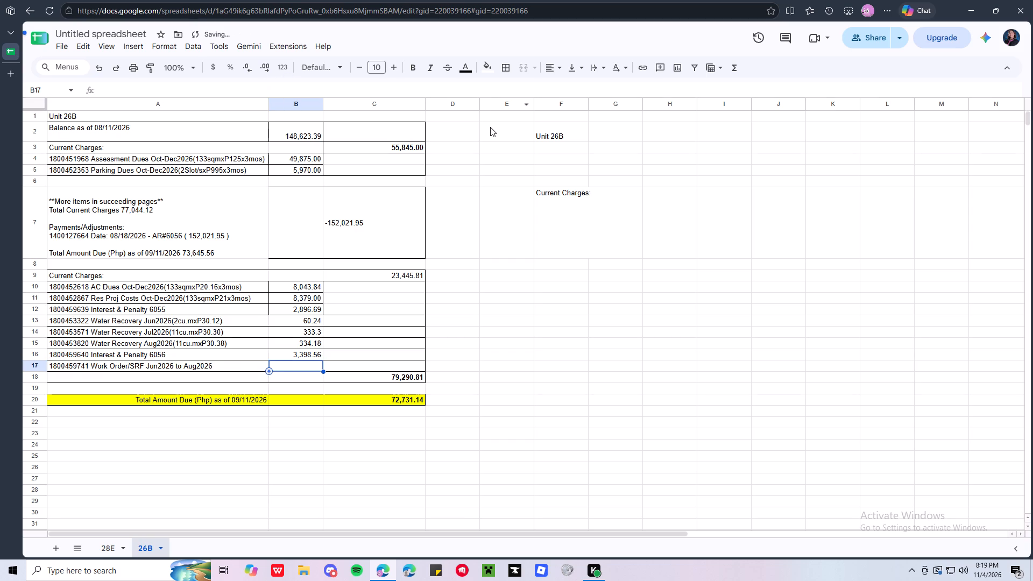
key("ctrl+v")
key("Return")
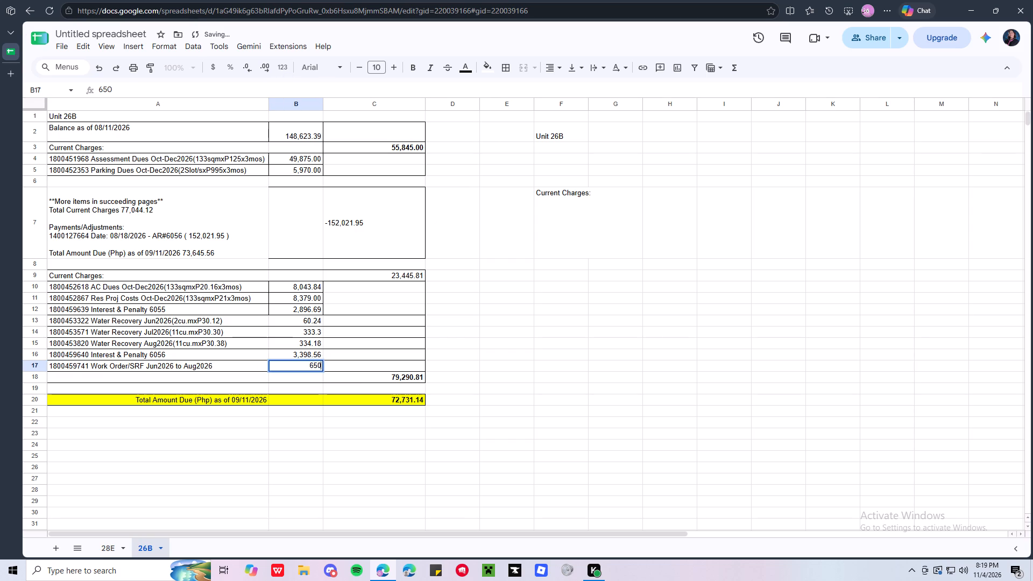
key("Return")
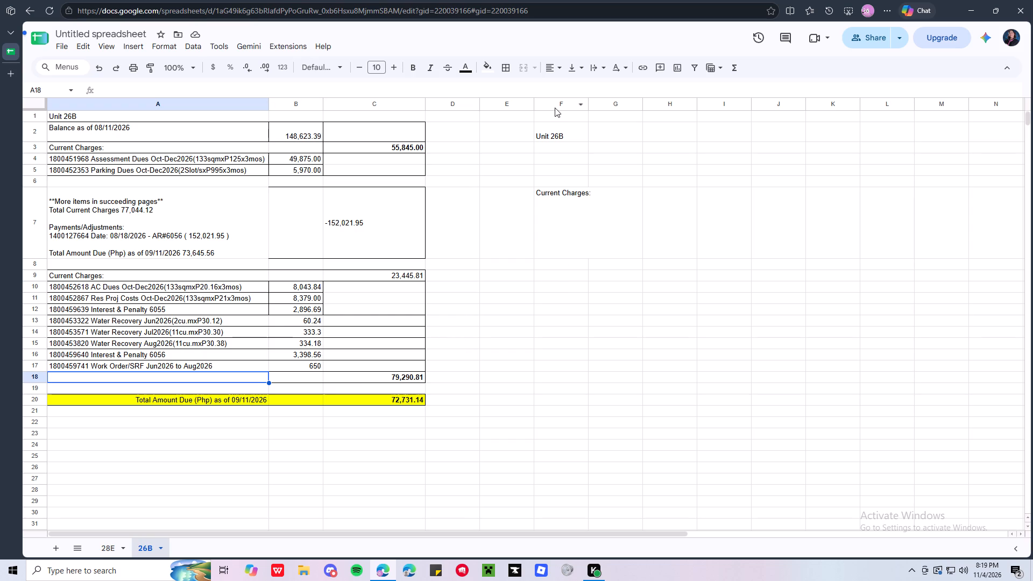
Delete columns E and F, which hold the leftover Unit 26B source text.
scroll(572, 274, "down", 4)
scroll(572, 274, "up", 5)
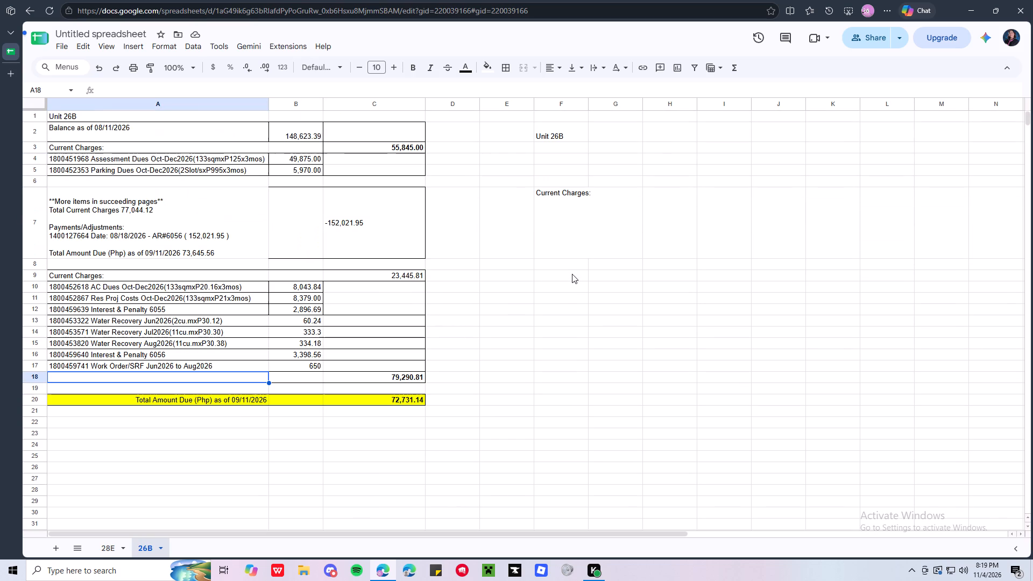
scroll(572, 274, "up", 5)
left_click(552, 104)
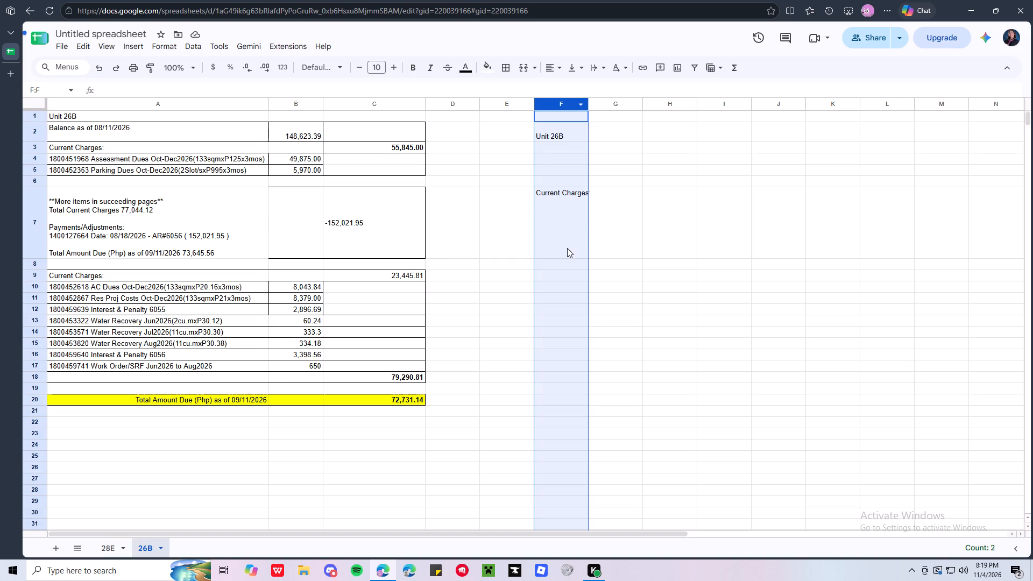
left_click(489, 107, "shift")
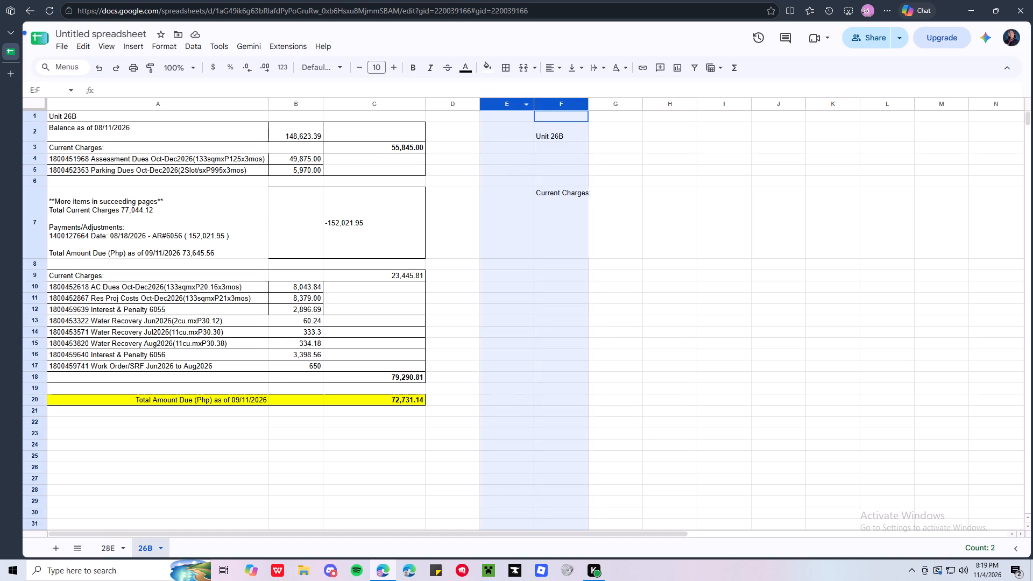
right_click(503, 172)
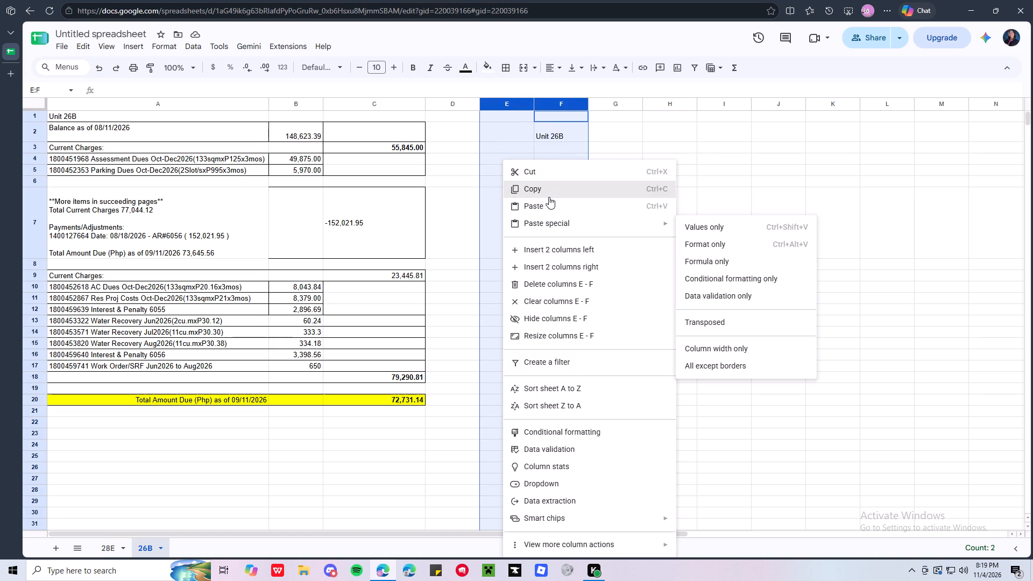
left_click(569, 283)
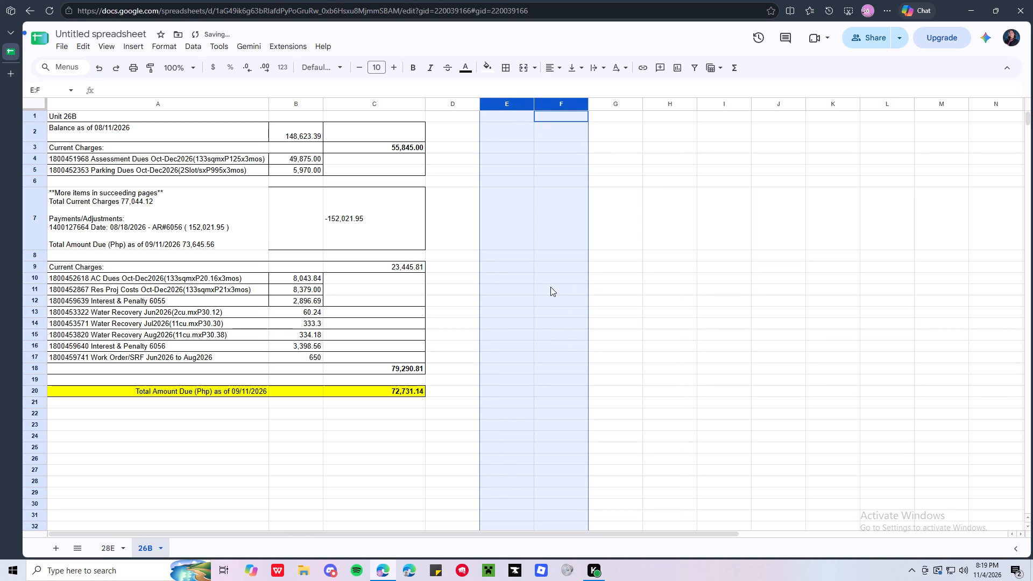
left_click(529, 286)
Apply an outer border around the payments and adjustments block A7:C7.
scroll(293, 389, "up", 1)
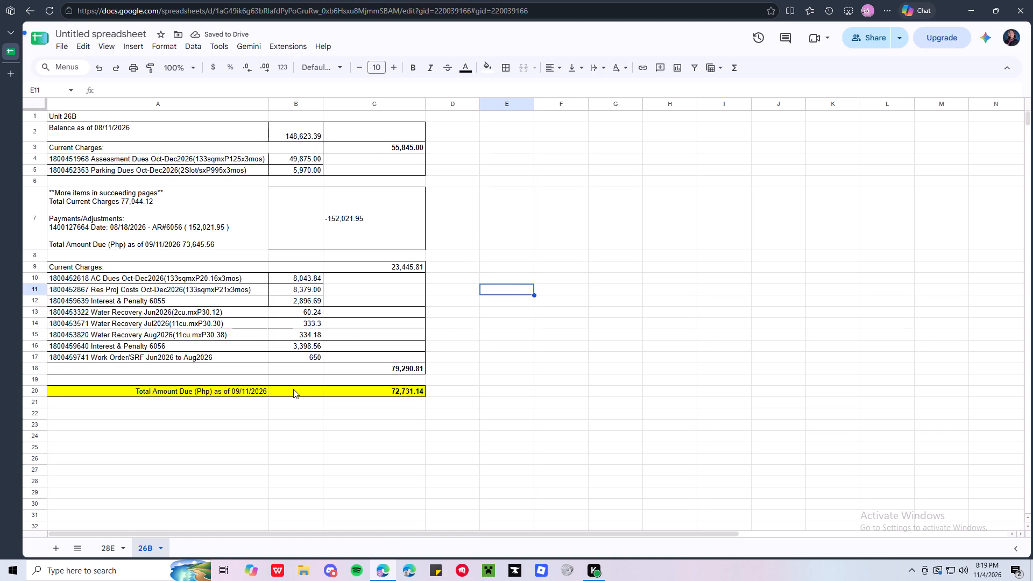
scroll(293, 389, "up", 2)
left_click_drag(335, 218, 163, 206)
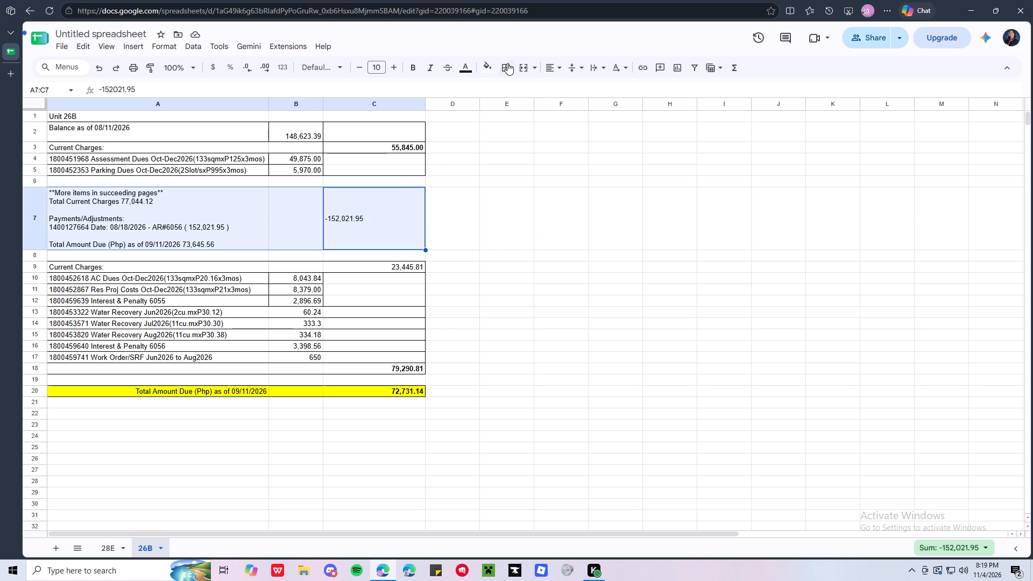
left_click(507, 63)
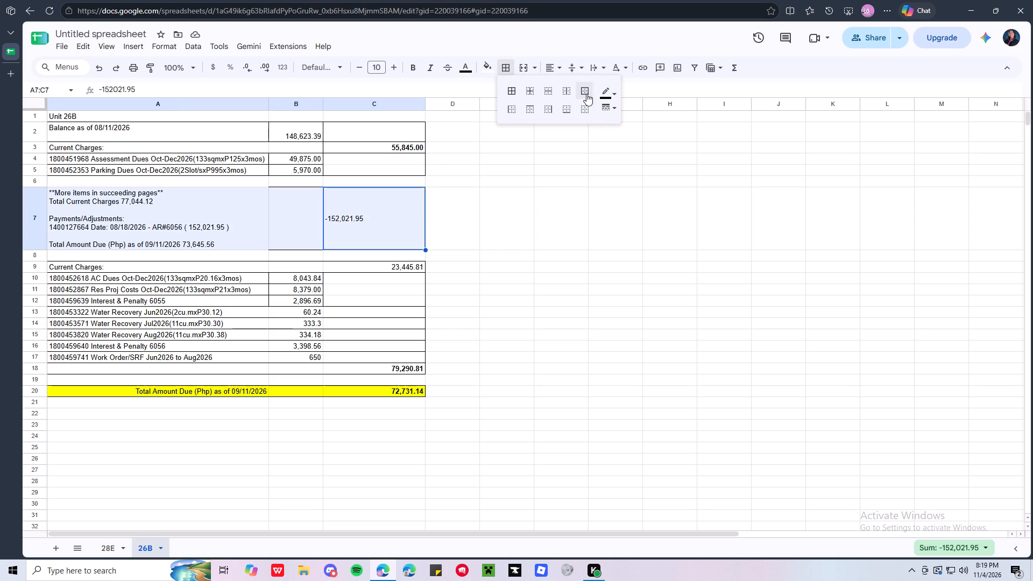
left_click(586, 94)
left_click(470, 260)
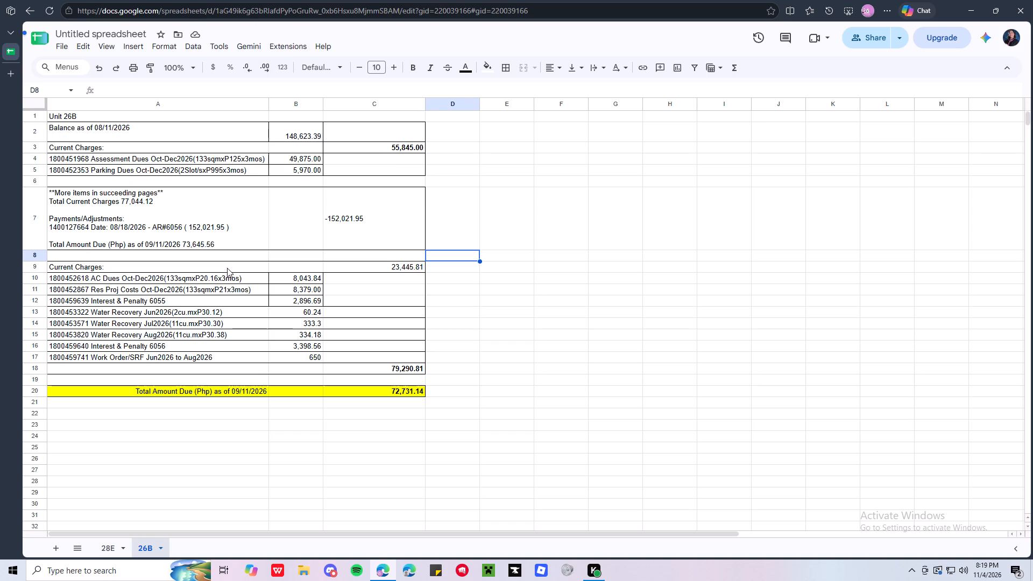
Compare the Unit 26B statement with the Unit 28E statement on sheet 28E.
left_click(113, 552)
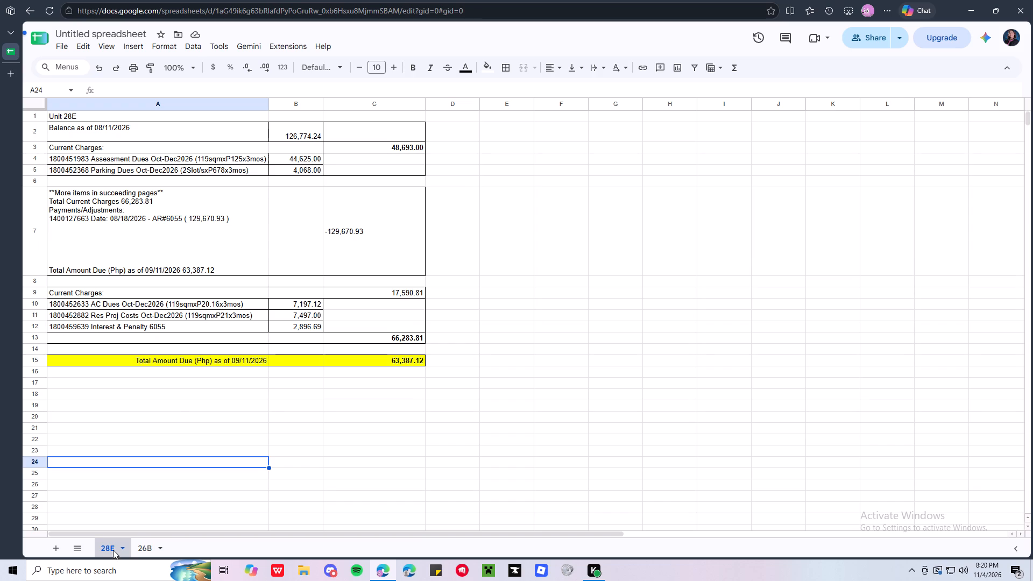
left_click(142, 553)
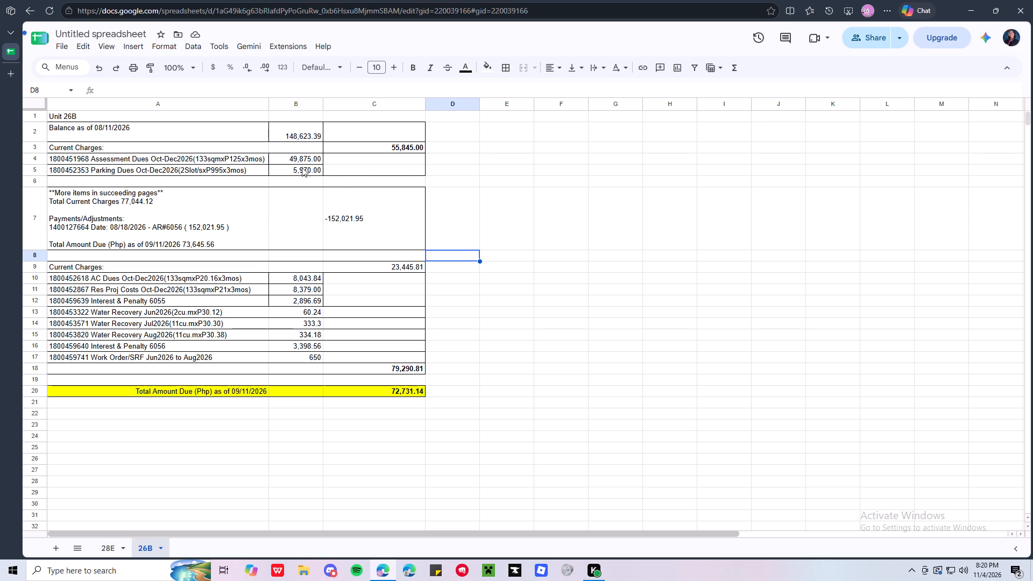
scroll(277, 218, "up", 2)
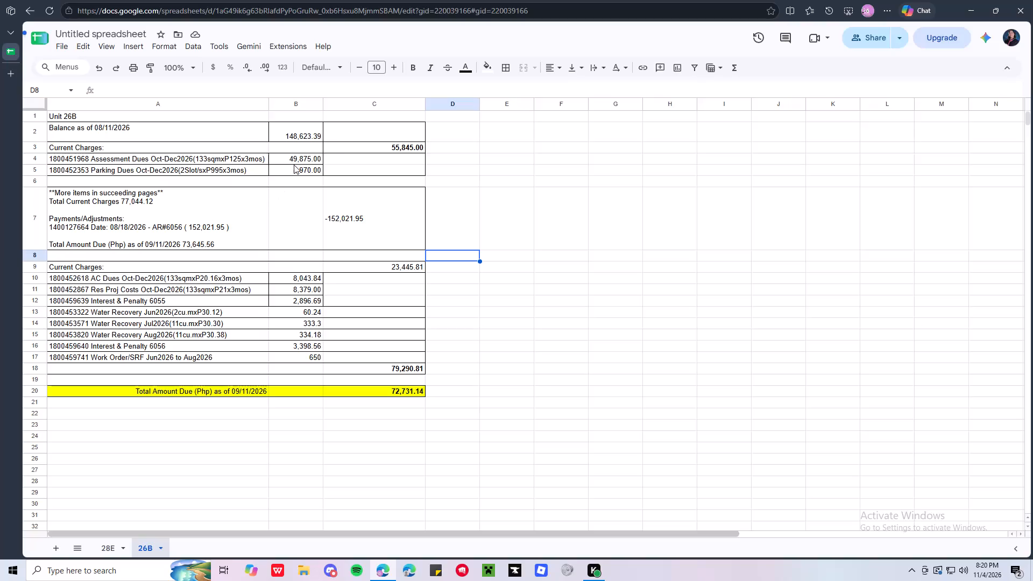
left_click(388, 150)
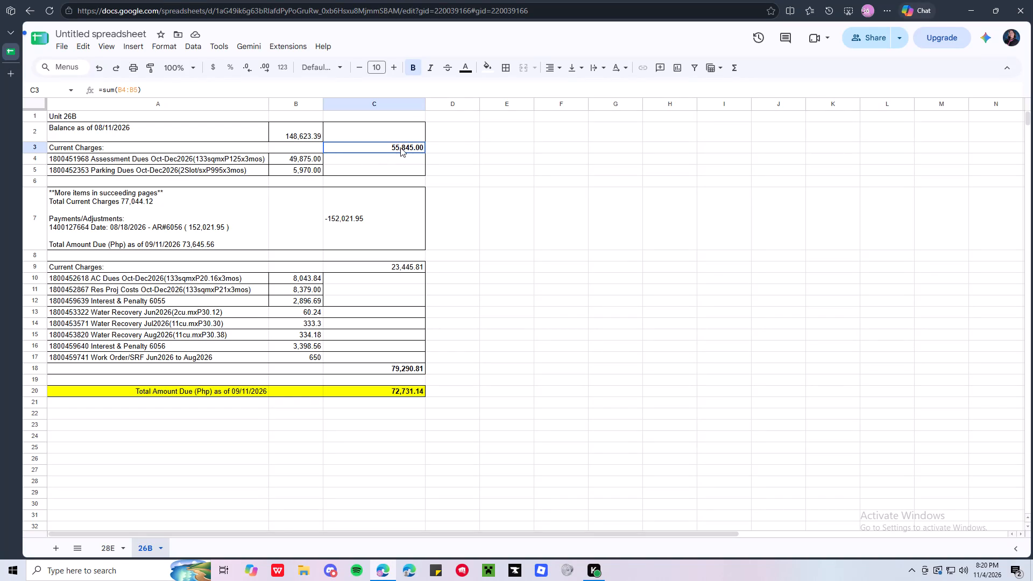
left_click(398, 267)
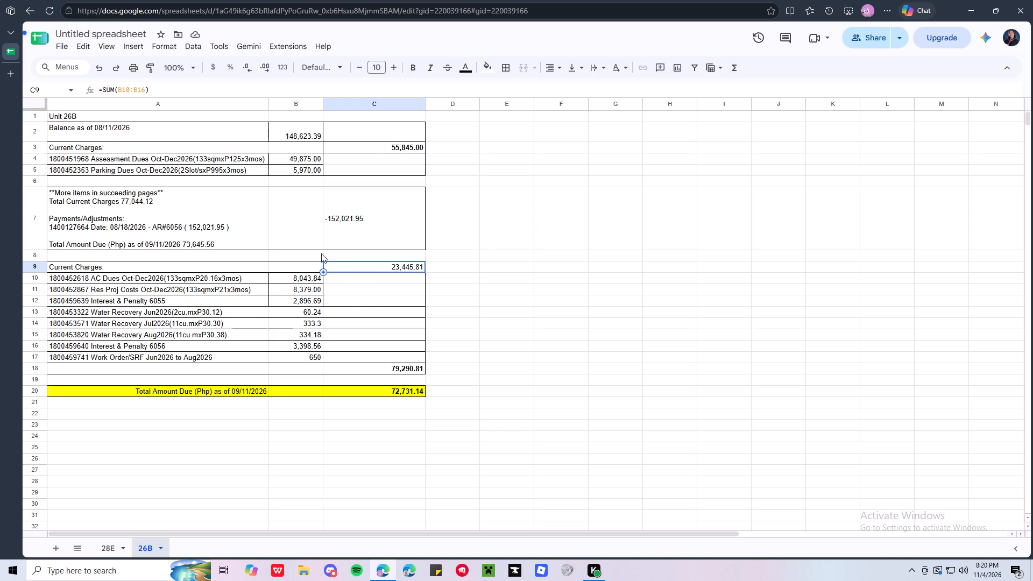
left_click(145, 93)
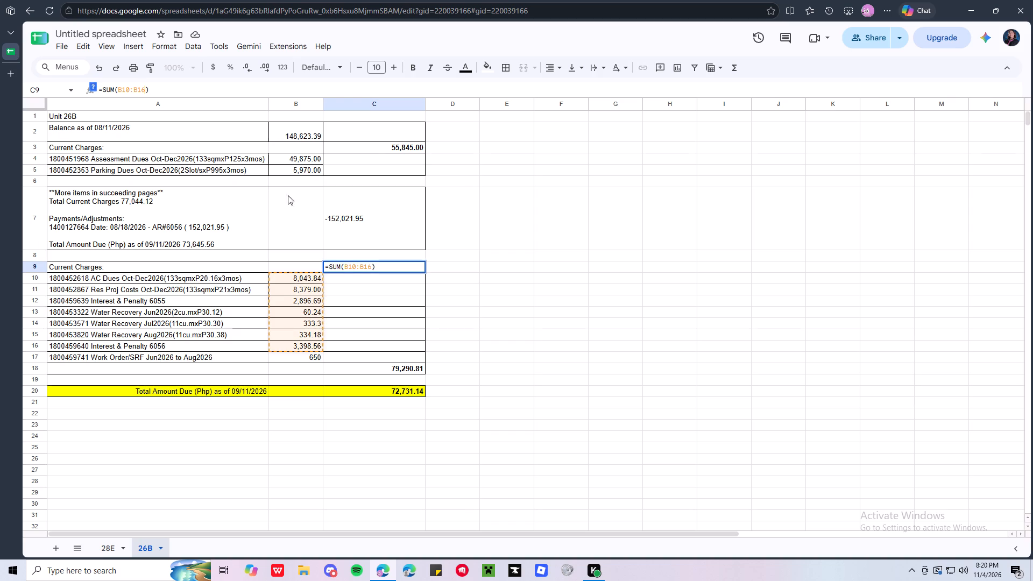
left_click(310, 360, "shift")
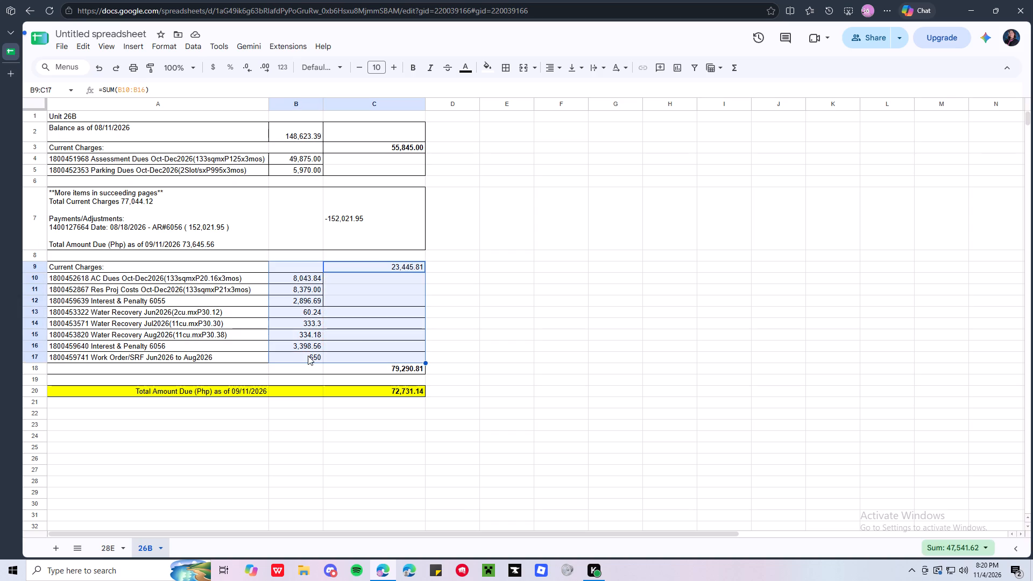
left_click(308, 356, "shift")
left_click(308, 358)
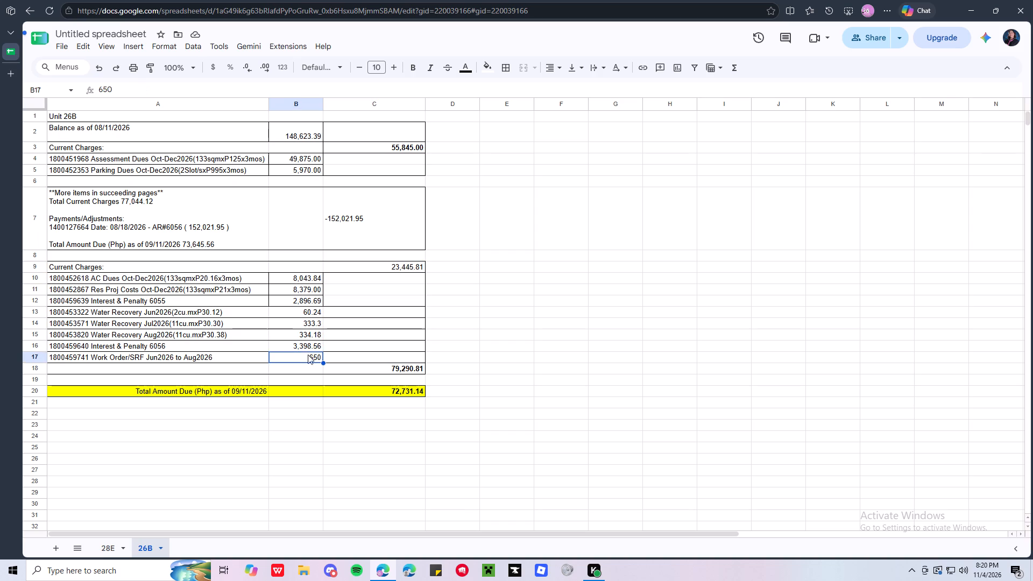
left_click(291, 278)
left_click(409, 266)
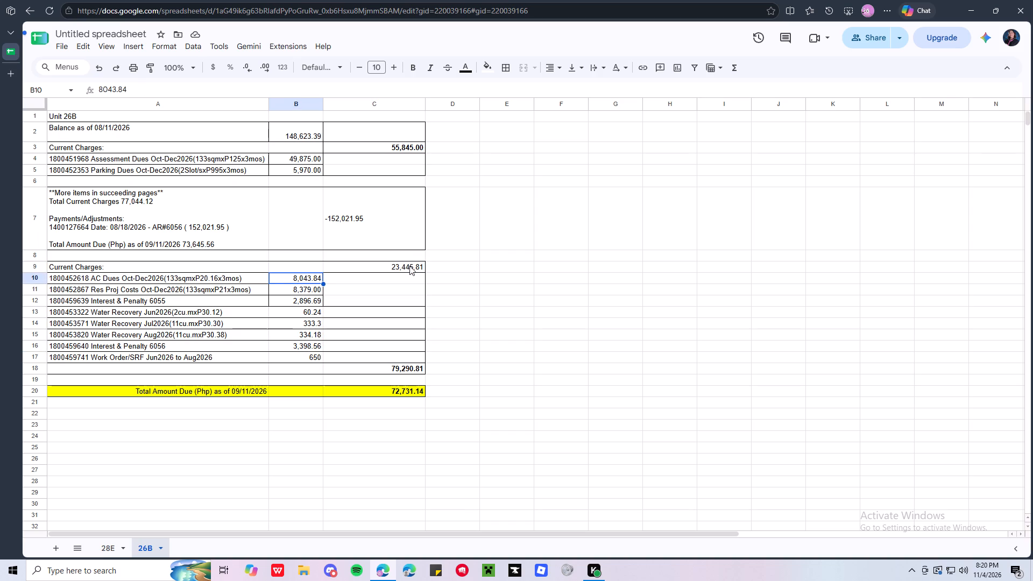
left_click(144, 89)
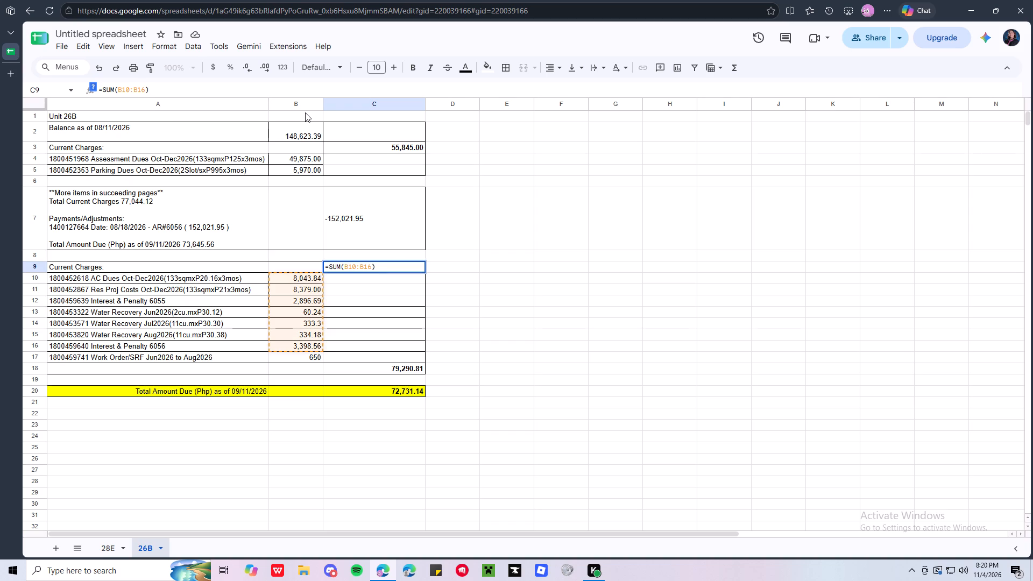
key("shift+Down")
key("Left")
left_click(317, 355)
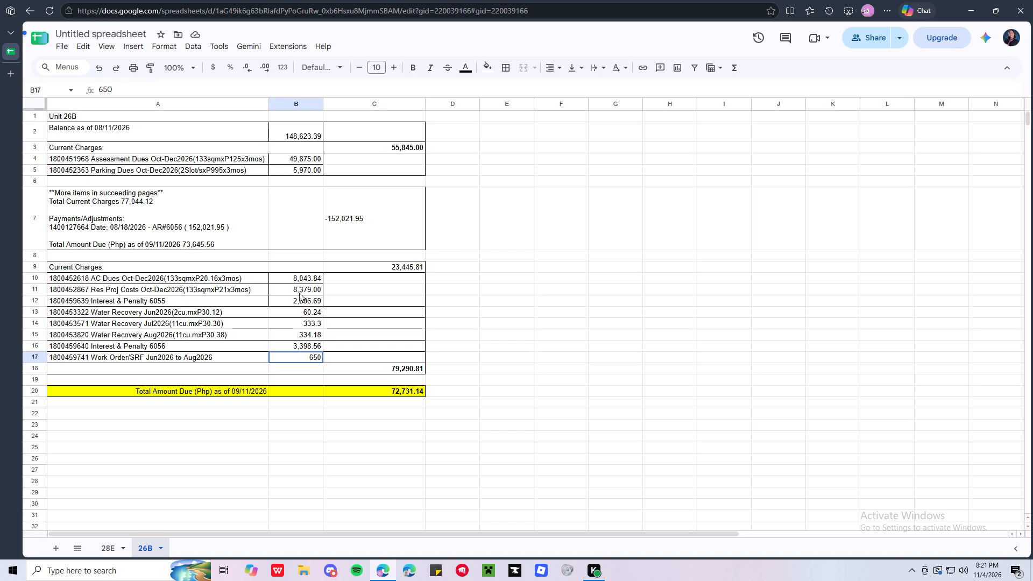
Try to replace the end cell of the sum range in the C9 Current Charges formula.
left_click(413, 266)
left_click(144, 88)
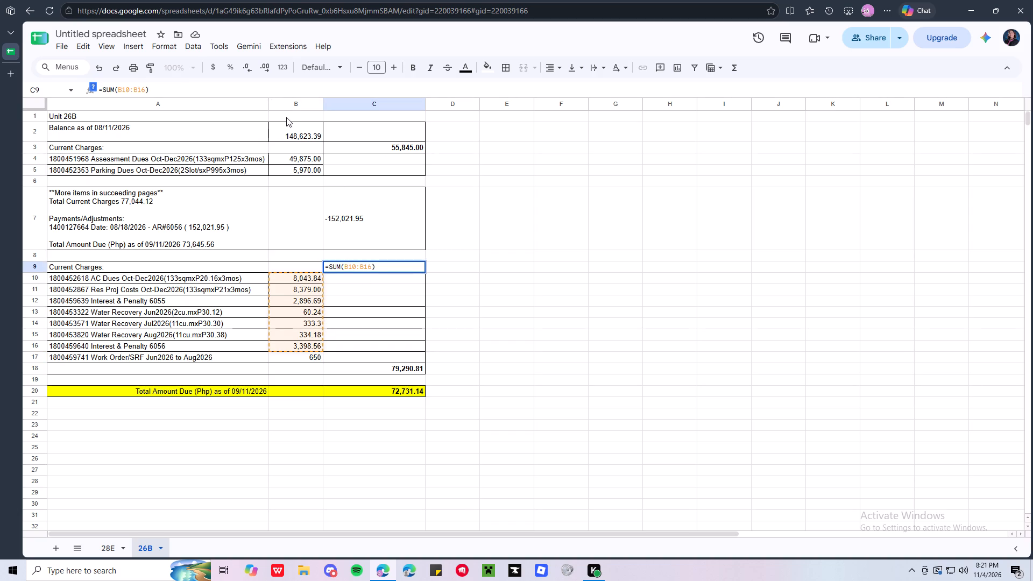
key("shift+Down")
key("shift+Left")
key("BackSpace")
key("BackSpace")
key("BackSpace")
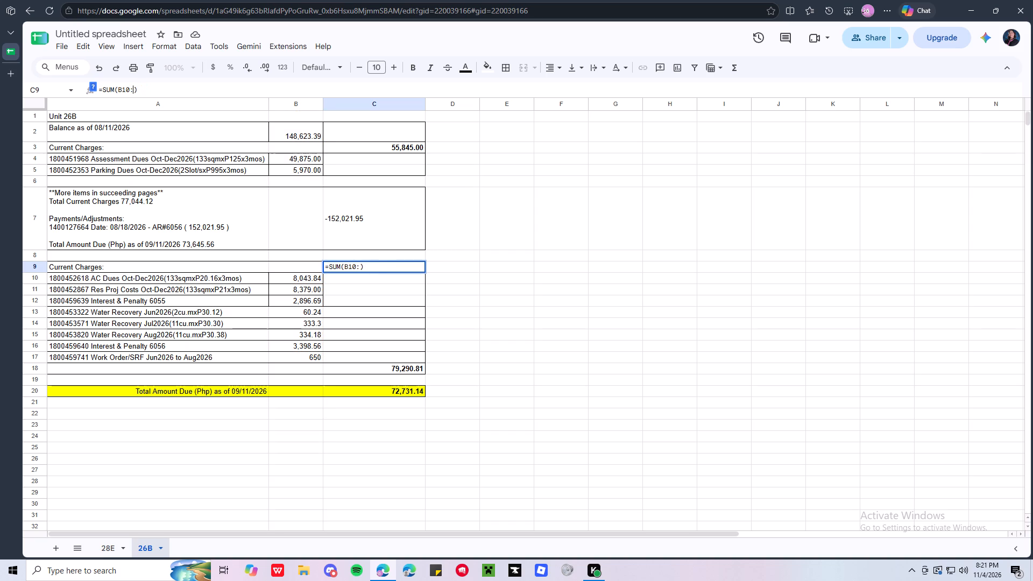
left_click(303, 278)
Re-enter the Current Charges subtotal in C9 as =SUM(B10:B17), covering the Work Order/SRF amount.
left_click(367, 269)
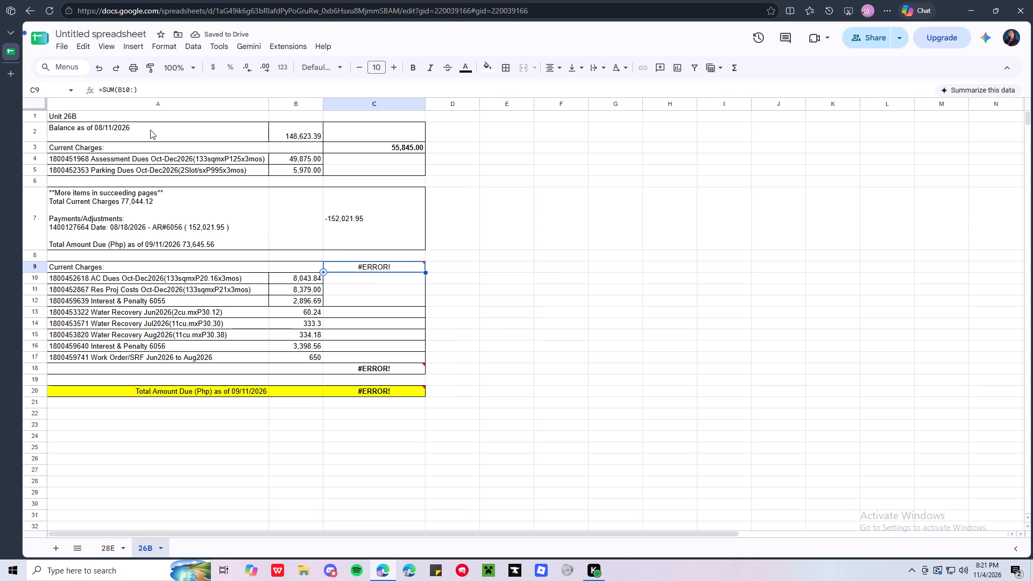
key("equal")
type("SUM")
key("shift+parenleft")
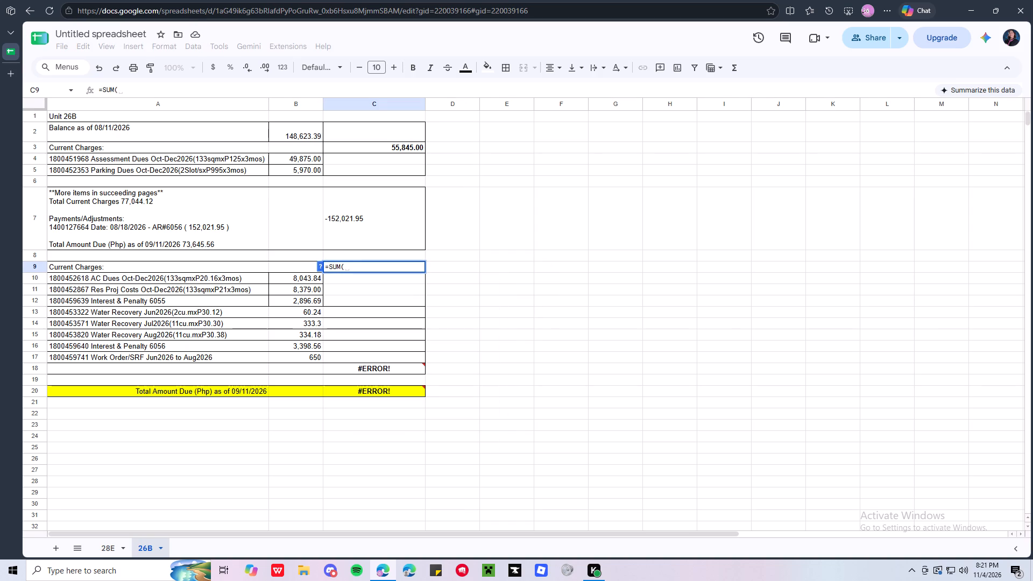
left_click(301, 276)
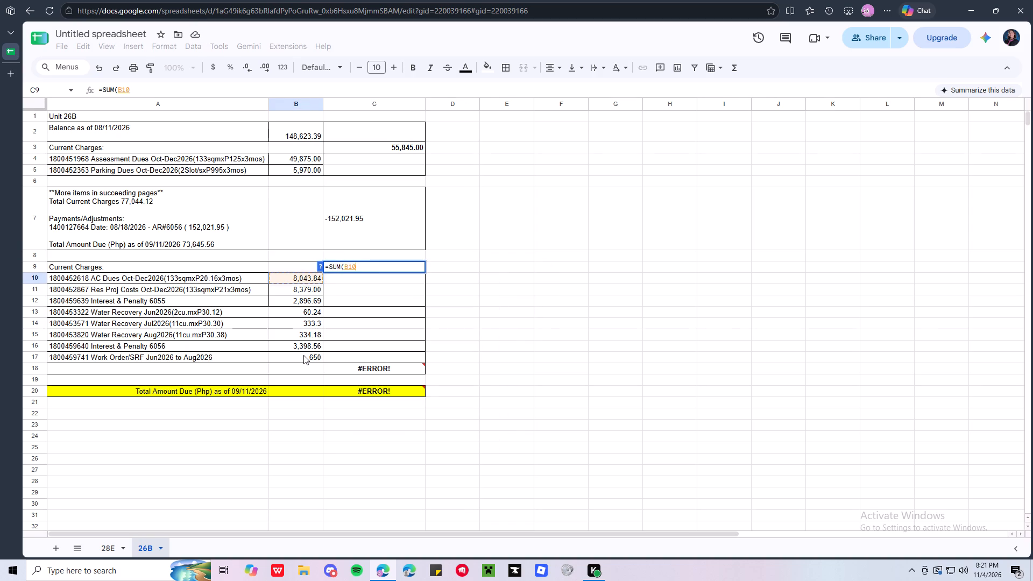
left_click(303, 355, "shift")
key("shift+parenright")
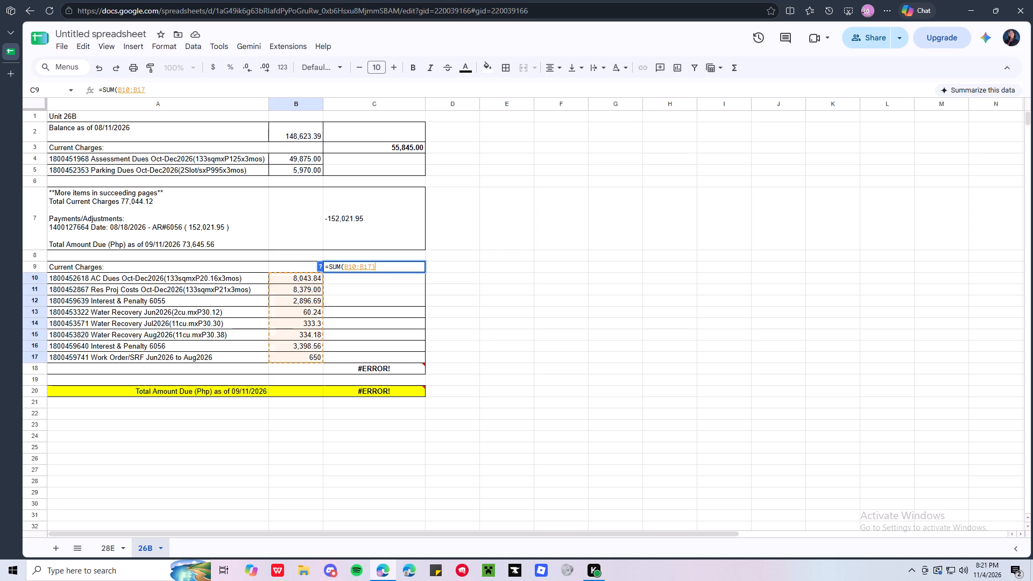
key("Return")
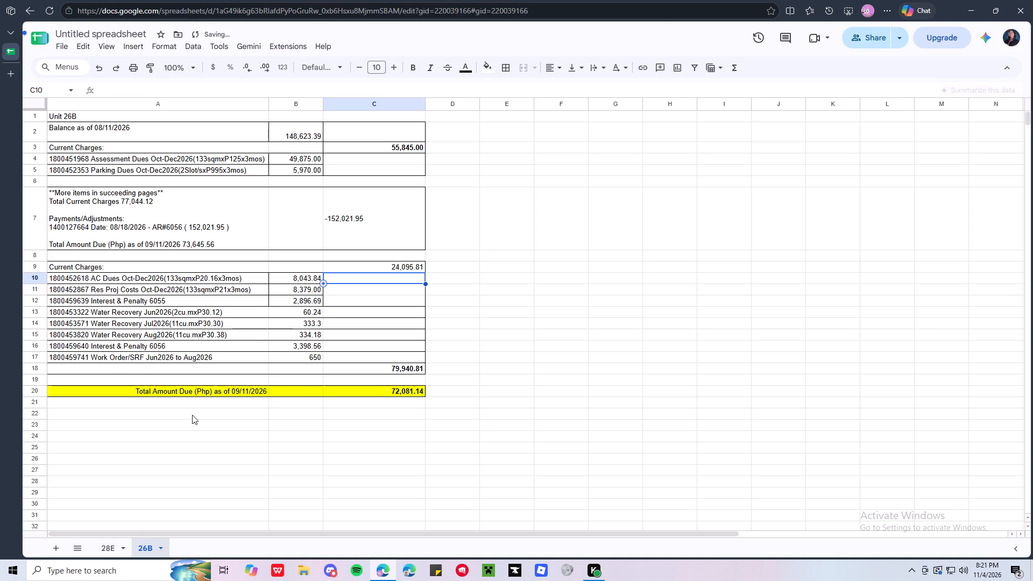
Format the July water recovery amount in B14 and the Work Order/SRF amount in B17 to two decimal places.
left_click(305, 320)
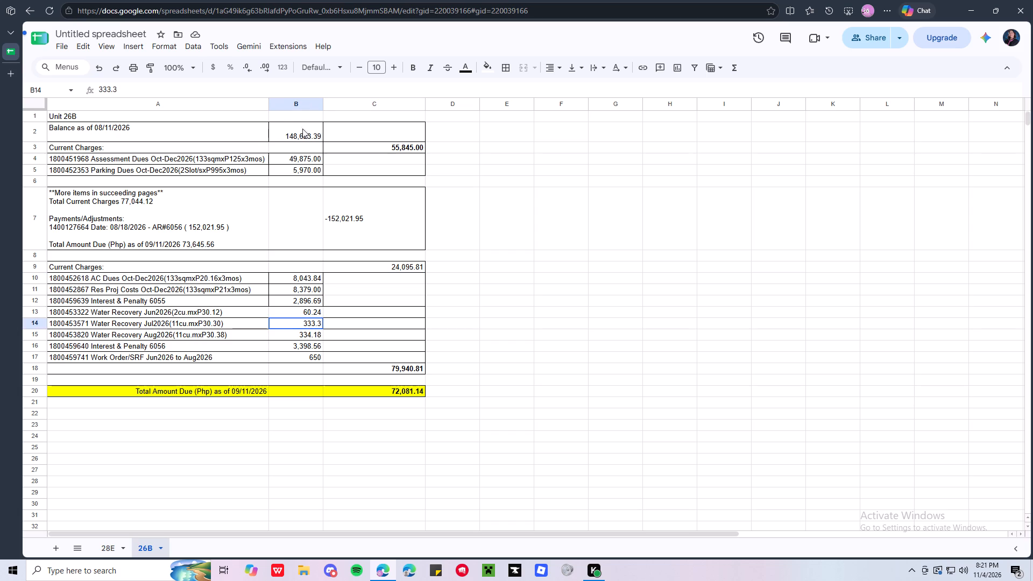
left_click(267, 72)
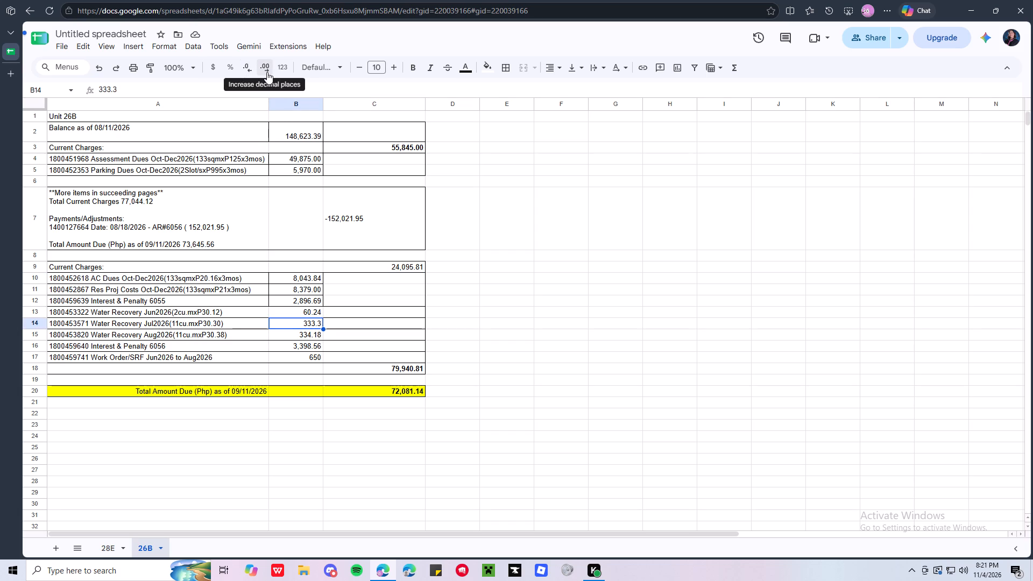
left_click(289, 355)
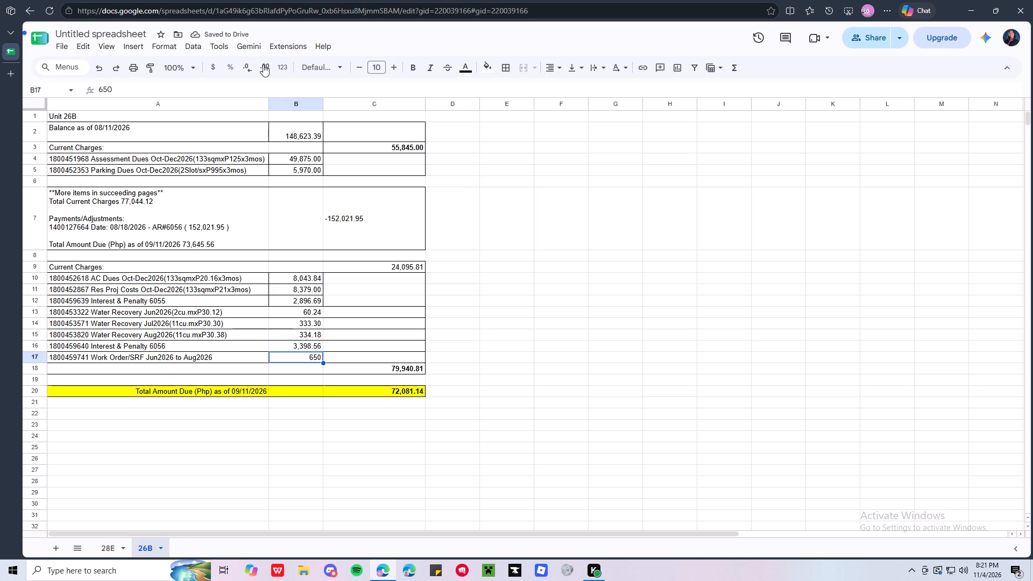
left_click(263, 65)
left_click(263, 65)
left_click(471, 342)
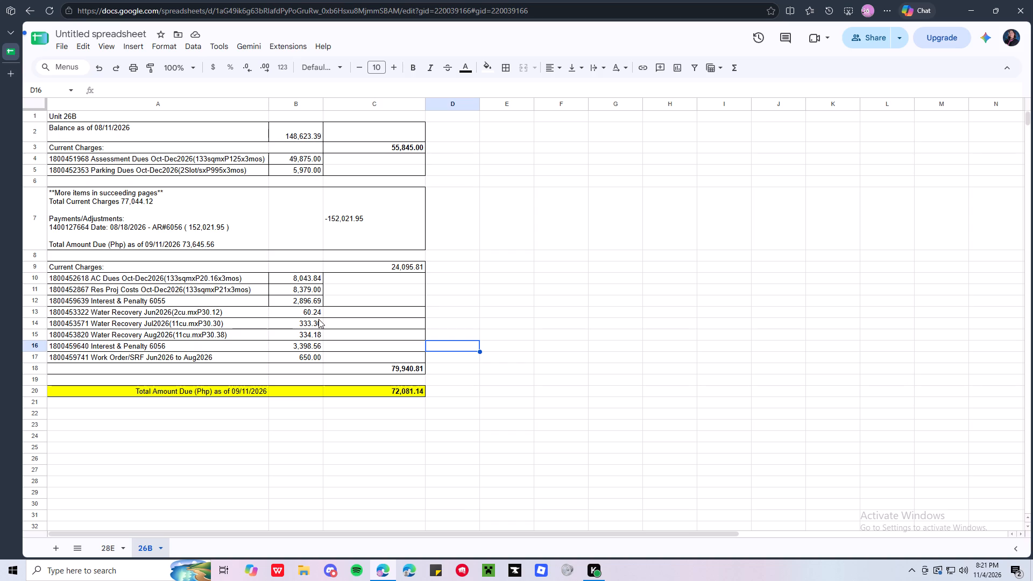
Remove all borders from the empty cells C13:C17 beside the water recovery, penalty and work order charges.
left_click_drag(373, 310, 364, 349)
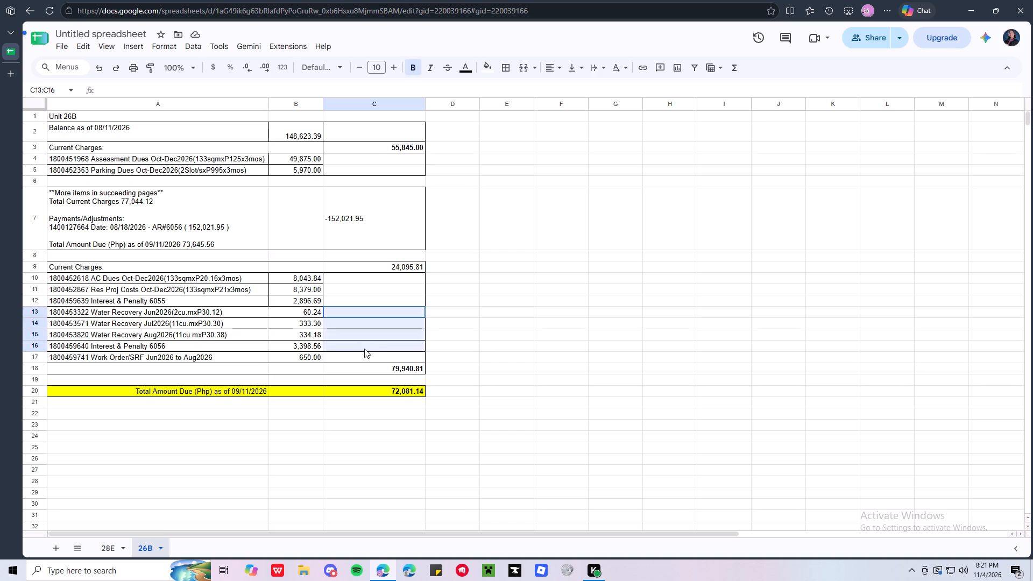
left_click_drag(364, 349, 364, 356)
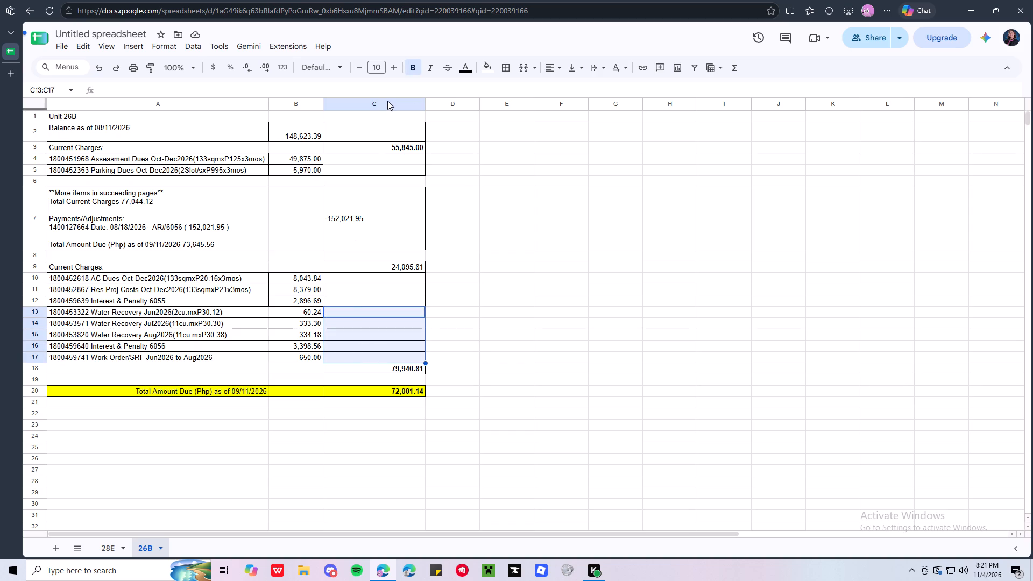
left_click(509, 70)
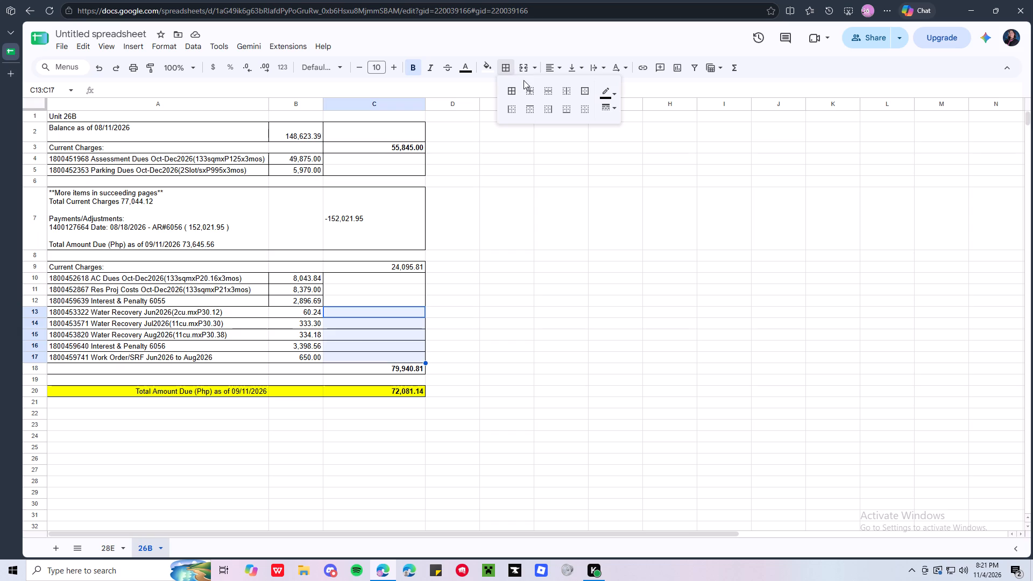
left_click(583, 105)
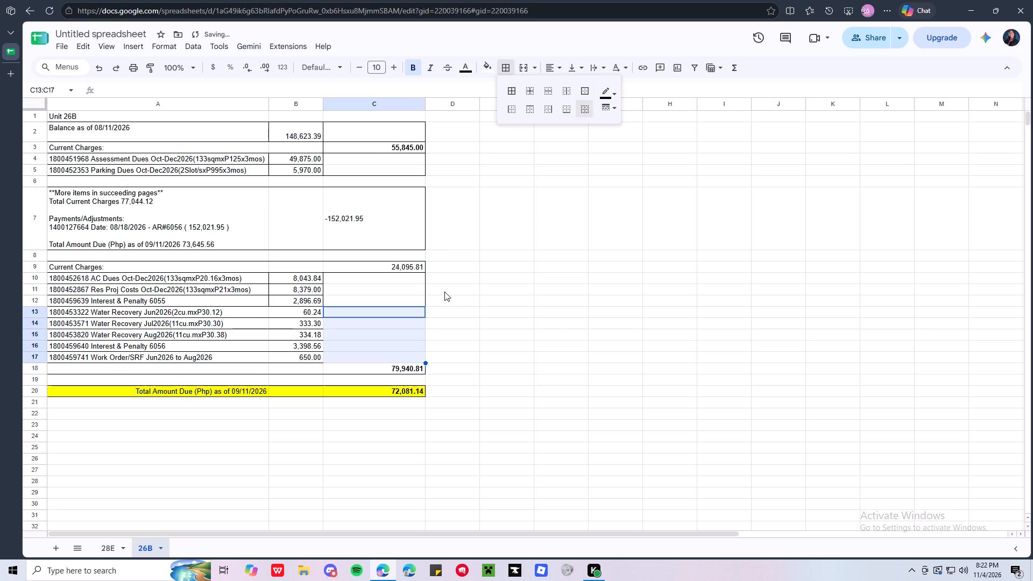
left_click(455, 308)
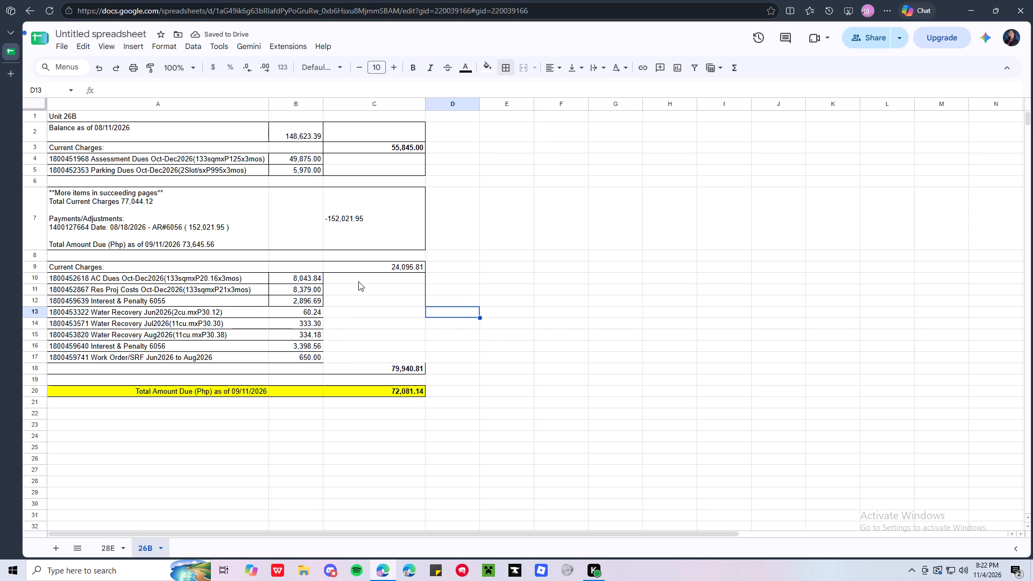
Apply an outer border around the empty block C10:C17 beside the second set of current charges.
left_click(358, 280)
left_click(349, 358, "shift")
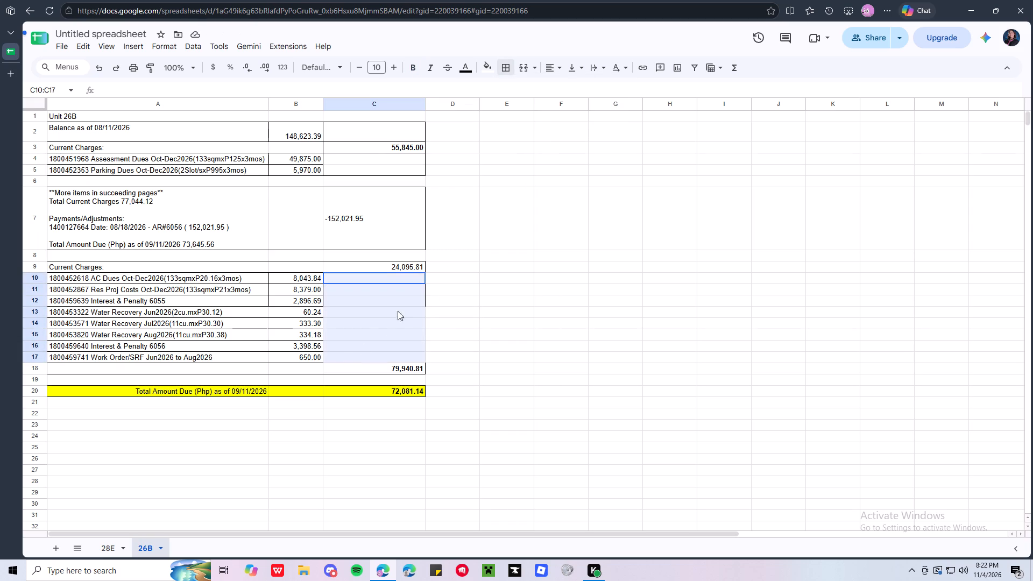
left_click(505, 66)
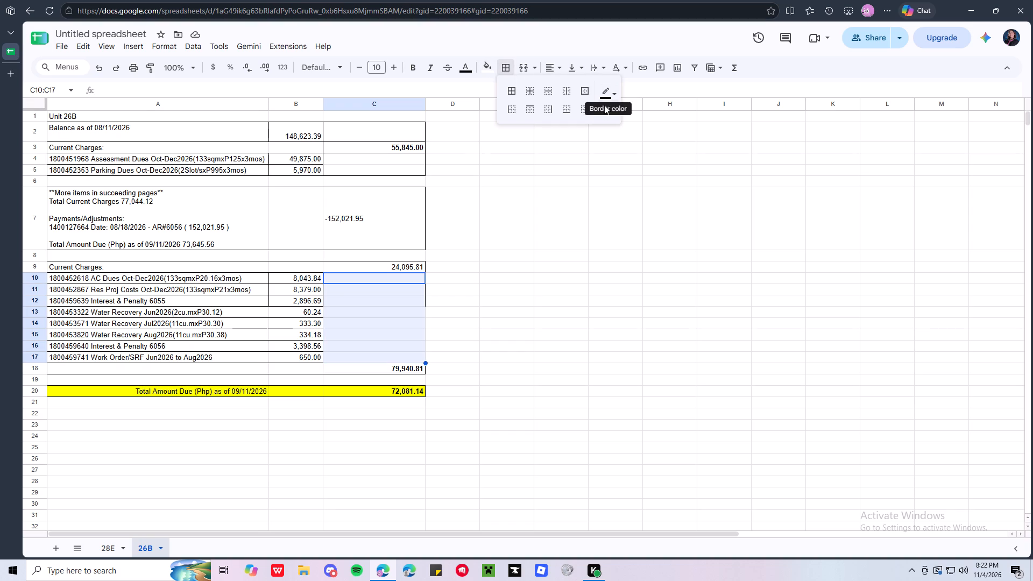
left_click(583, 91)
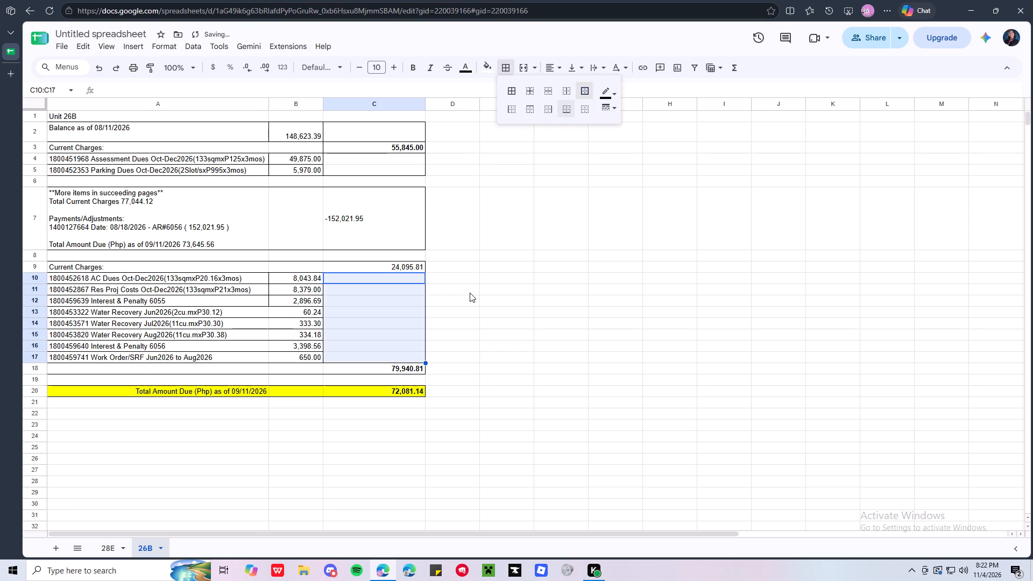
left_click(470, 293)
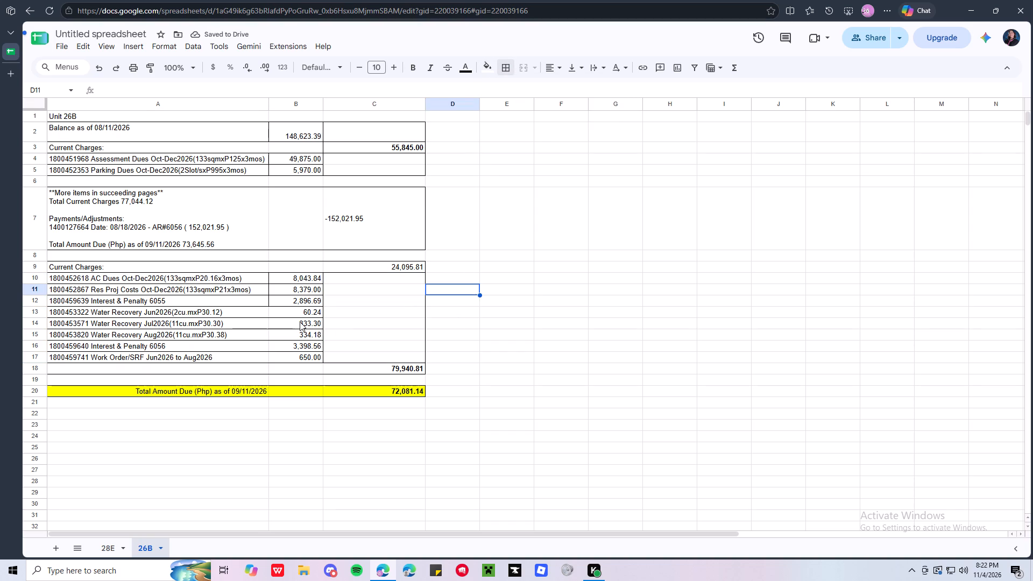
Apply all borders to the charge descriptions and amounts in A10:B17.
left_click(288, 281)
left_click(274, 359, "shift")
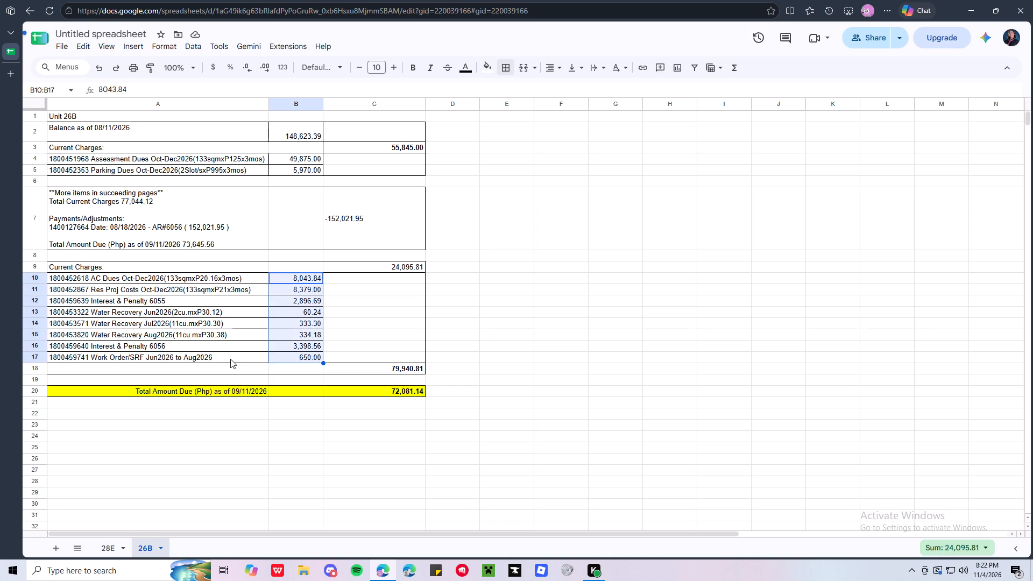
left_click(230, 359, "shift")
left_click(503, 70)
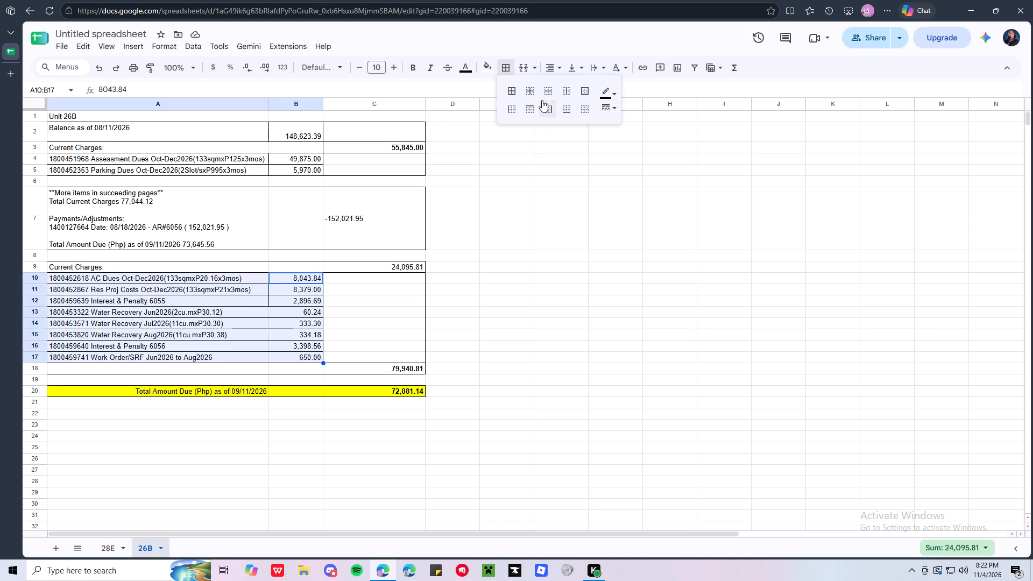
left_click(511, 93)
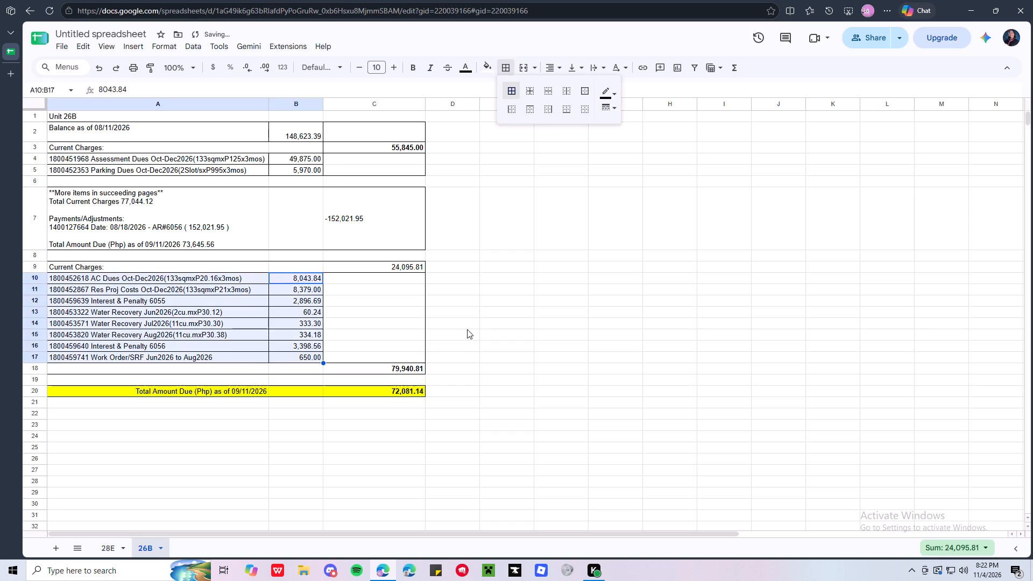
Compare the 26B statement with the 28E statement, checking layout, description spacing and the combined charges total in C18.
left_click(467, 328)
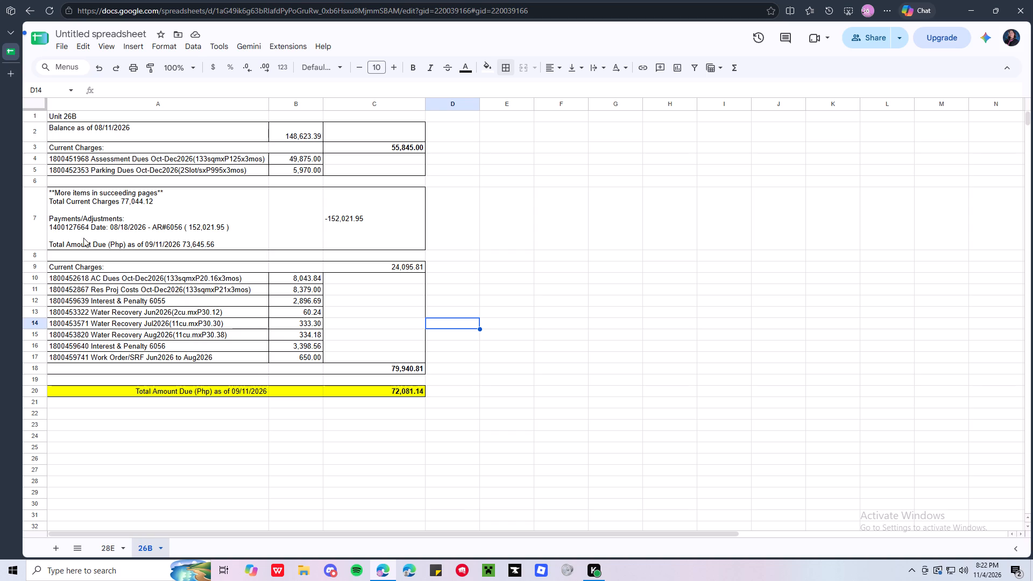
left_click(105, 552)
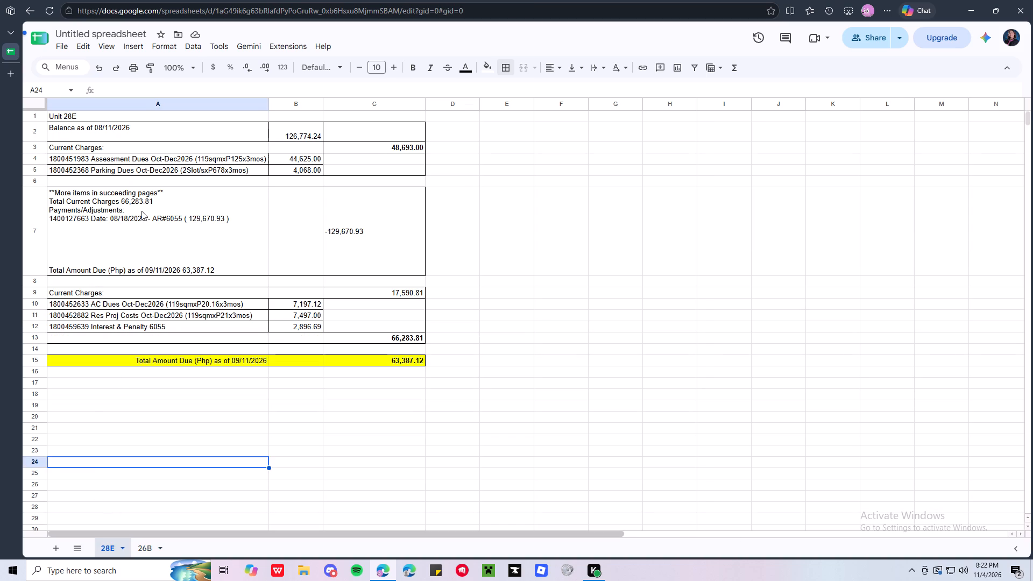
left_click(141, 551)
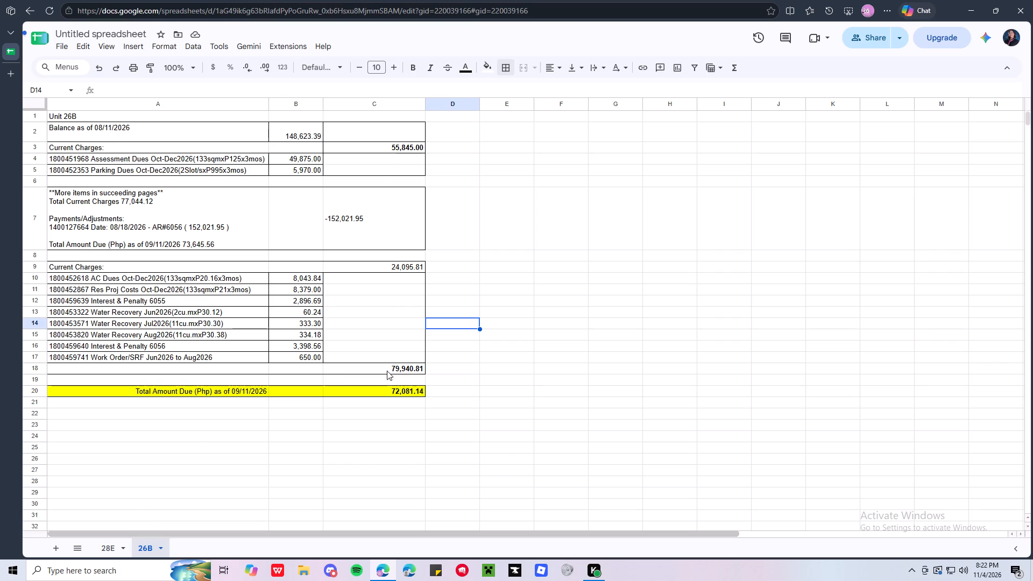
left_click(387, 369)
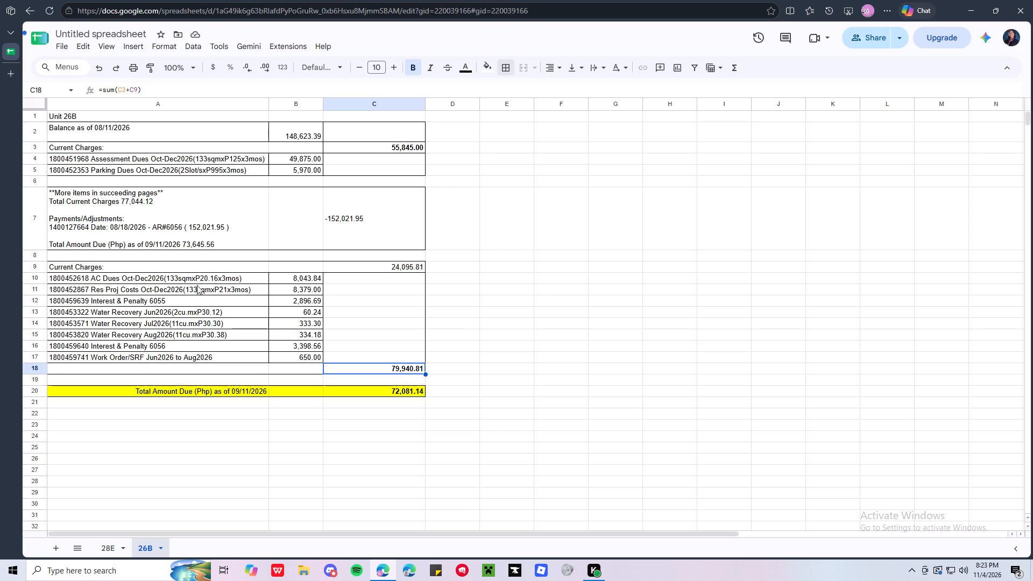
left_click(111, 545)
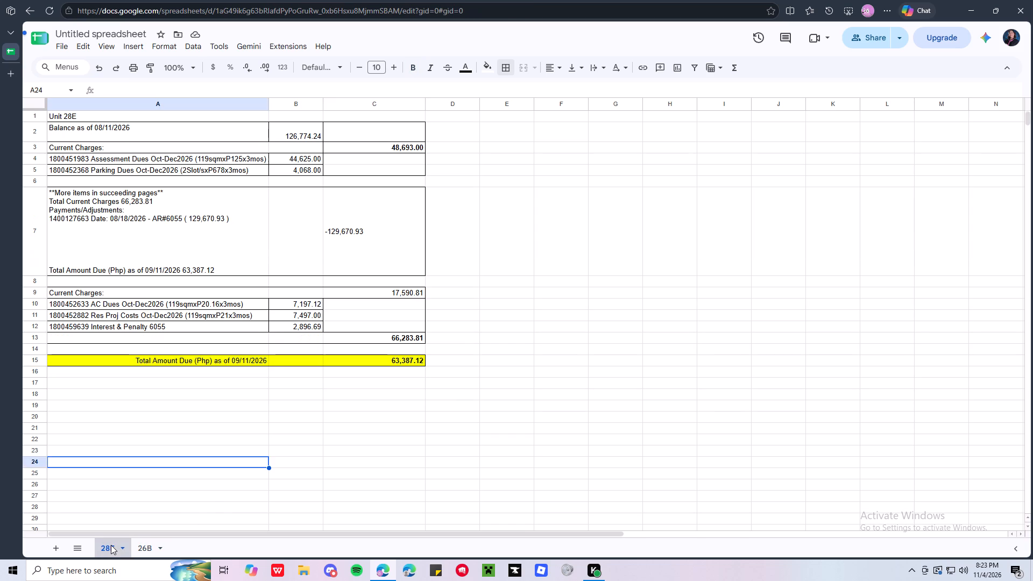
left_click(138, 547)
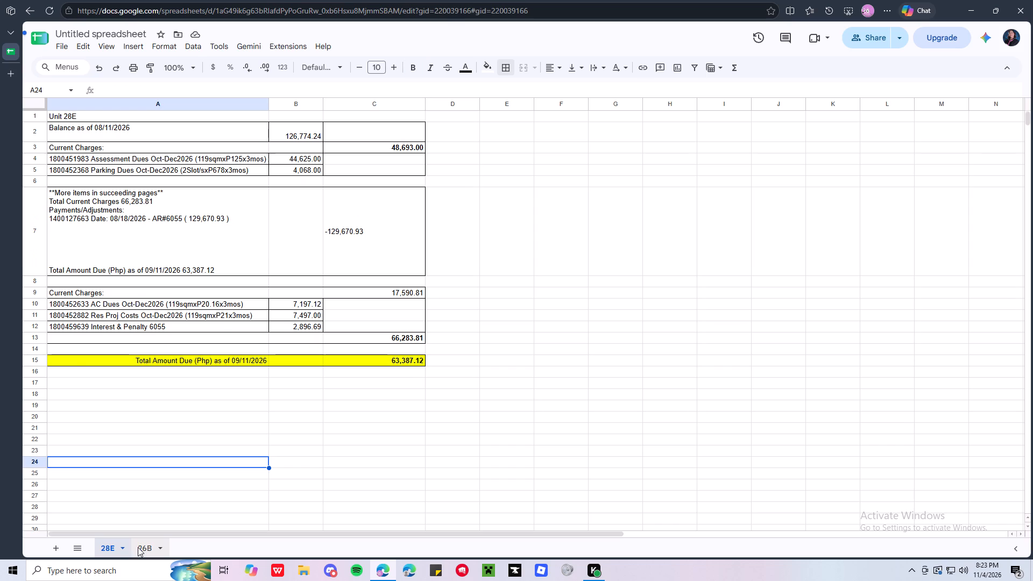
scroll(487, 242, "up", 4)
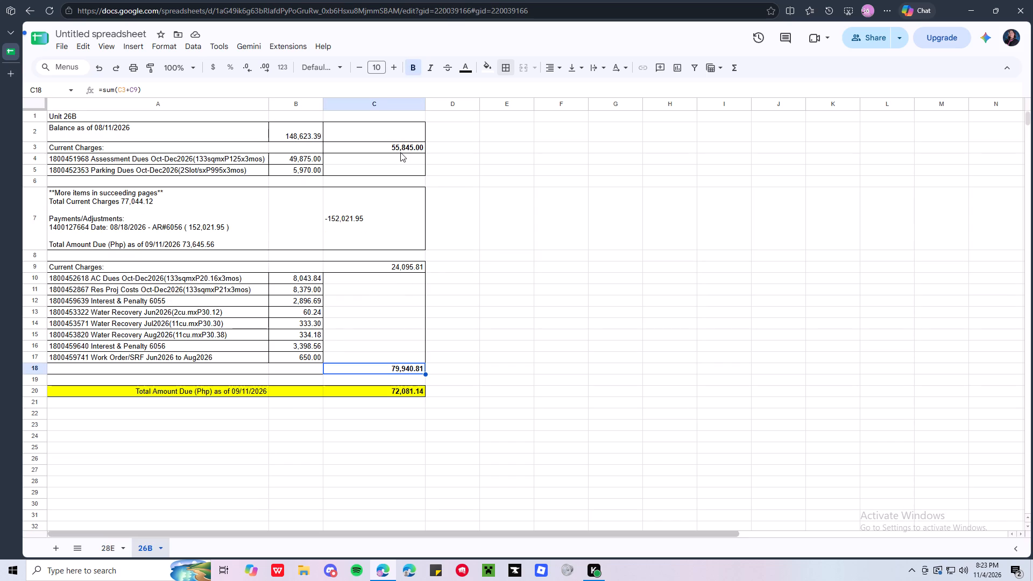
left_click(109, 548)
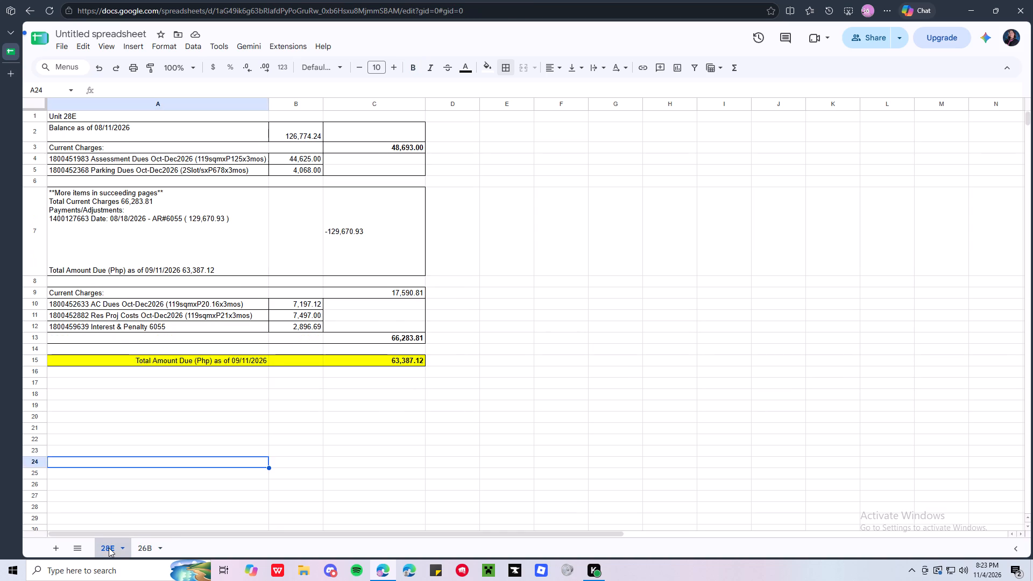
scroll(179, 478, "up", 8)
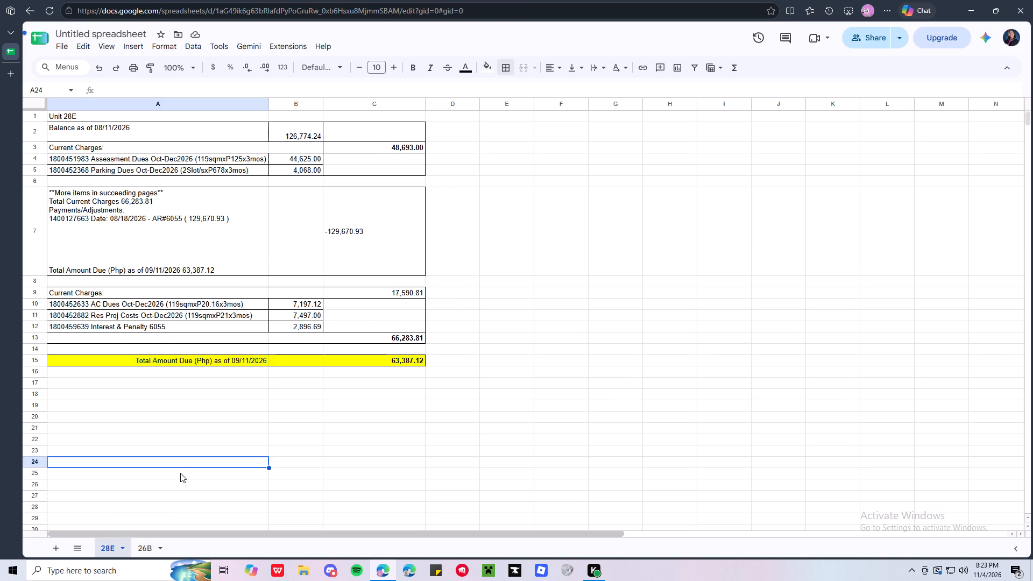
left_click(149, 549)
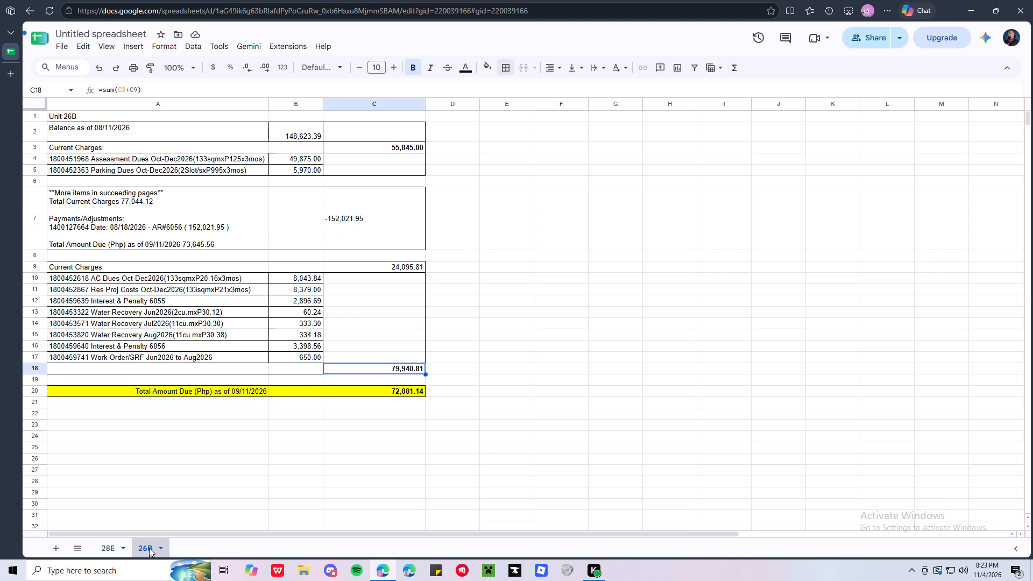
left_click(112, 555)
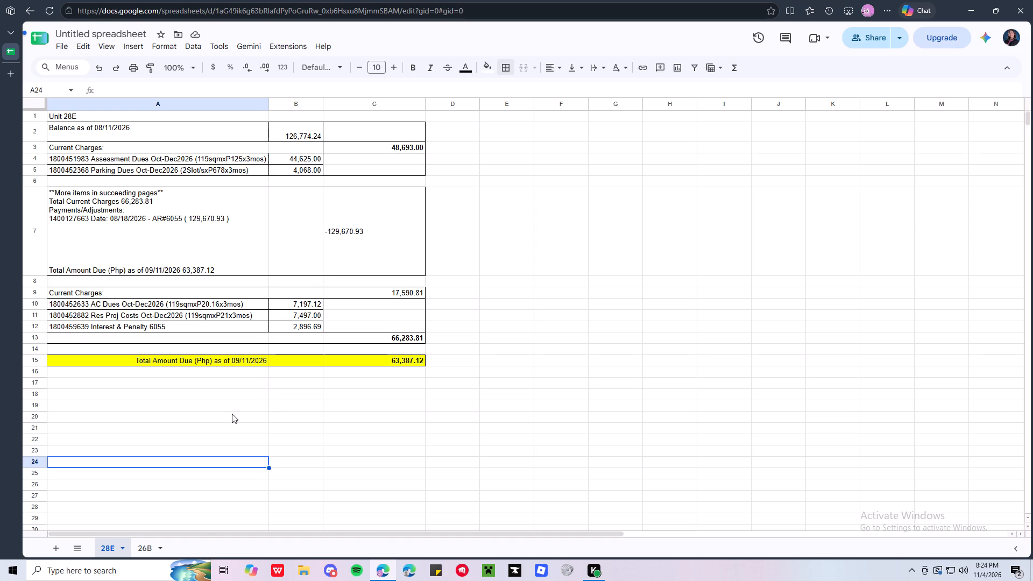
left_click(143, 542)
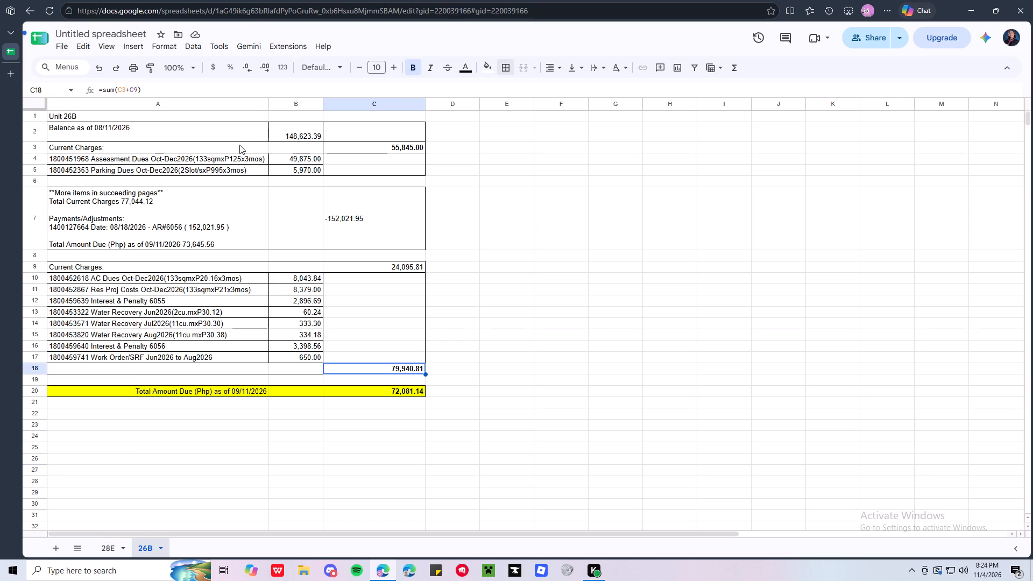
left_click(111, 546)
left_click(157, 547)
Insert a space before the opening parenthesis in the Assessment Dues (A4) and Parking Dues (A5) descriptions on sheet 26B.
left_click(219, 160)
left_click(253, 89)
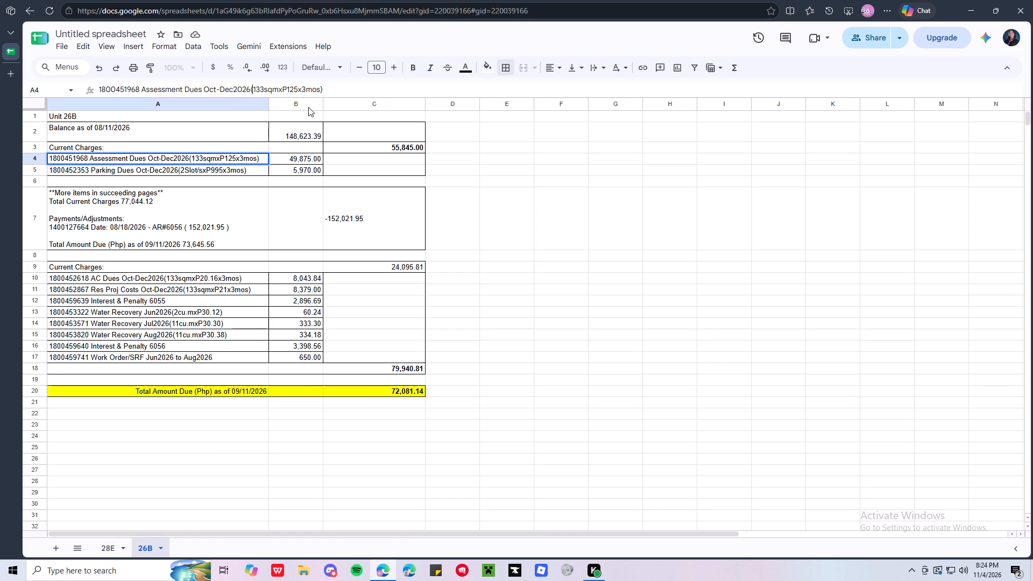
key("Left")
key("space")
key("Return")
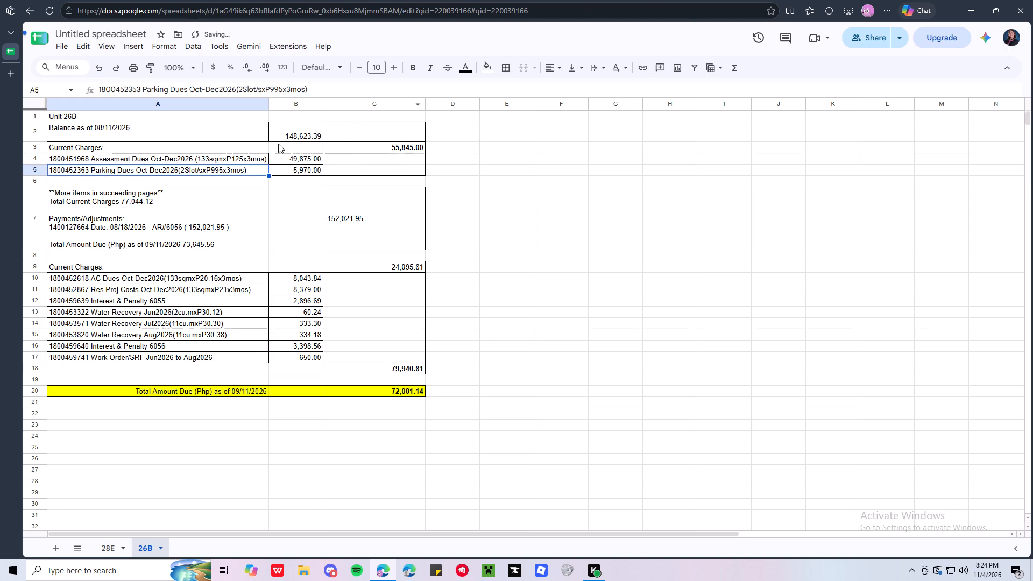
left_click(234, 91)
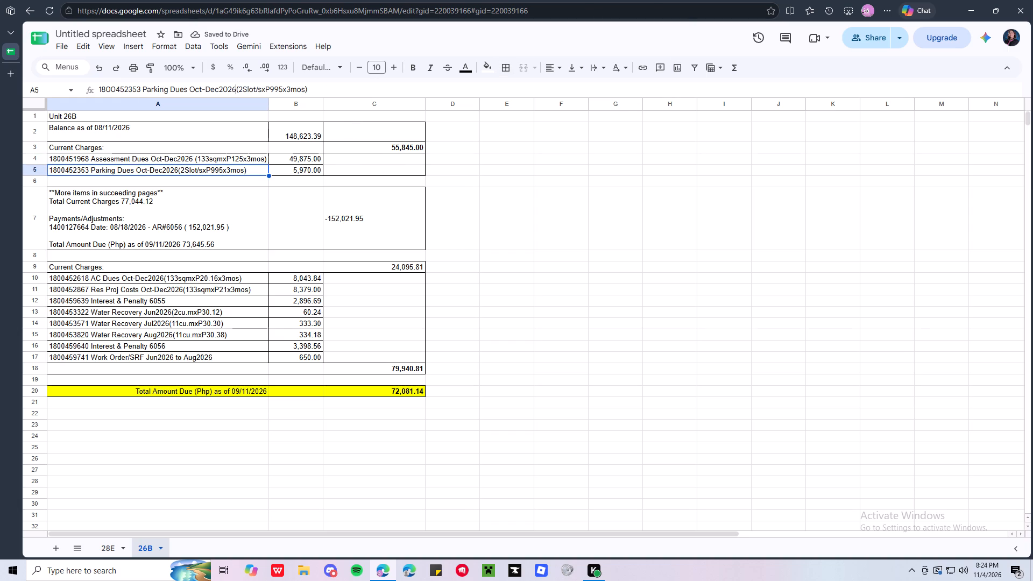
key("space")
key("Return")
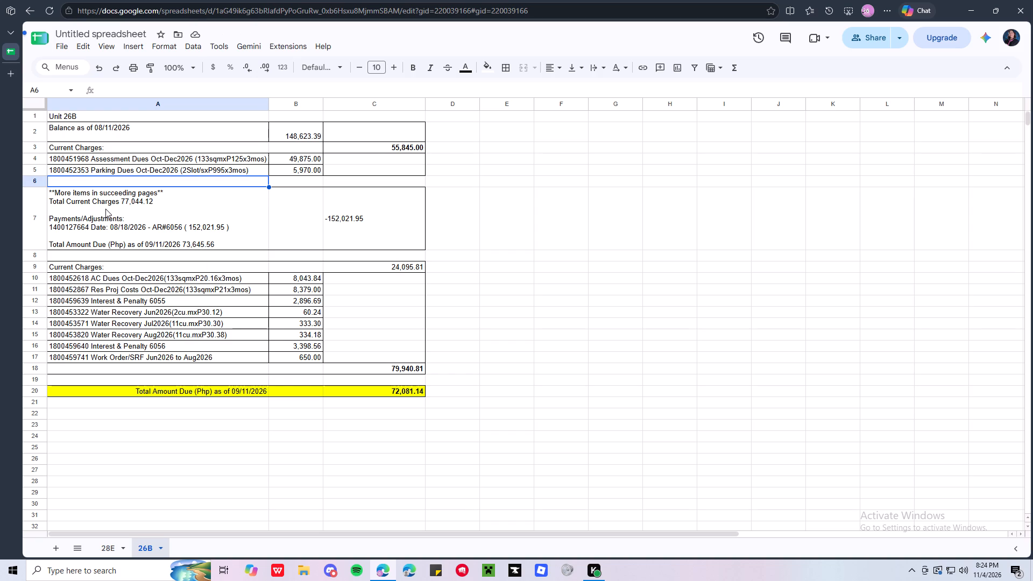
Recheck sheet 28E for reference, and bold both Current Charges rows, A3:C3 and A9:C9, on sheet 26B.
left_click(113, 549)
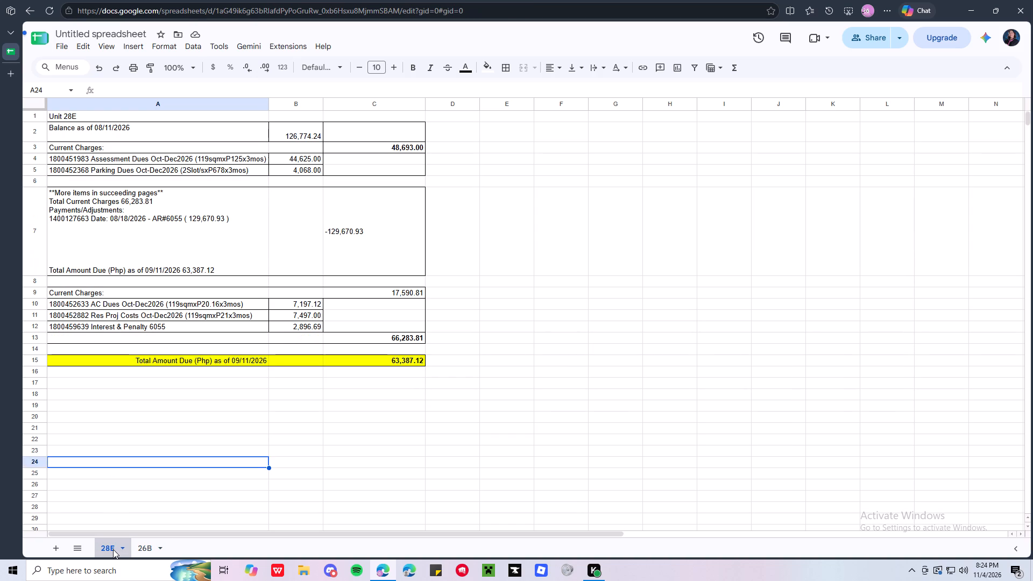
left_click(146, 548)
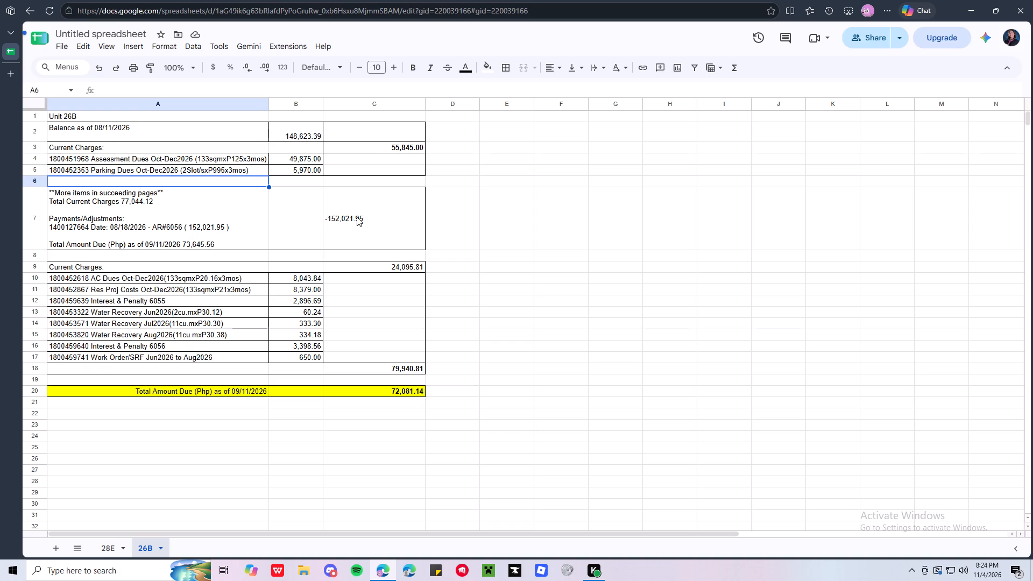
left_click(373, 268)
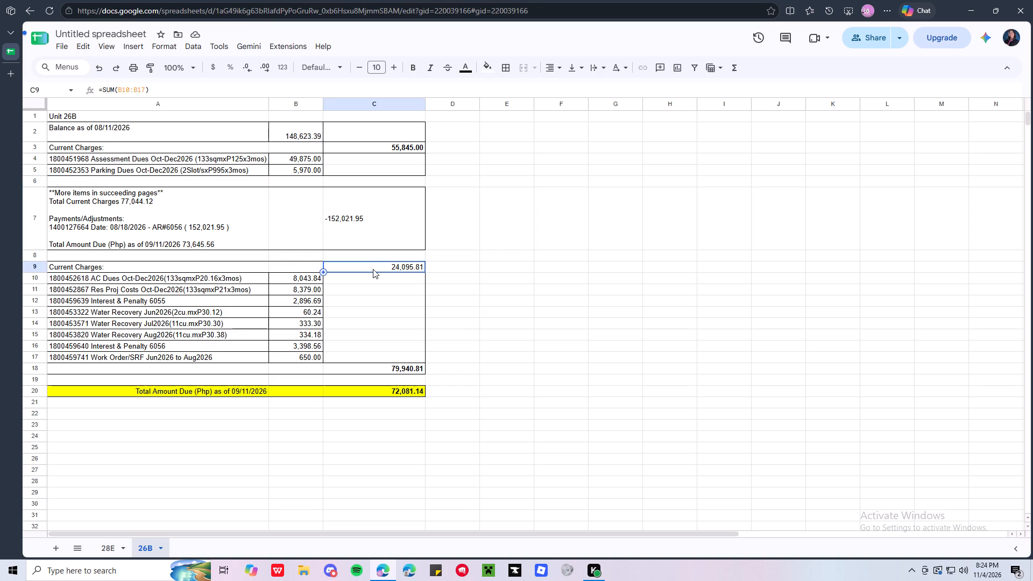
left_click(129, 146)
left_click(411, 147, "shift")
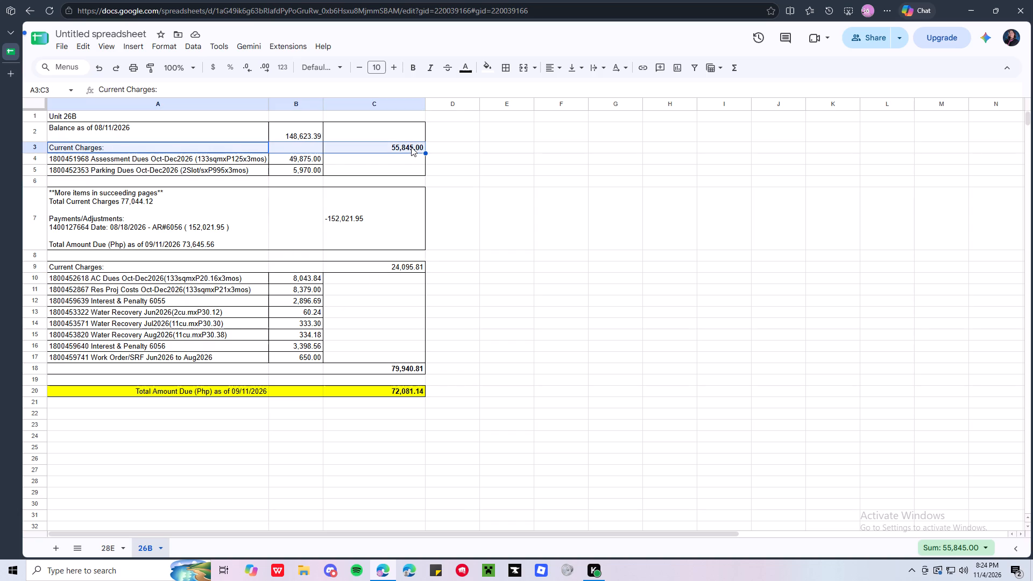
key("ctrl+b")
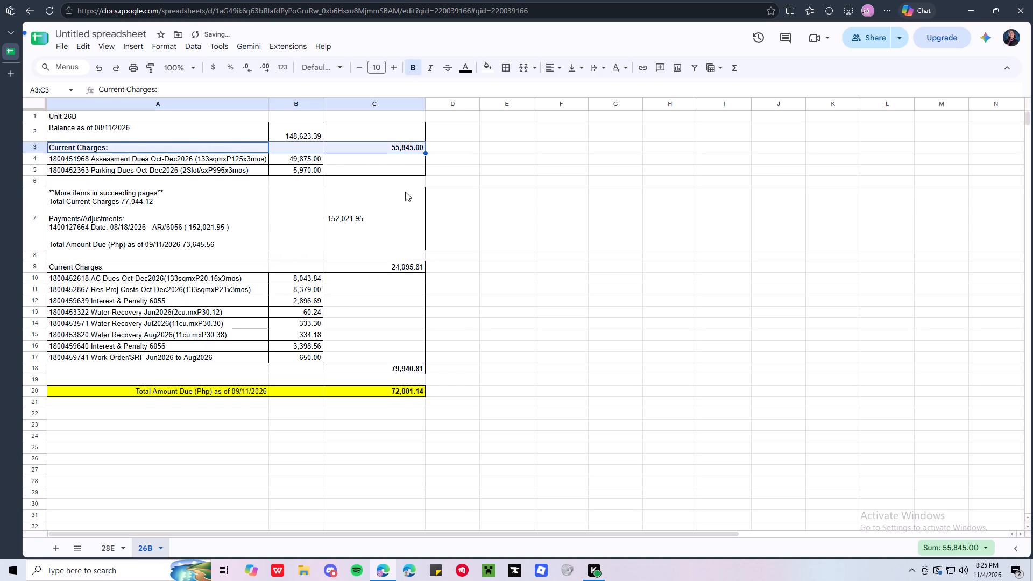
left_click(240, 266)
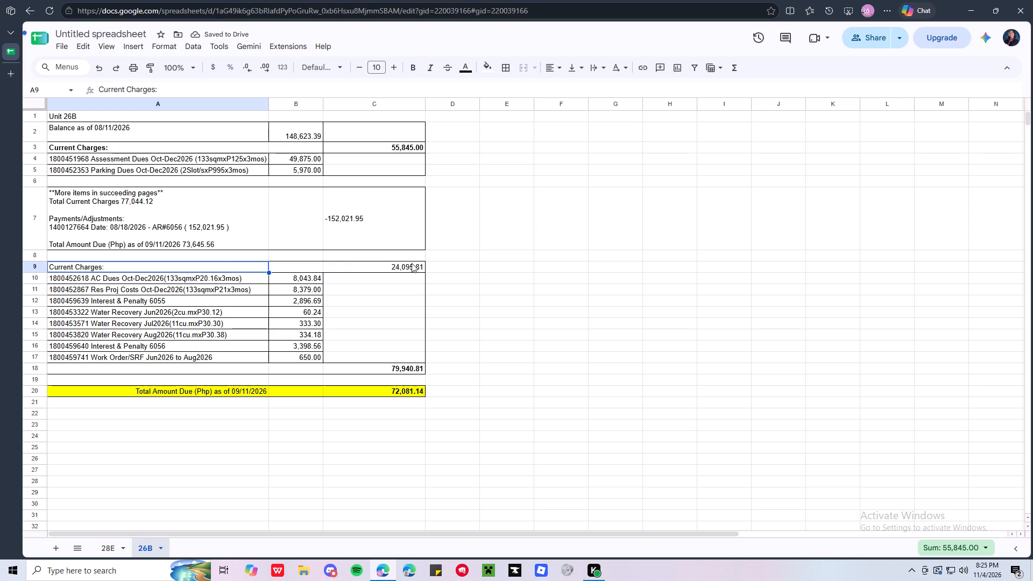
left_click(387, 264, "shift")
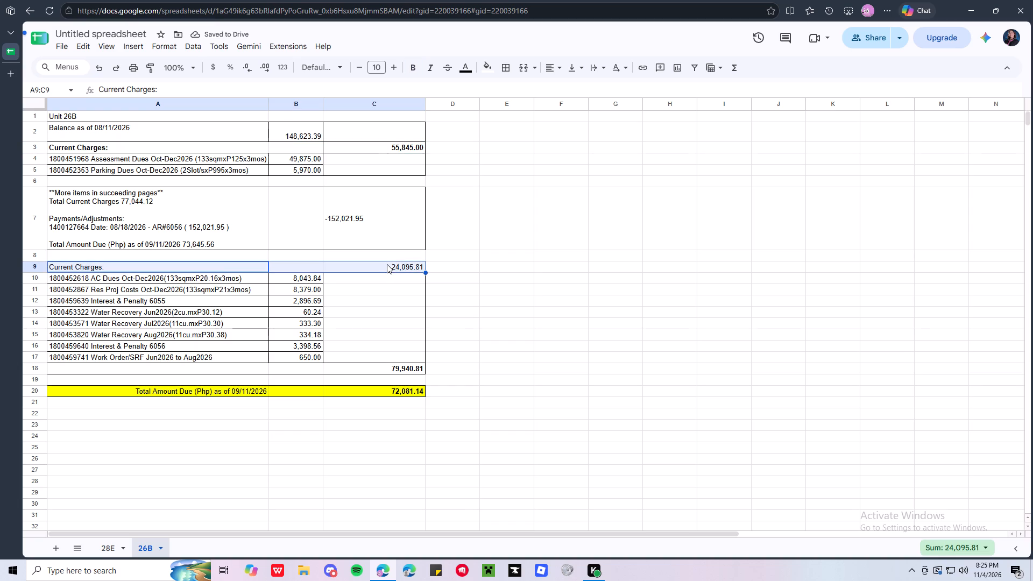
key("ctrl+b")
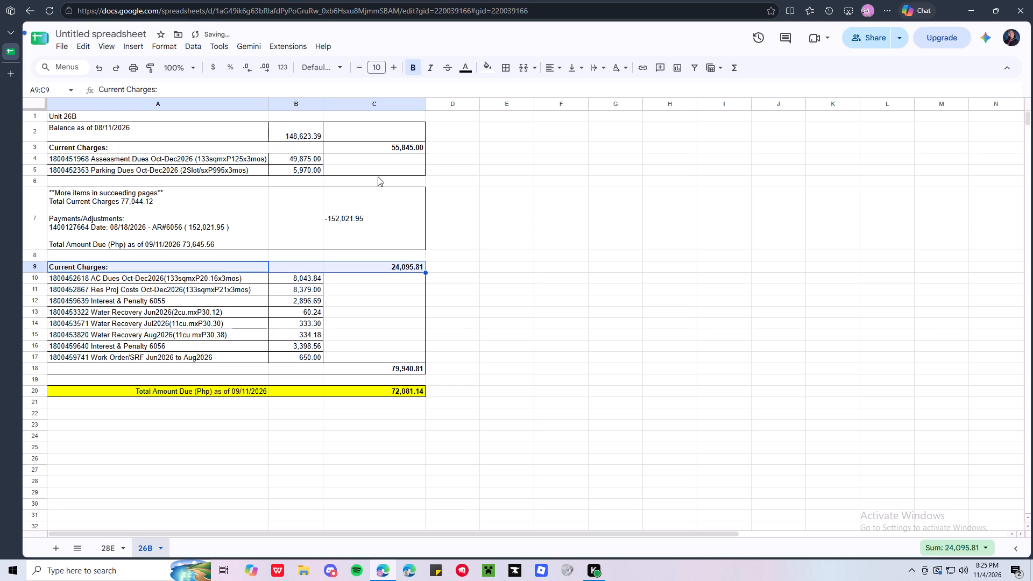
Replace the borders of the first Current Charges row, A3:C3, on sheet 26B with an outer border only.
left_click(374, 144)
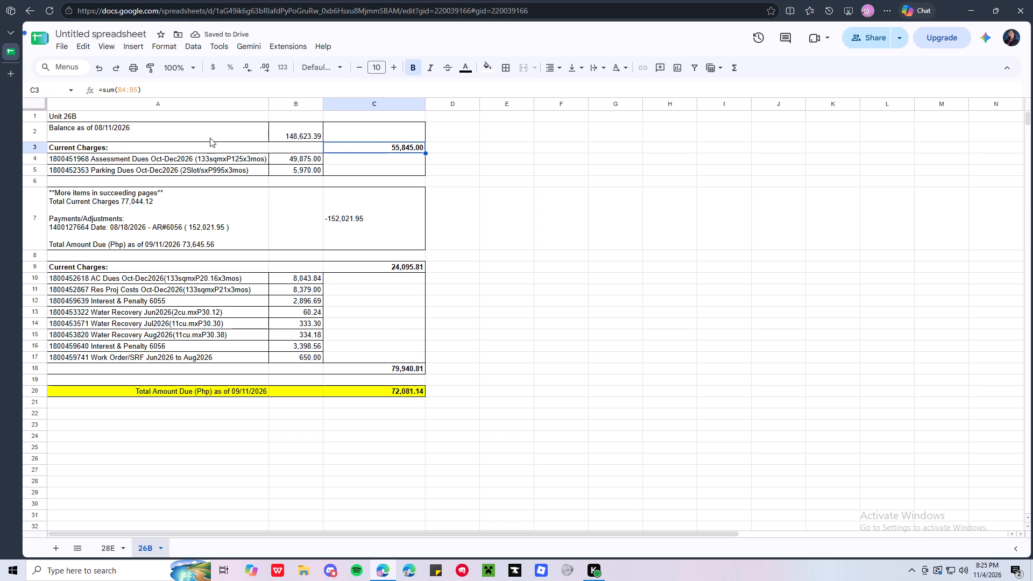
left_click(207, 146, "shift")
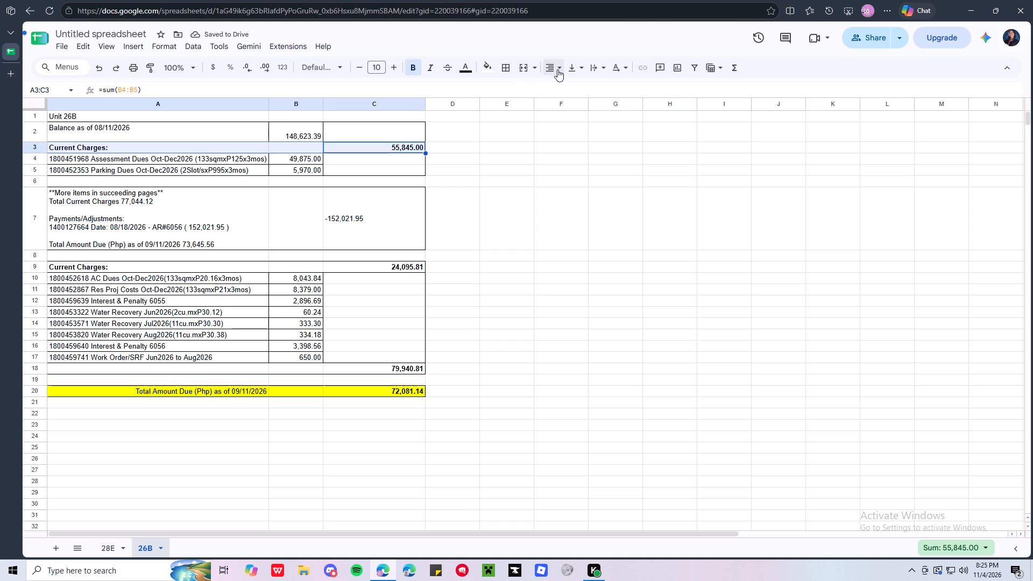
left_click(501, 68)
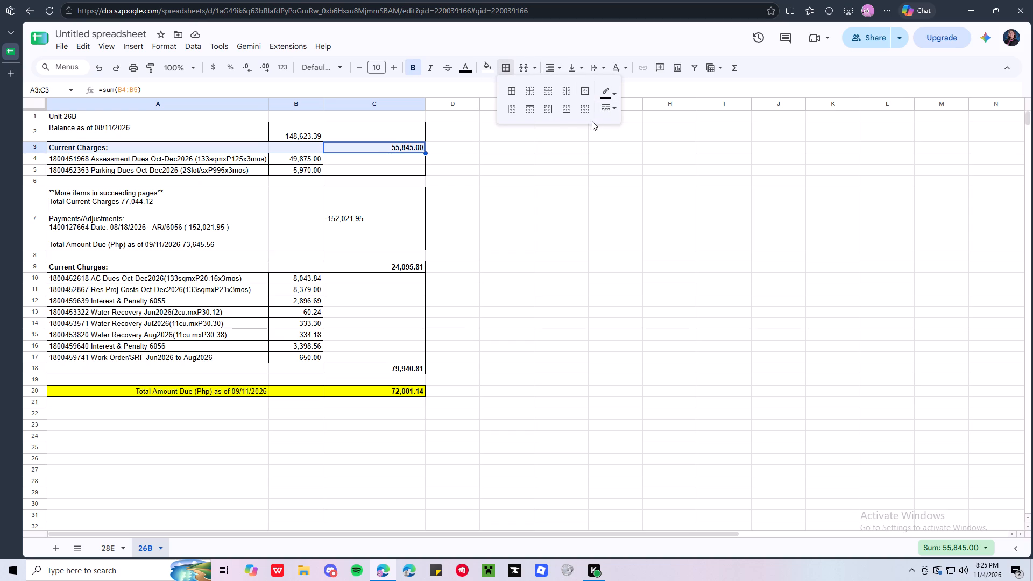
left_click(585, 111)
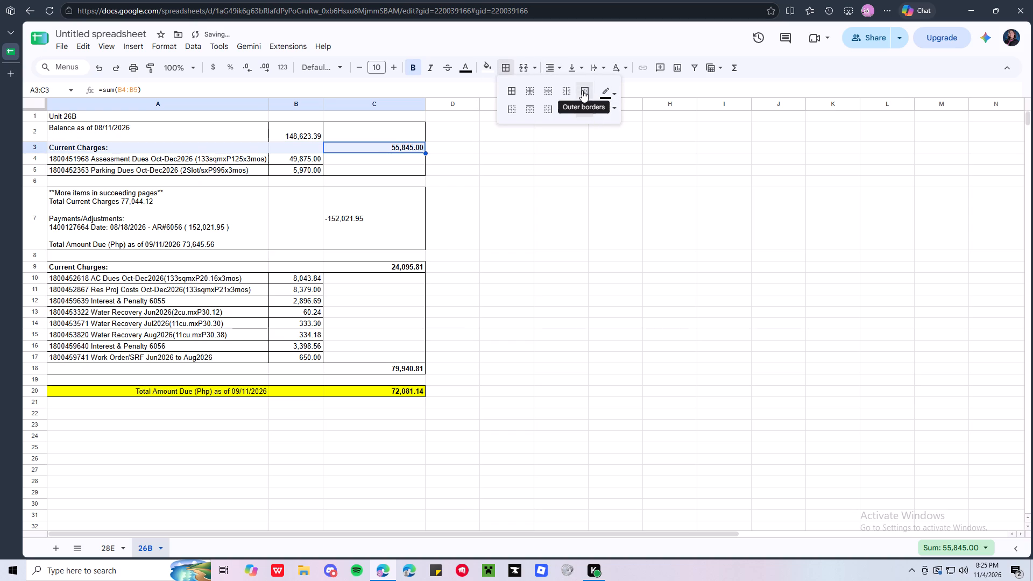
left_click(582, 90)
left_click(468, 219)
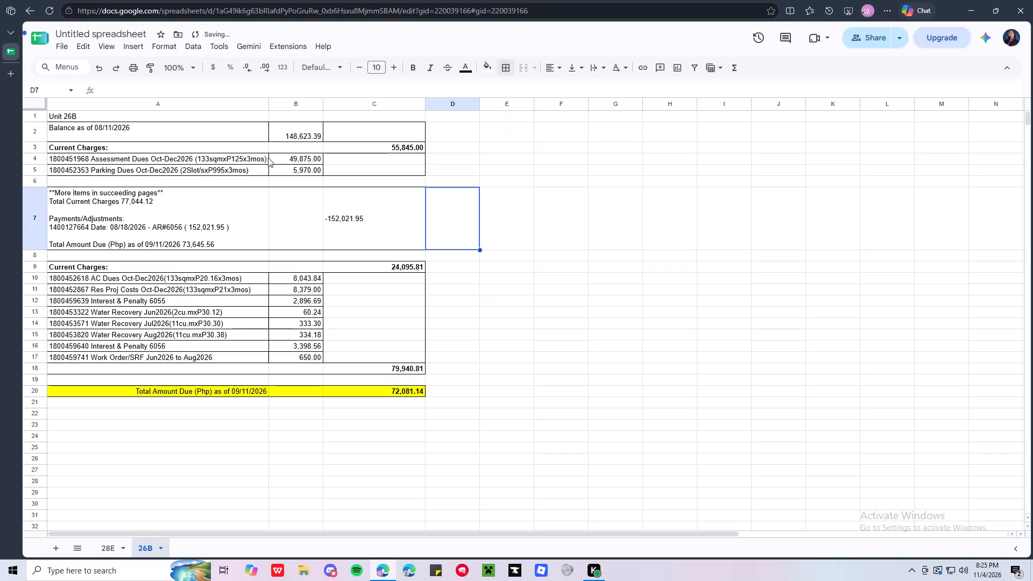
On sheet 28E, replace the borders of the first Current Charges row, A3:C3, with an outer border only.
left_click(114, 549)
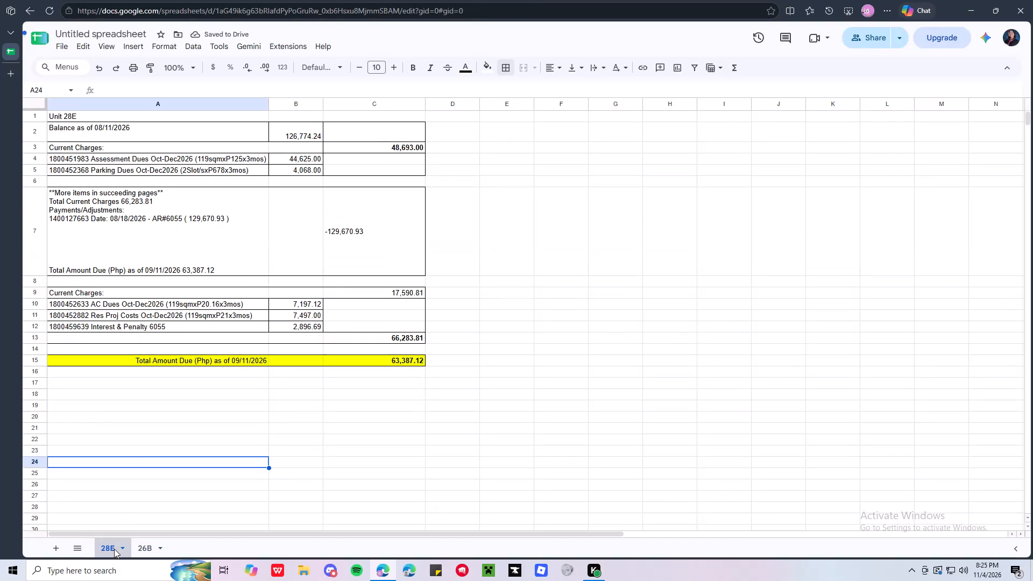
left_click(138, 145)
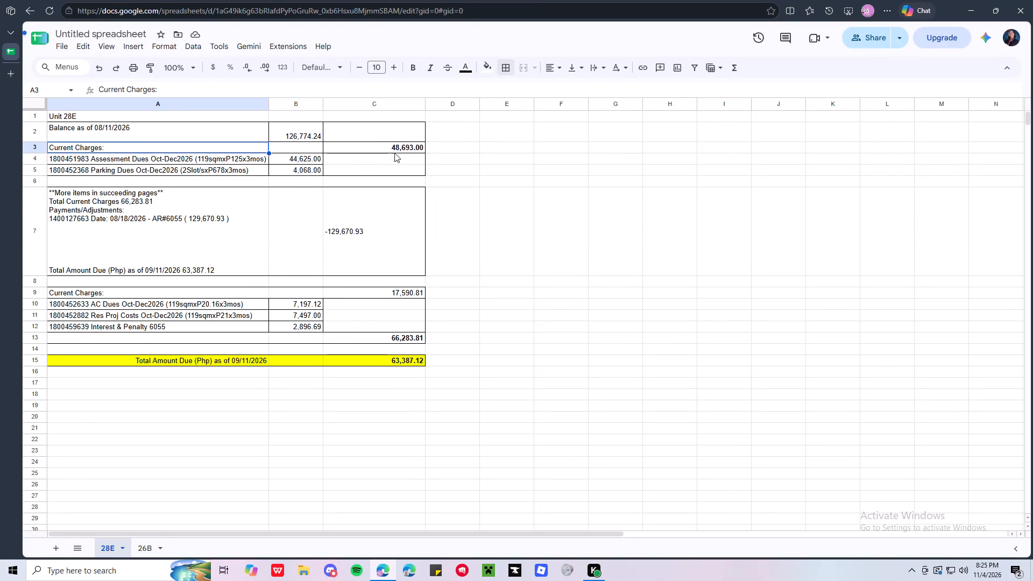
left_click(399, 146, "shift")
left_click(499, 67)
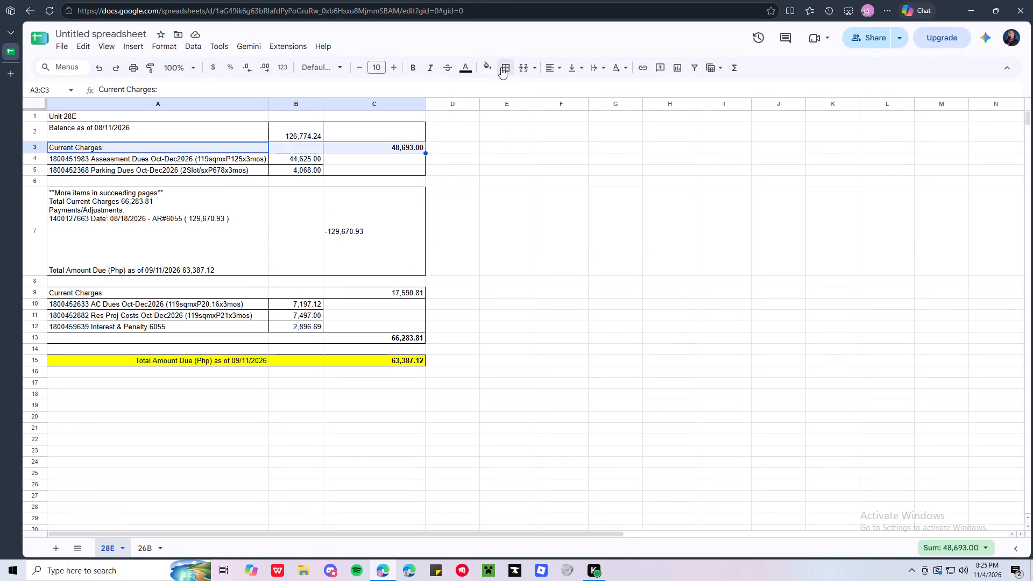
left_click(585, 110)
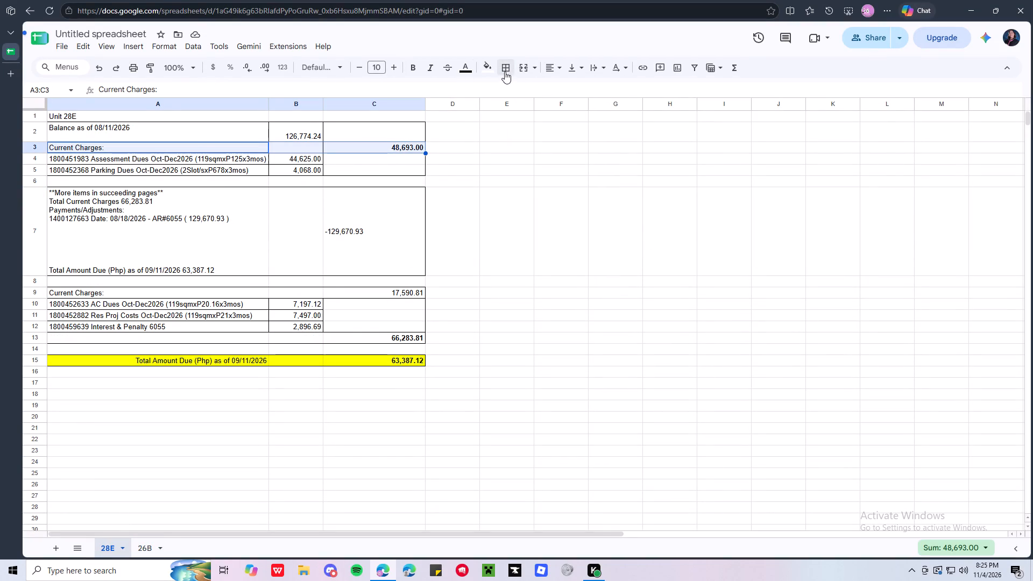
left_click(505, 70)
left_click(582, 89)
left_click(482, 204)
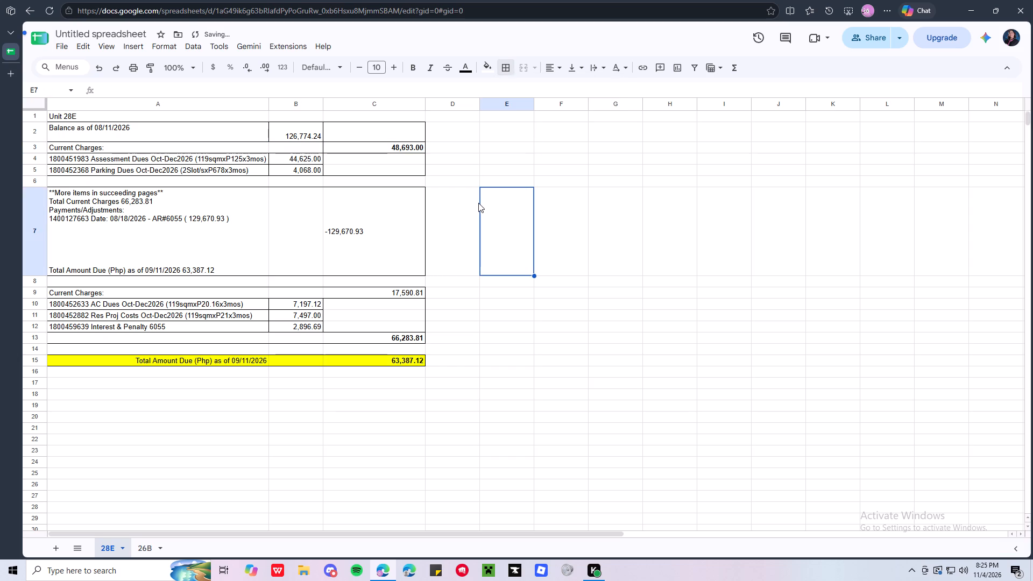
Clear the borders of the first Current Charges row, A3:C3, on sheet 28E again and apply an outer border only.
left_click(200, 145)
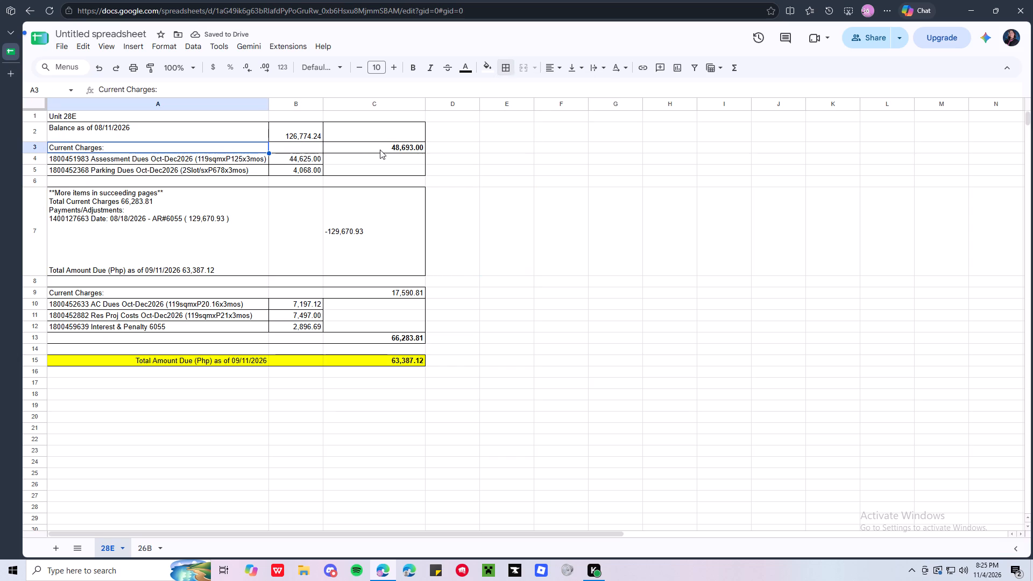
left_click(380, 150, "shift")
left_click(504, 67)
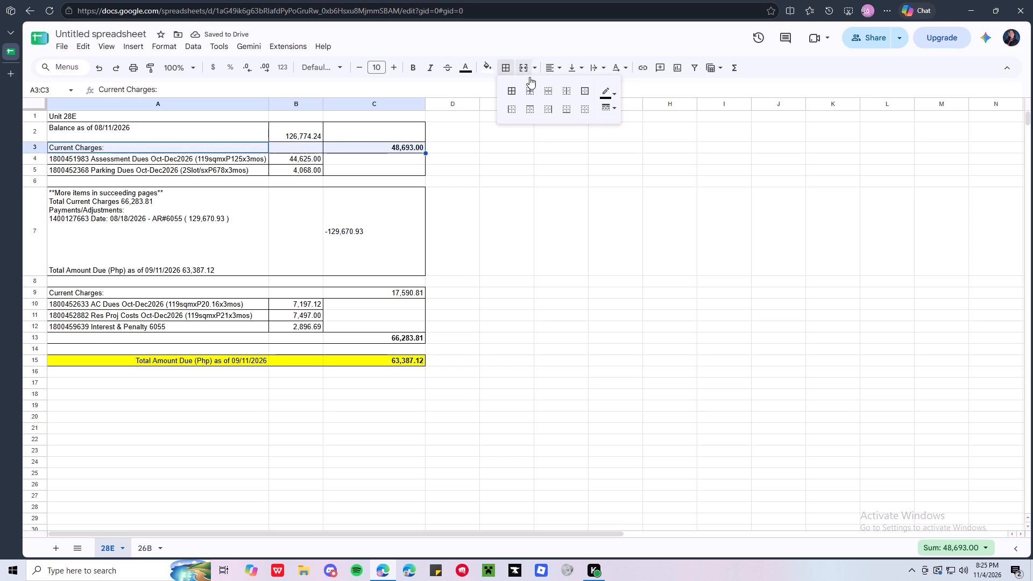
left_click(585, 105)
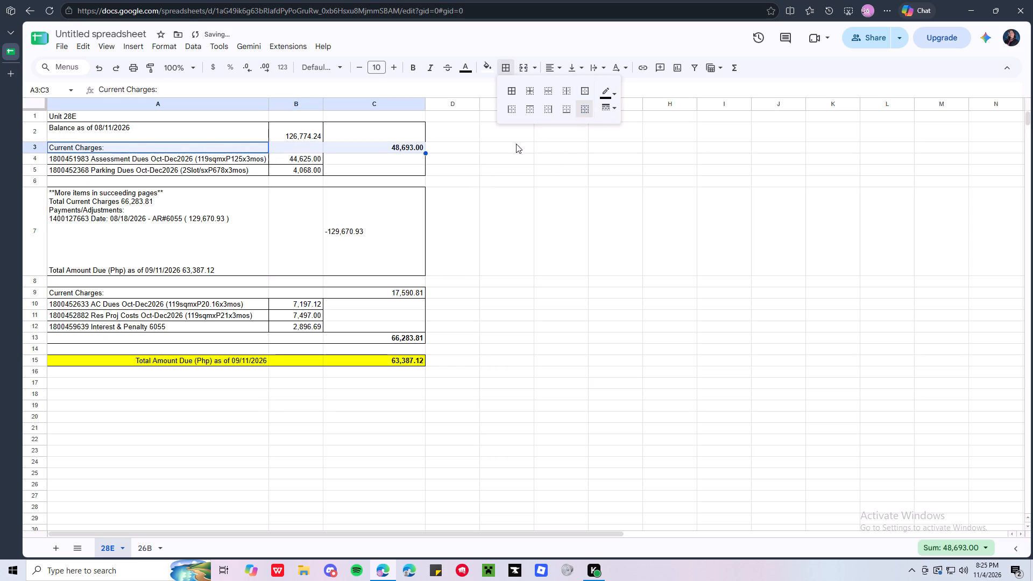
left_click(584, 94)
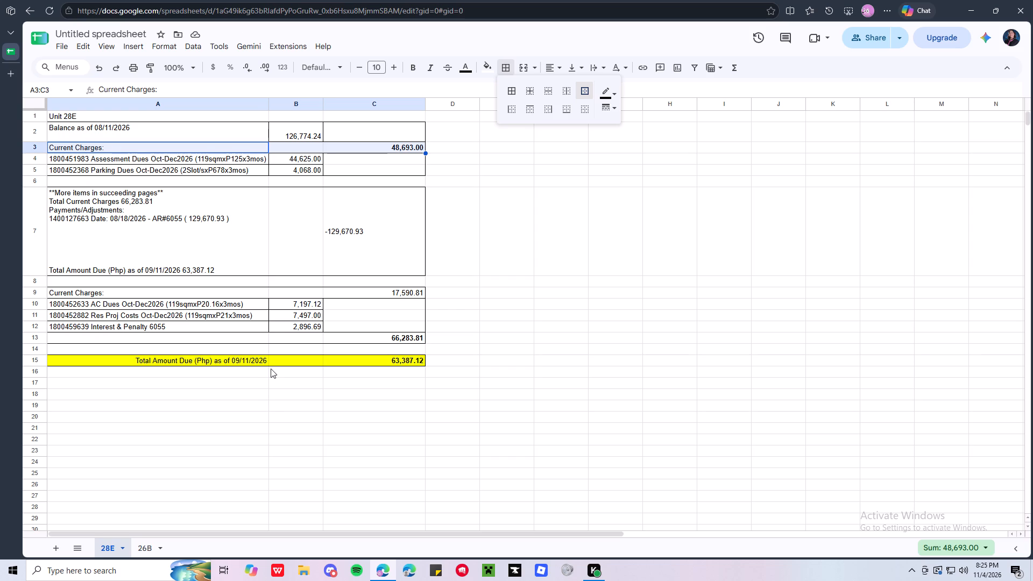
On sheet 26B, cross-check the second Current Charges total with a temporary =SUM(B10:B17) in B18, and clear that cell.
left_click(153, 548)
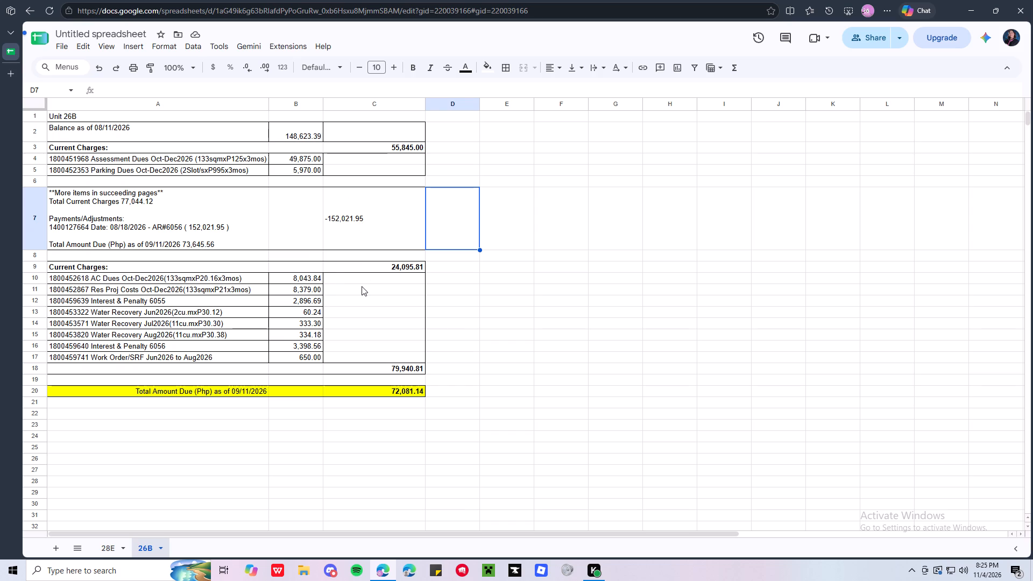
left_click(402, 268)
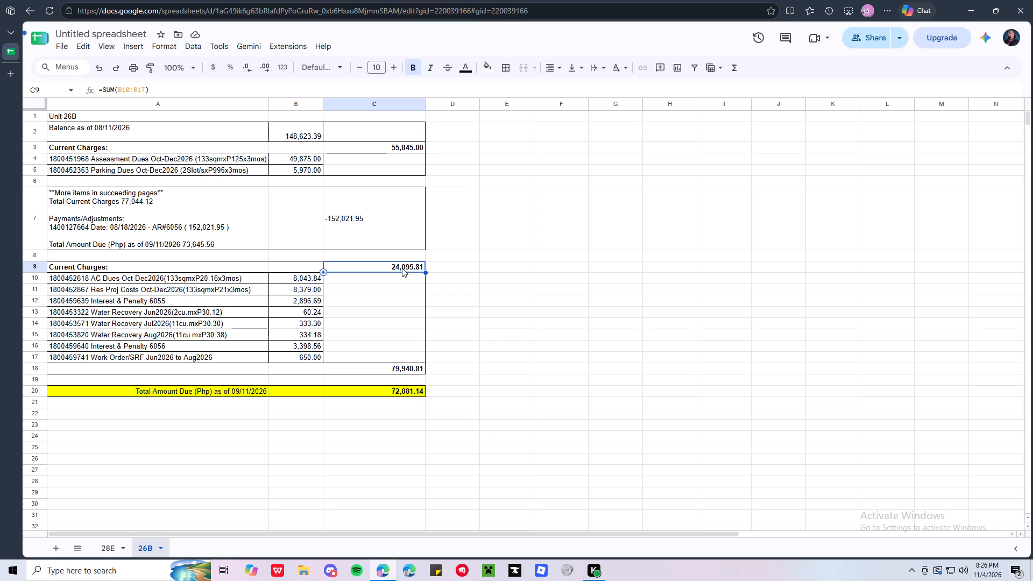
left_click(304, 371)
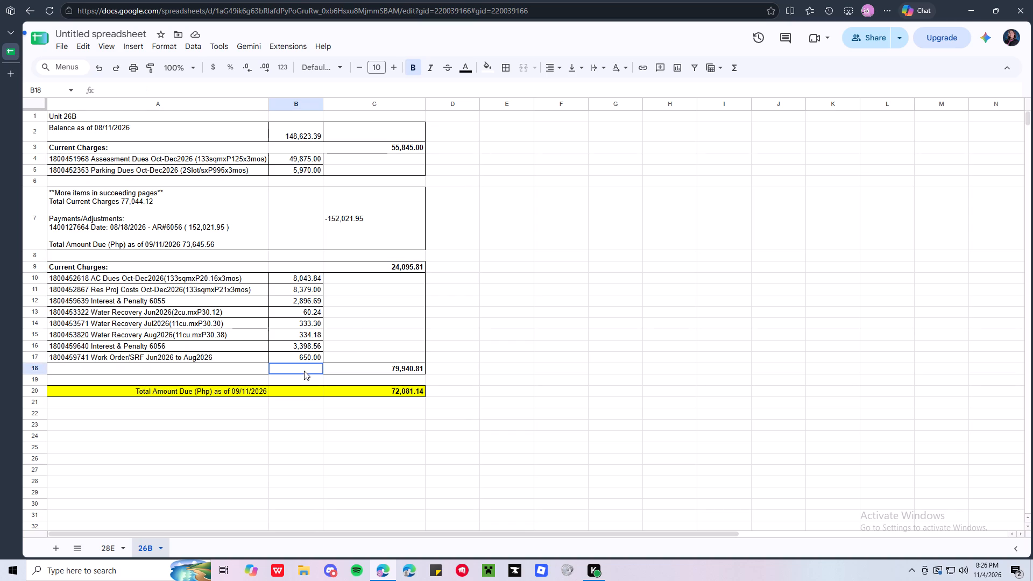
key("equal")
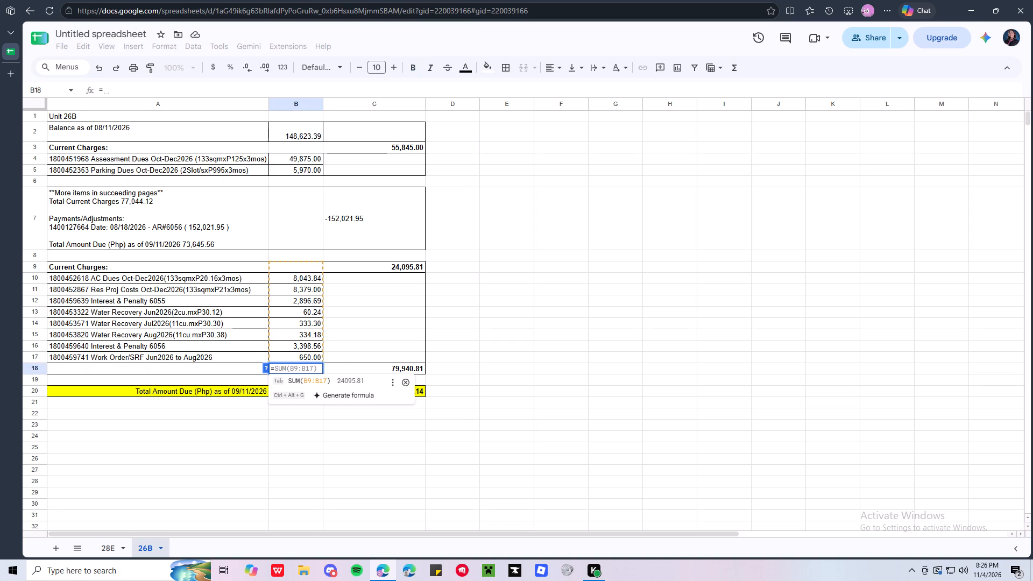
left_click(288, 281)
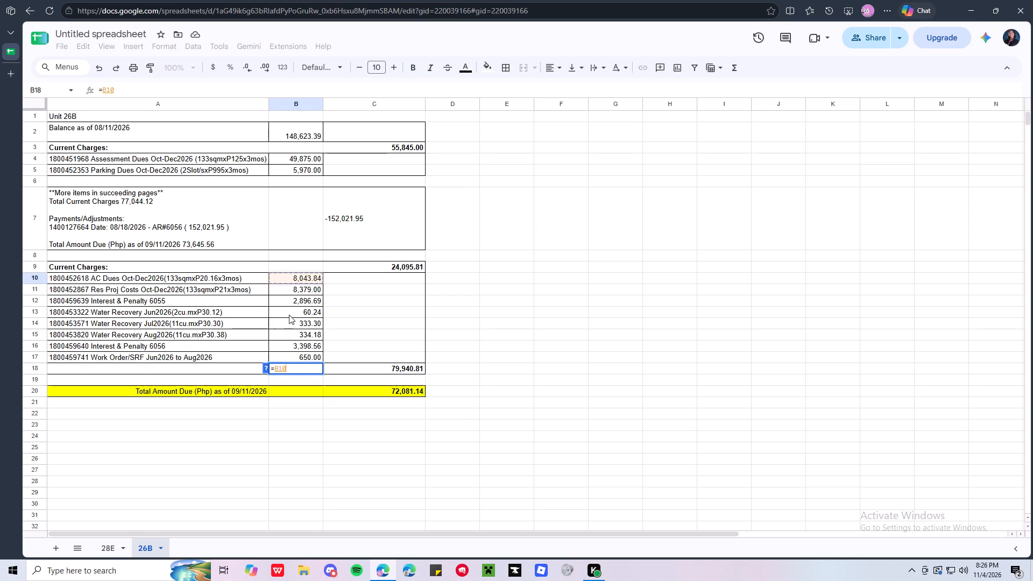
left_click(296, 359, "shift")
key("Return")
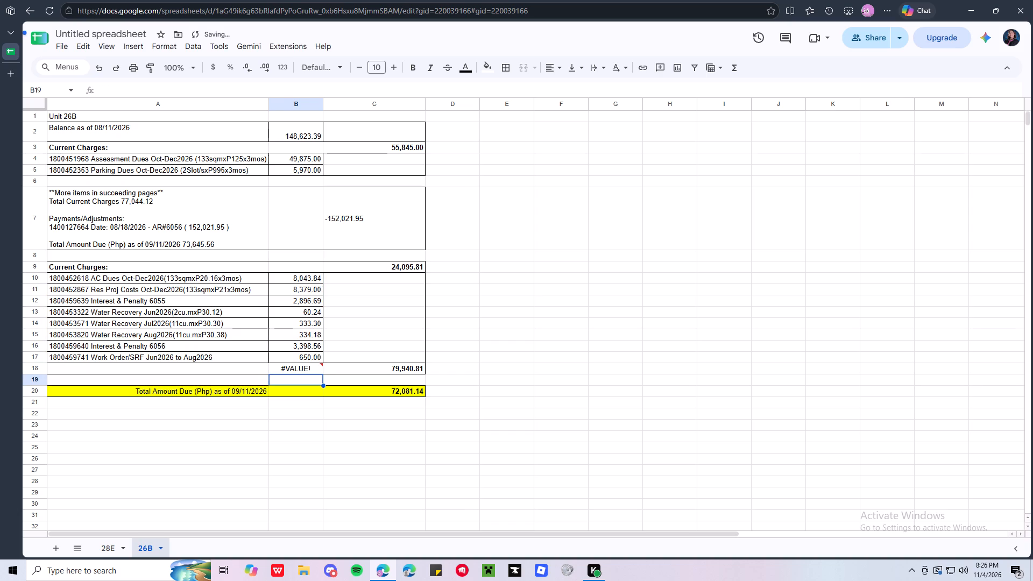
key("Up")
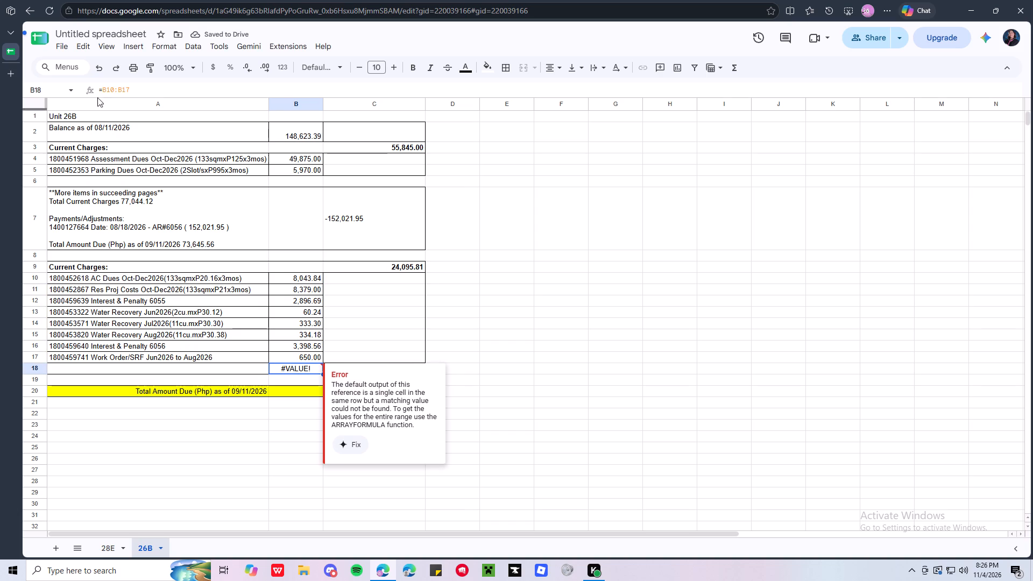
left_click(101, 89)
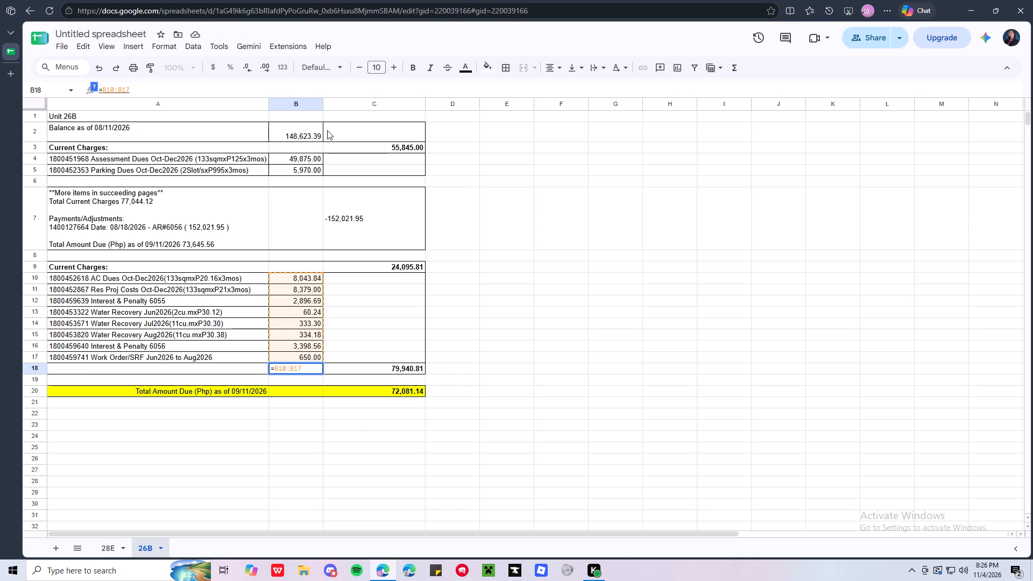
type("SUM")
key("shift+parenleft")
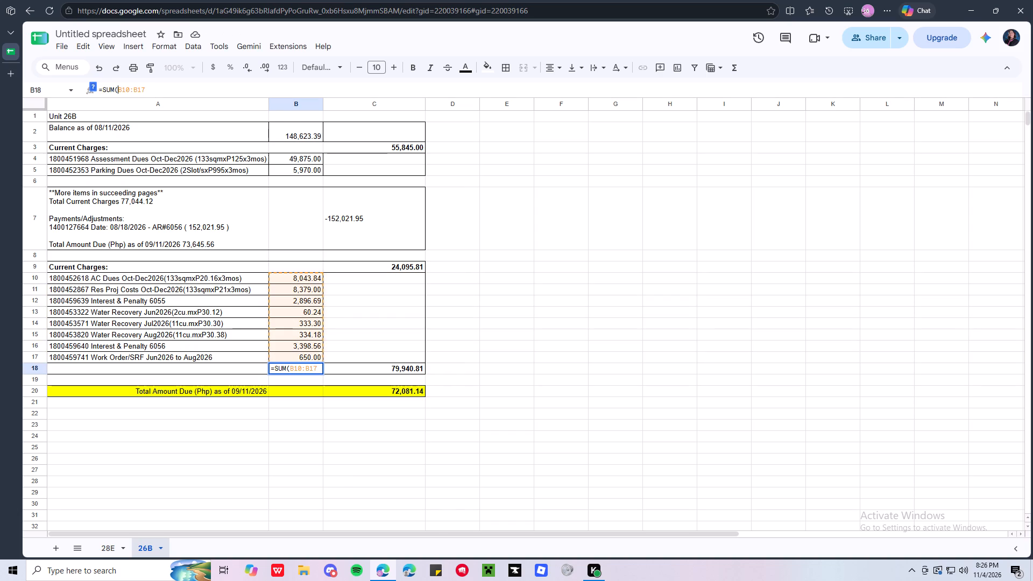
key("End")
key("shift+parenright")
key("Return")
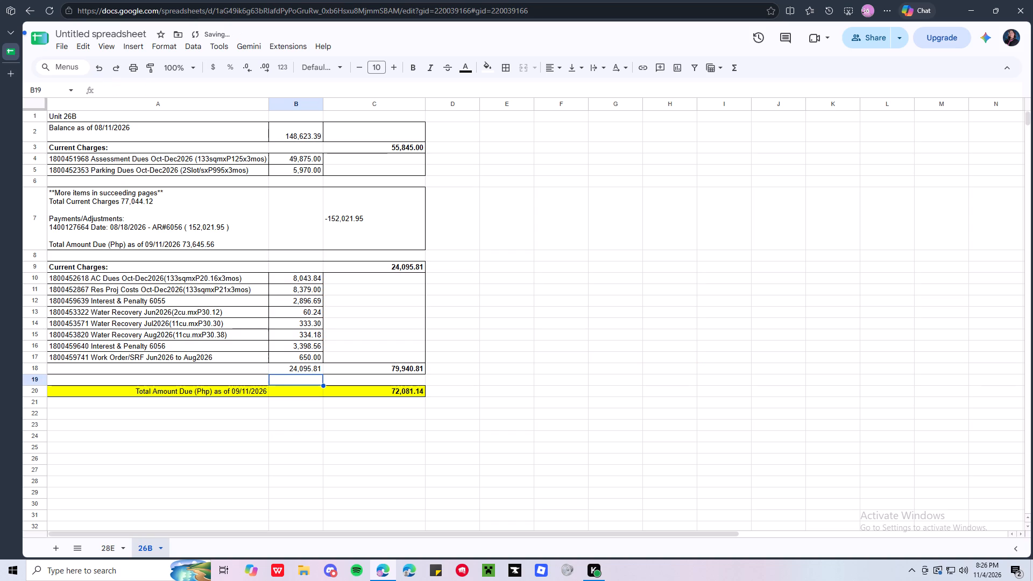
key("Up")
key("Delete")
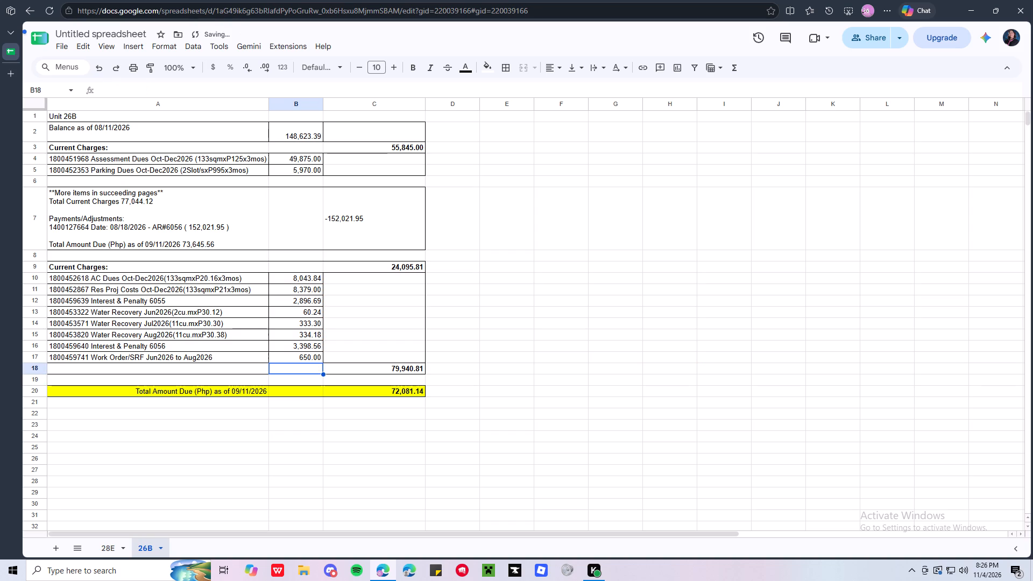
Review the formulas behind the second Current Charges total, the combined charges and the Total Amount Due on sheet 26B.
left_click(374, 270)
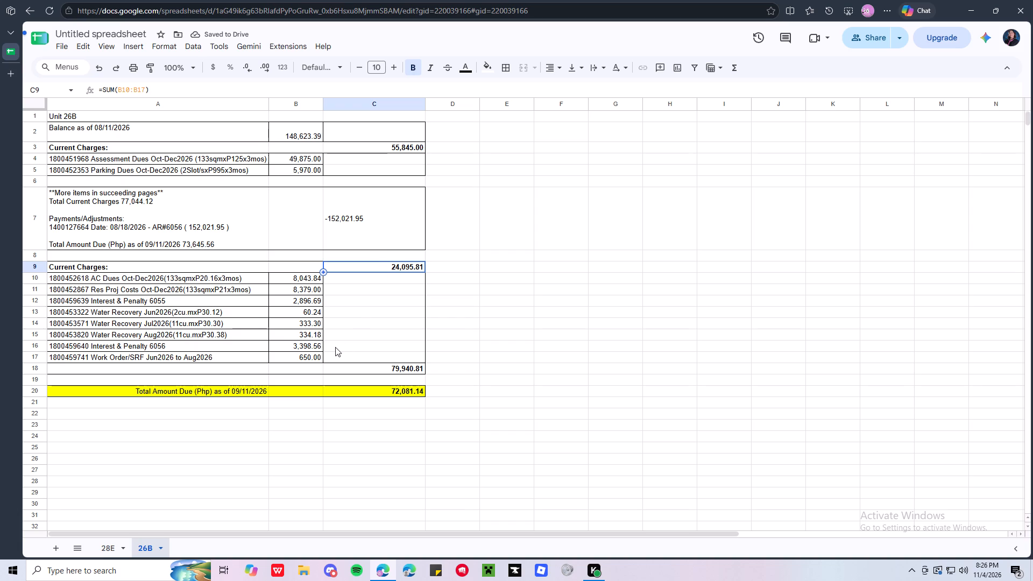
left_click(374, 367)
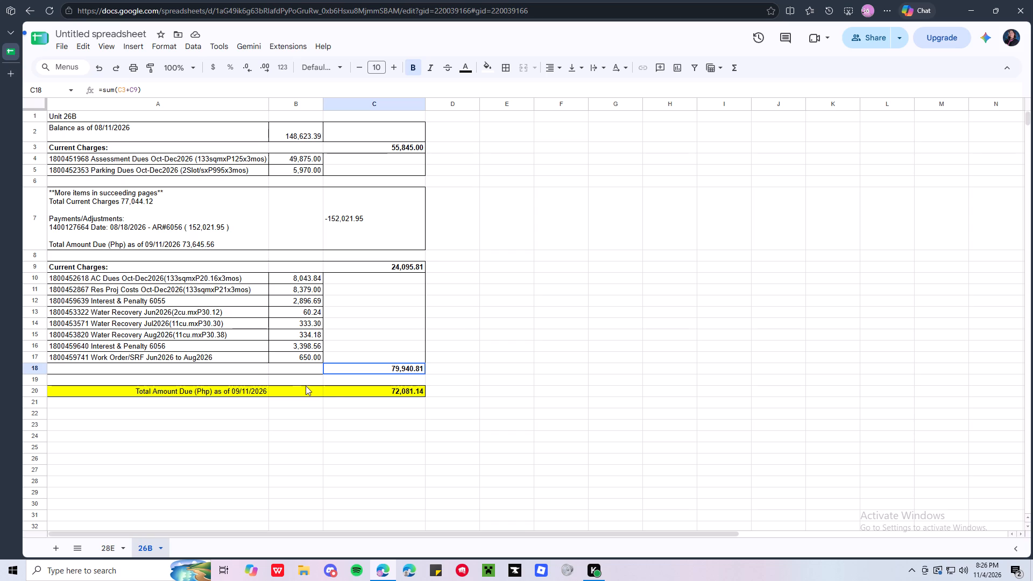
left_click(362, 394)
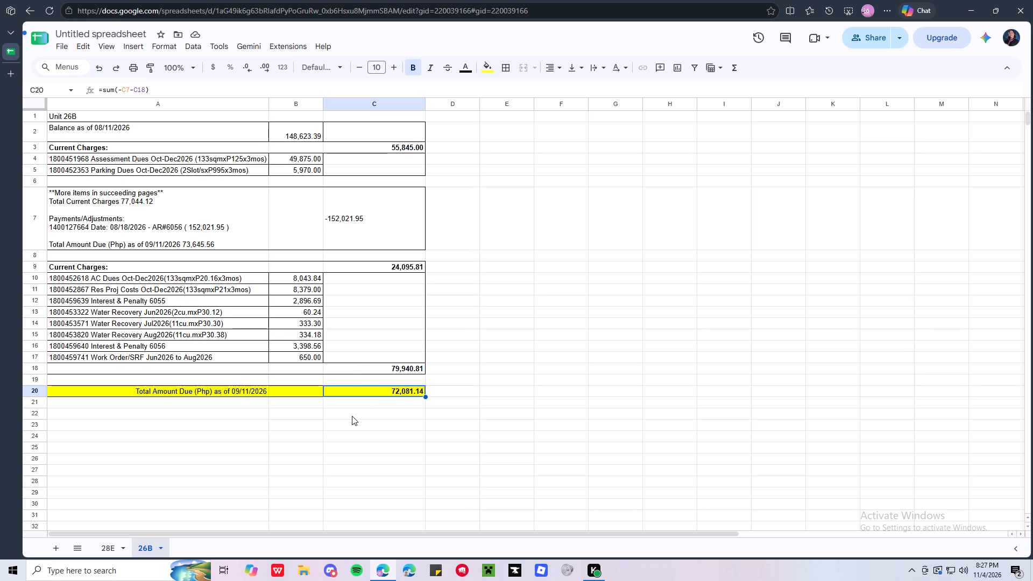
left_click(352, 414)
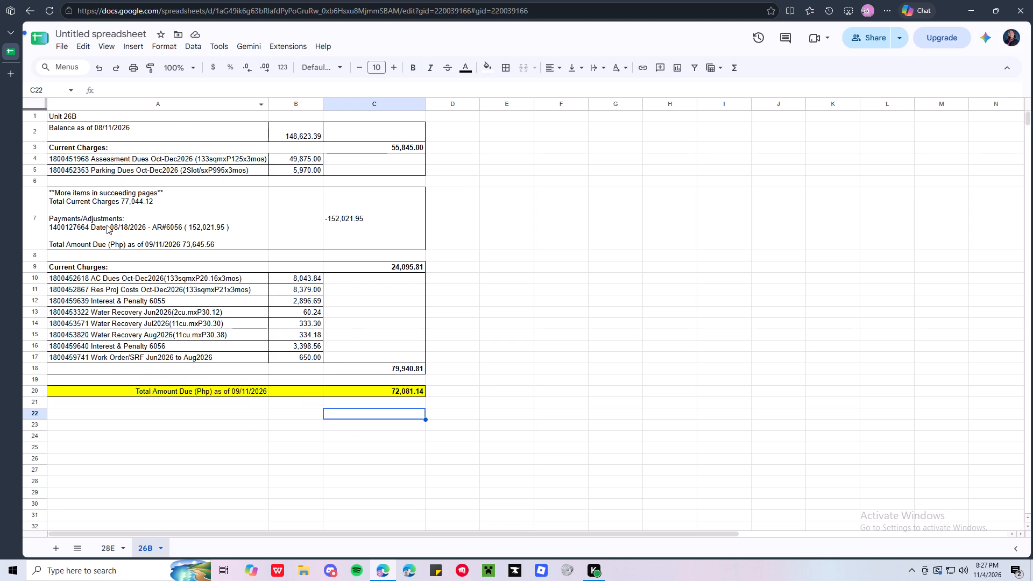
Examine sheet 28E's charge subtotals, combined total, payment adjustment and Total Amount Due formulas against the statement text in A7.
left_click(105, 546)
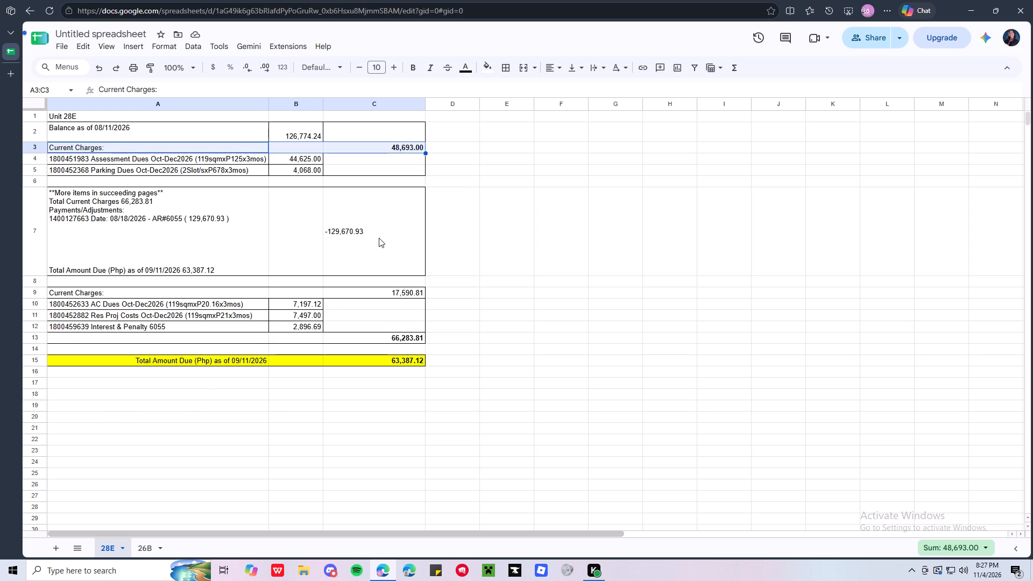
scroll(376, 307, "up", 4)
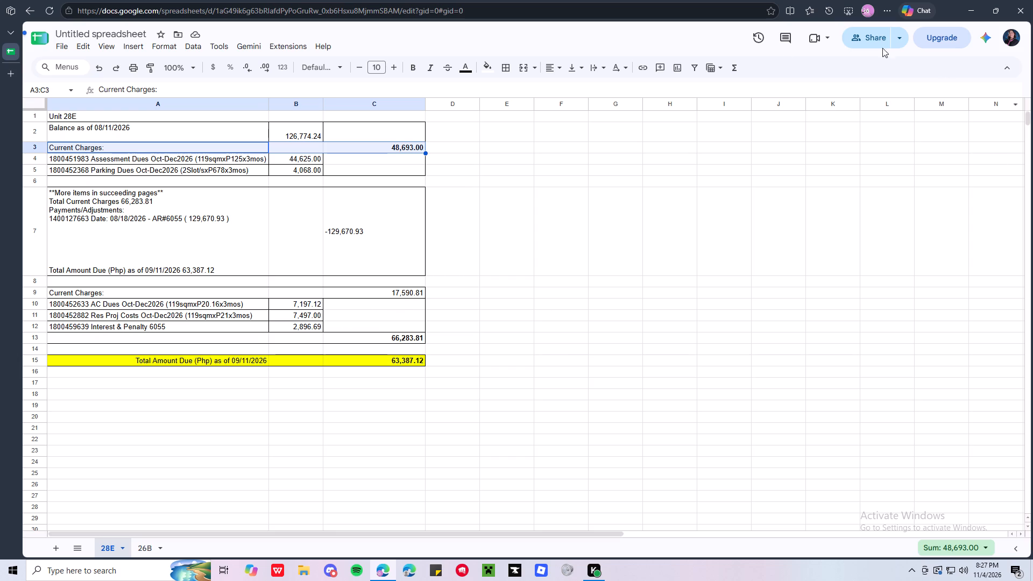
left_click(186, 392)
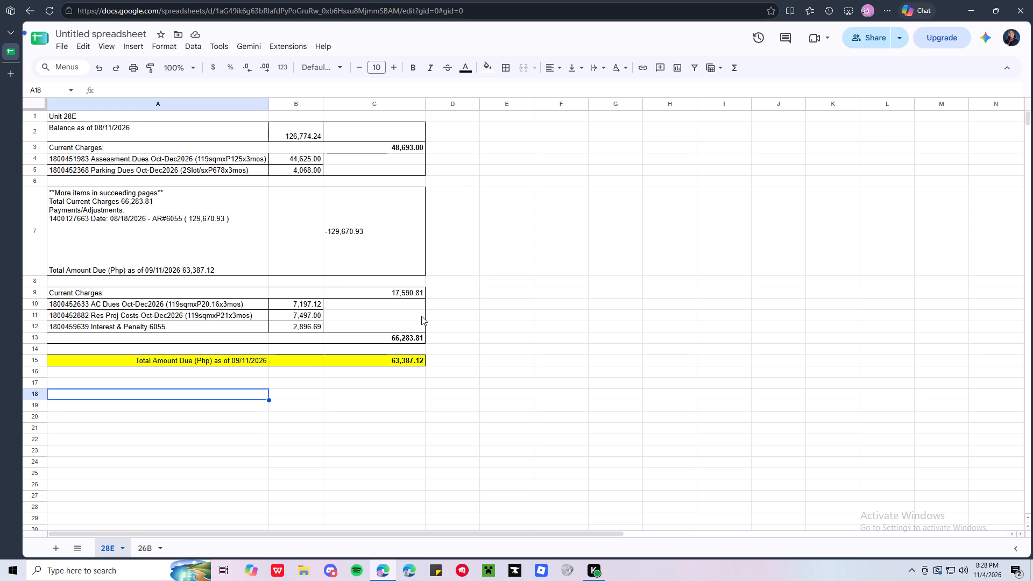
left_click(393, 144)
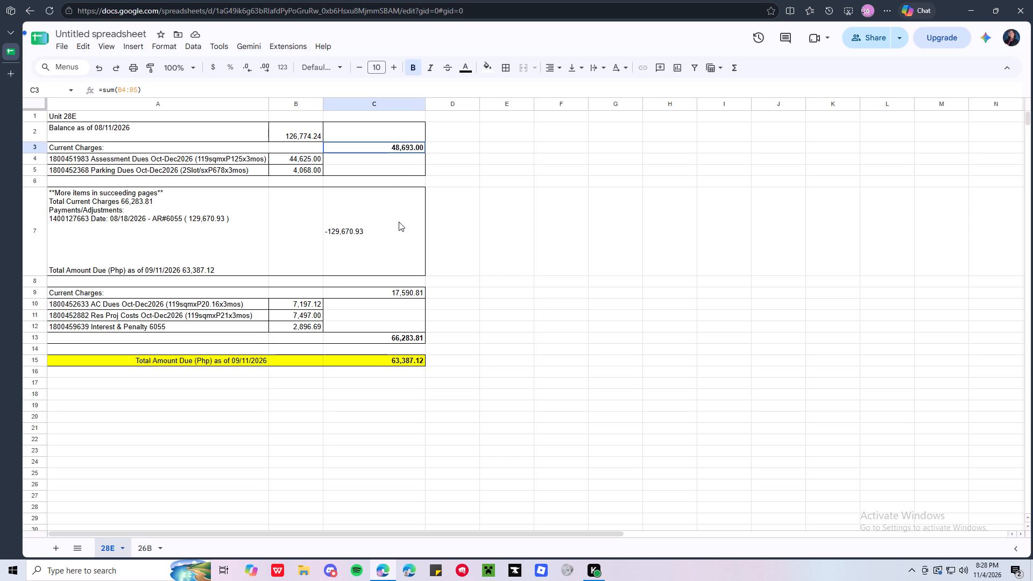
left_click(399, 292)
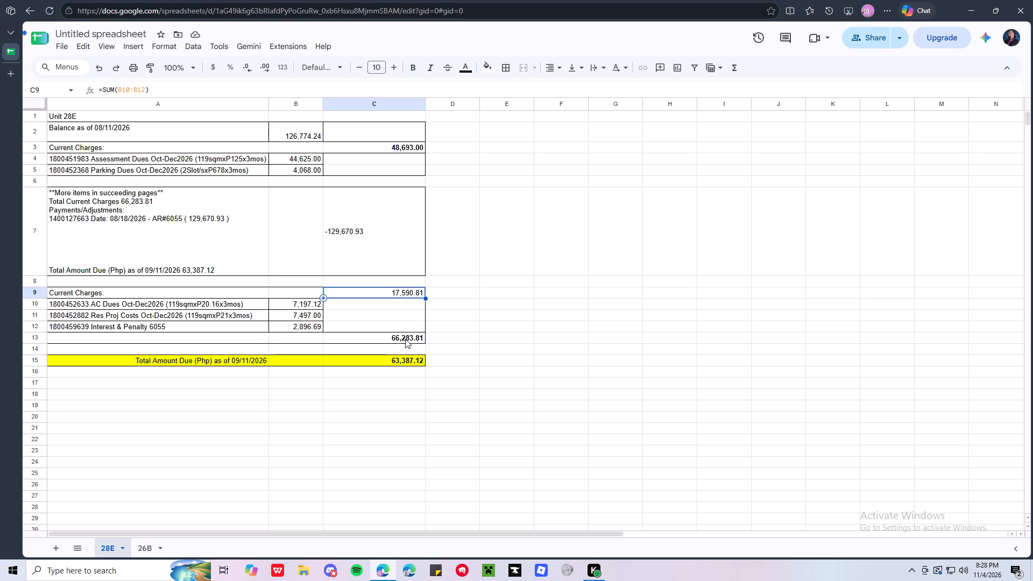
left_click(405, 339)
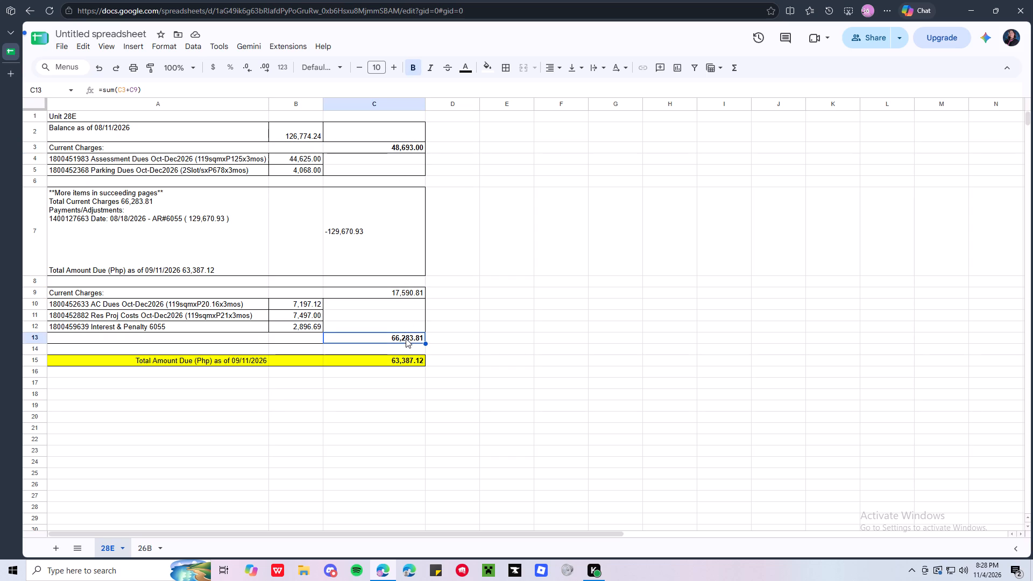
left_click(124, 204)
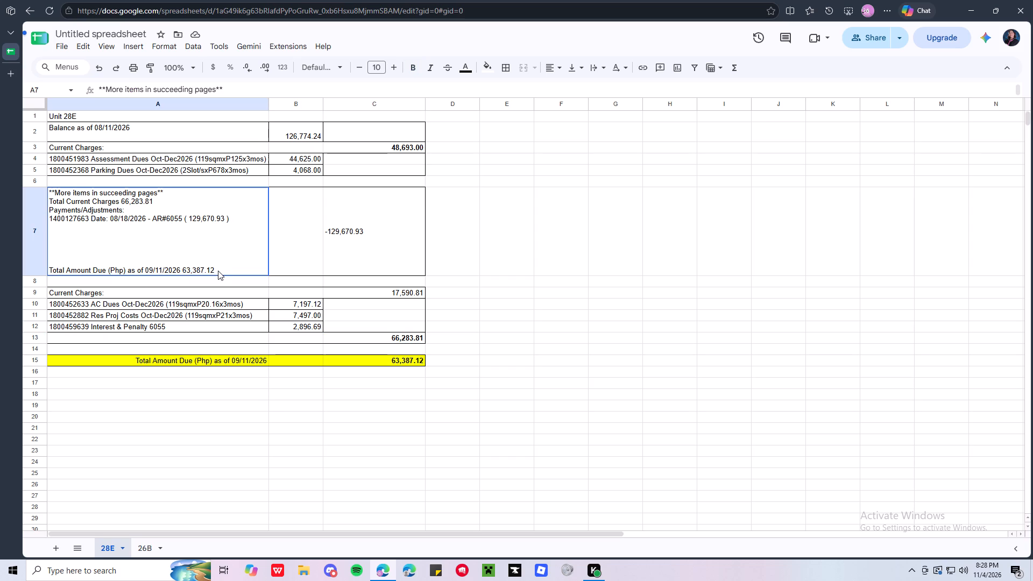
left_click(384, 365)
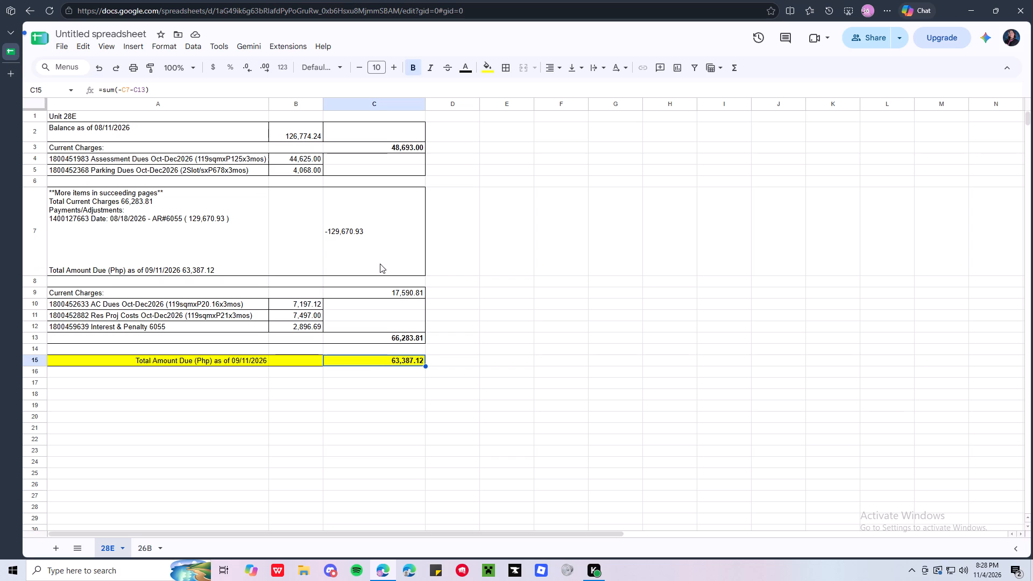
left_click(367, 232)
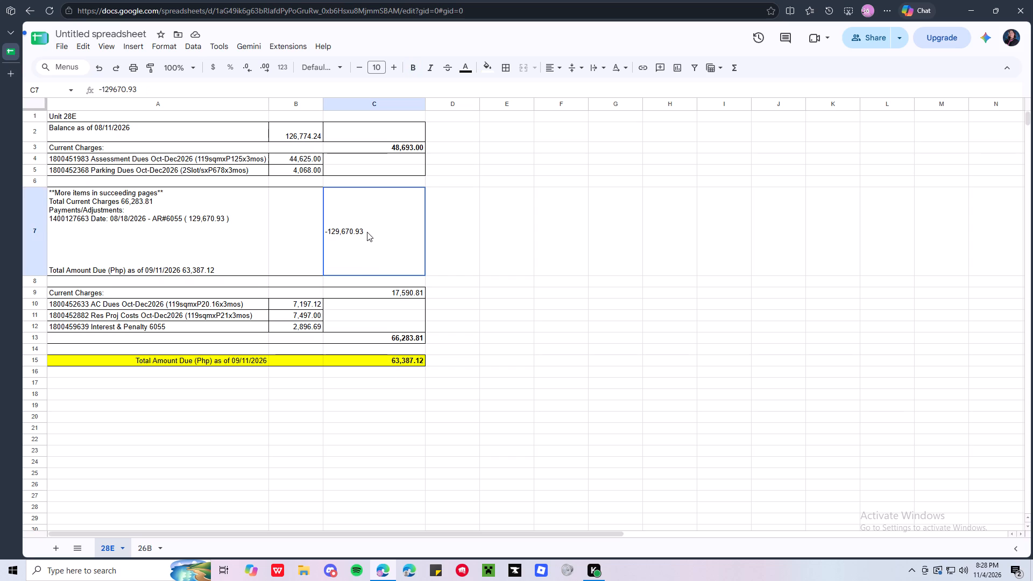
left_click(403, 335)
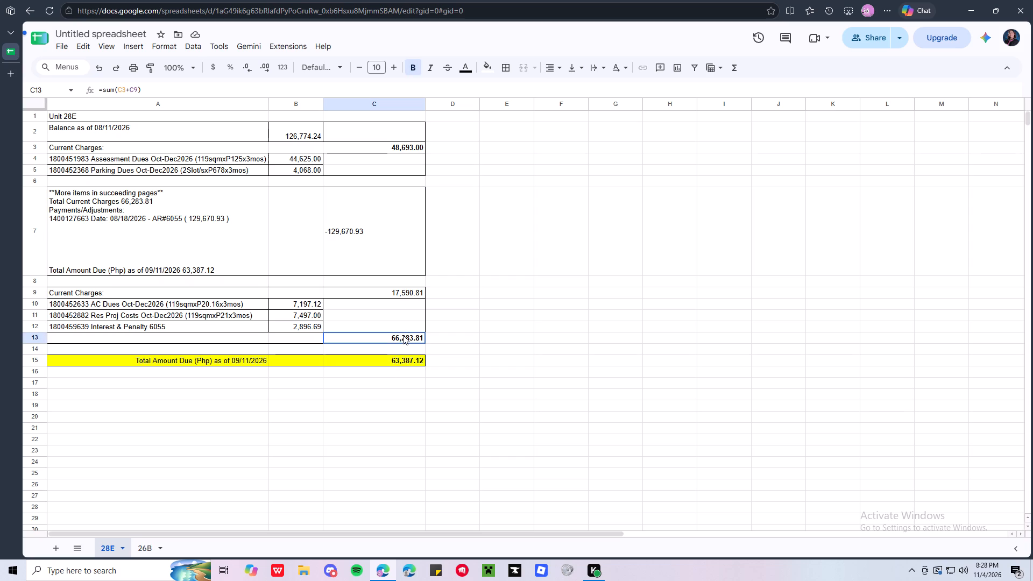
left_click(395, 360)
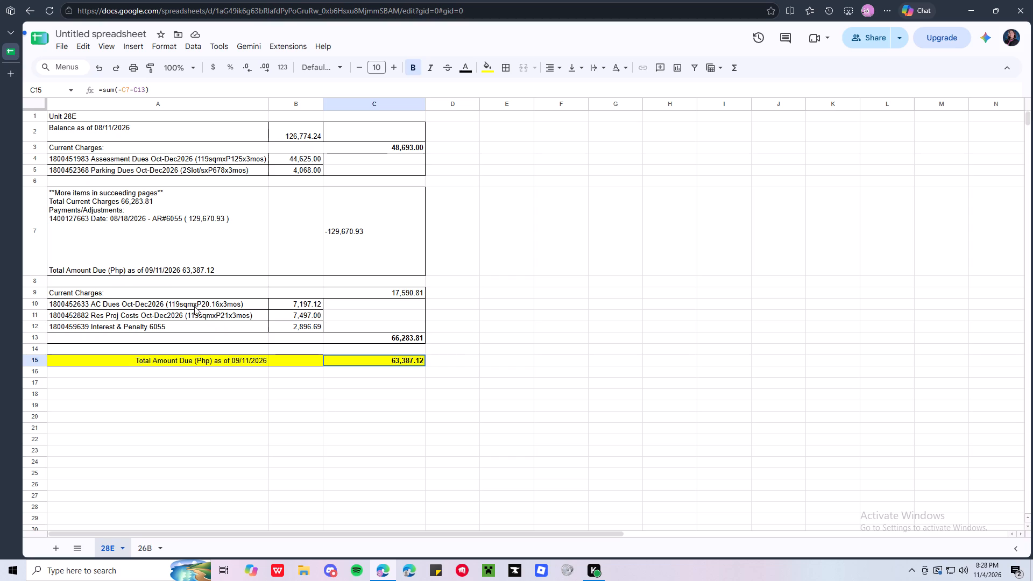
left_click(157, 242)
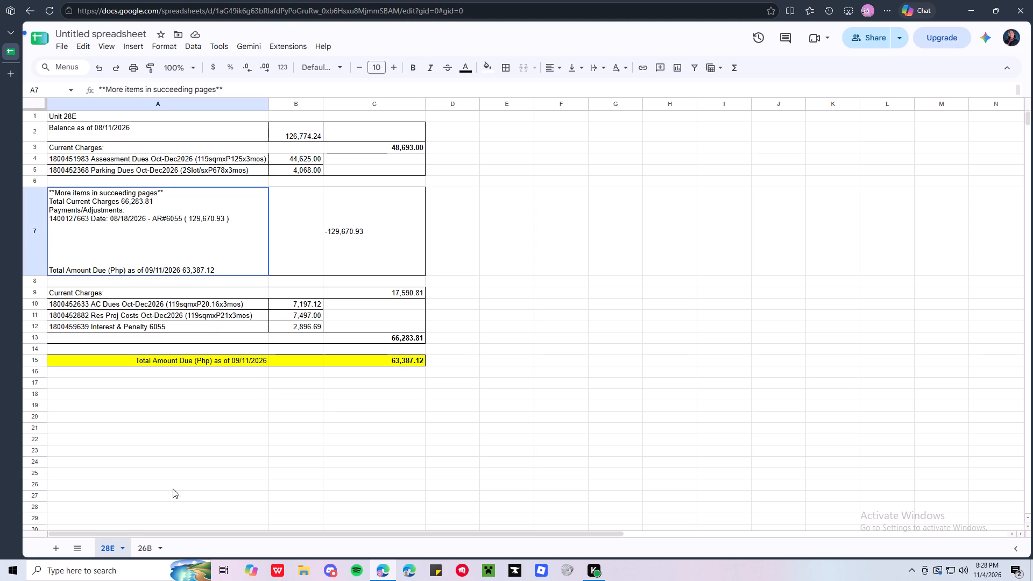
Examine sheet 26B's opening balance, payment adjustment, charge line items, both Current Charges subtotals and the combined charges formula.
left_click(141, 542)
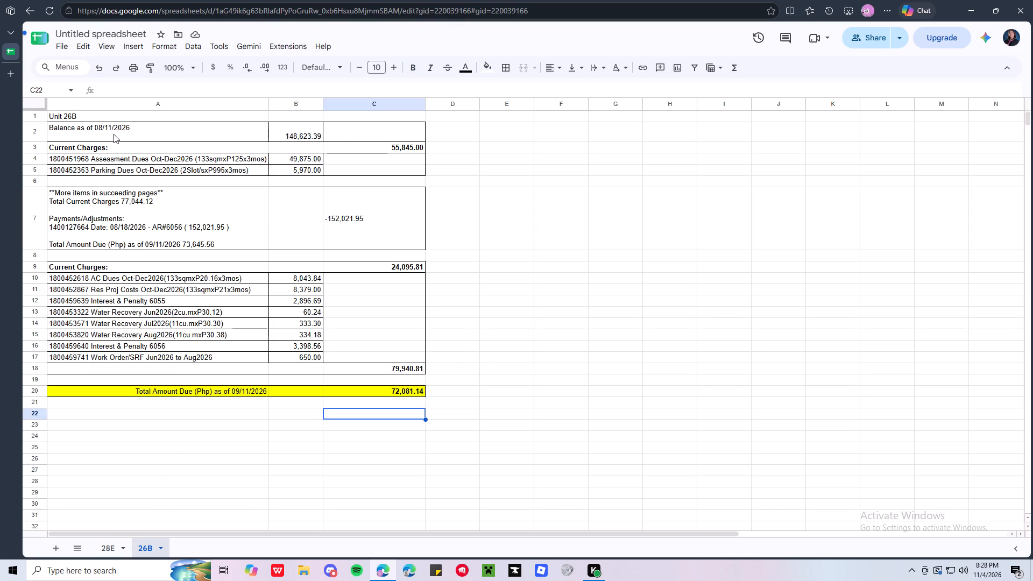
left_click(290, 138)
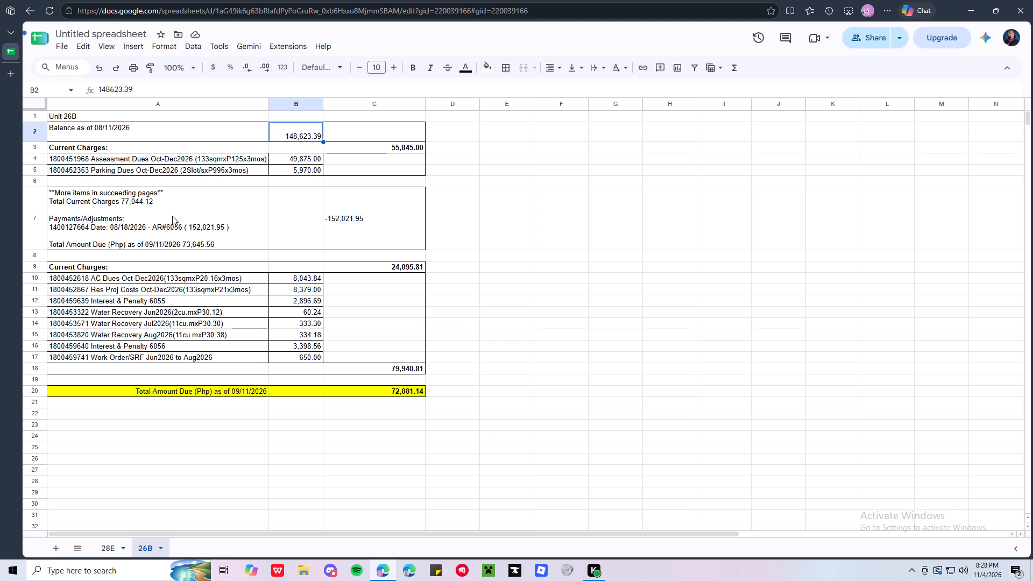
left_click(371, 235)
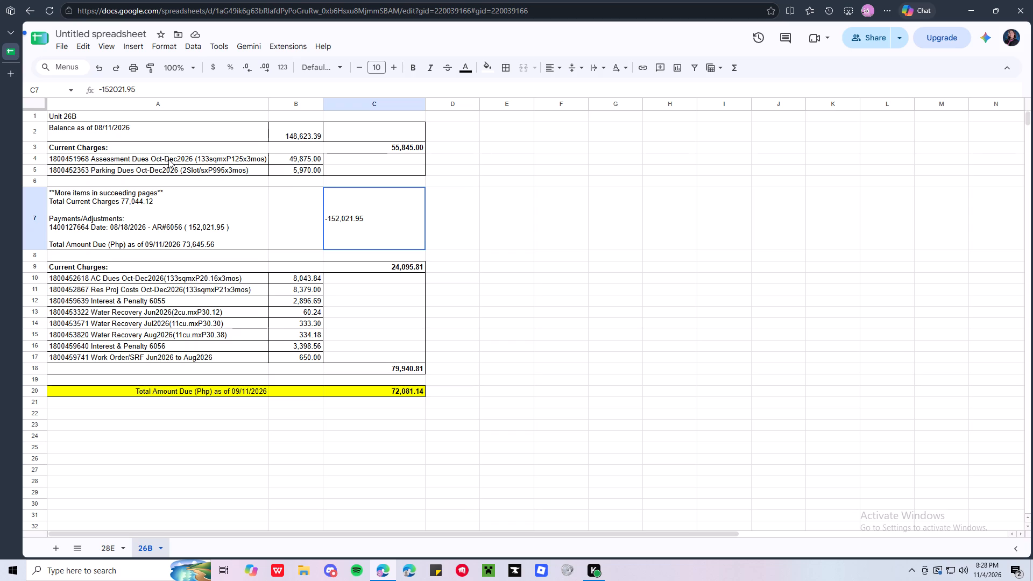
left_click(370, 150)
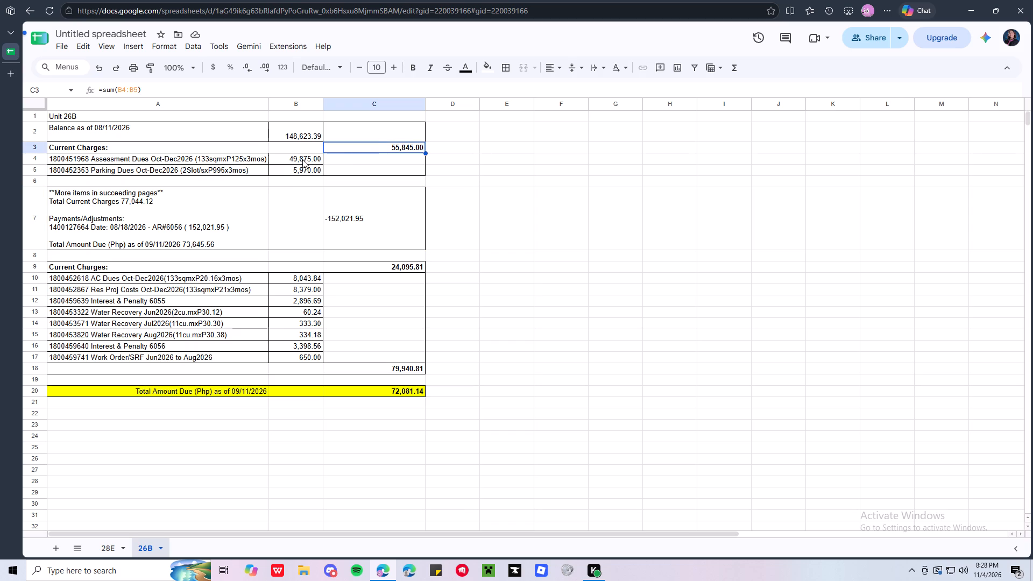
left_click(302, 158)
left_click(292, 168)
left_click(375, 149)
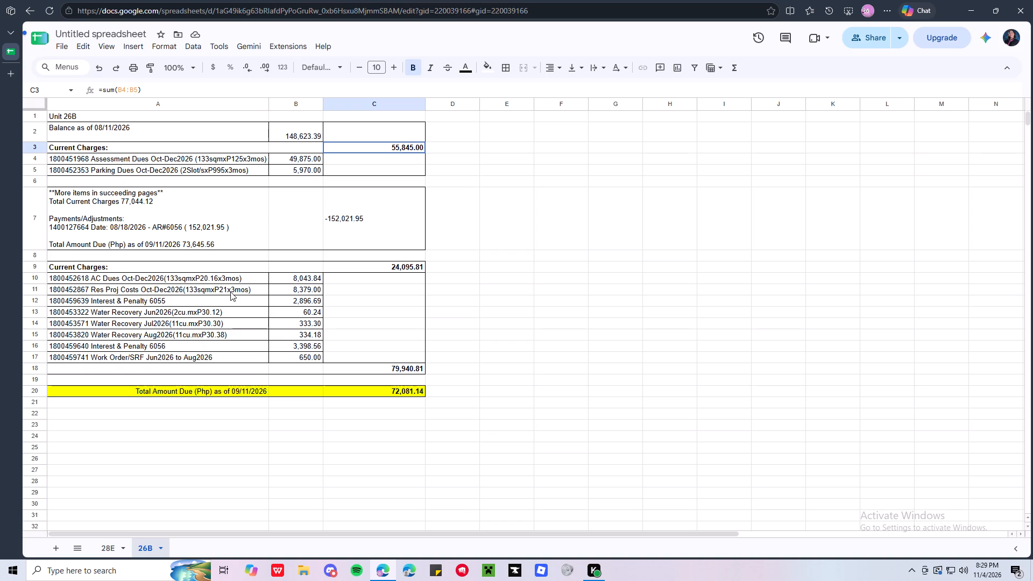
left_click(297, 279)
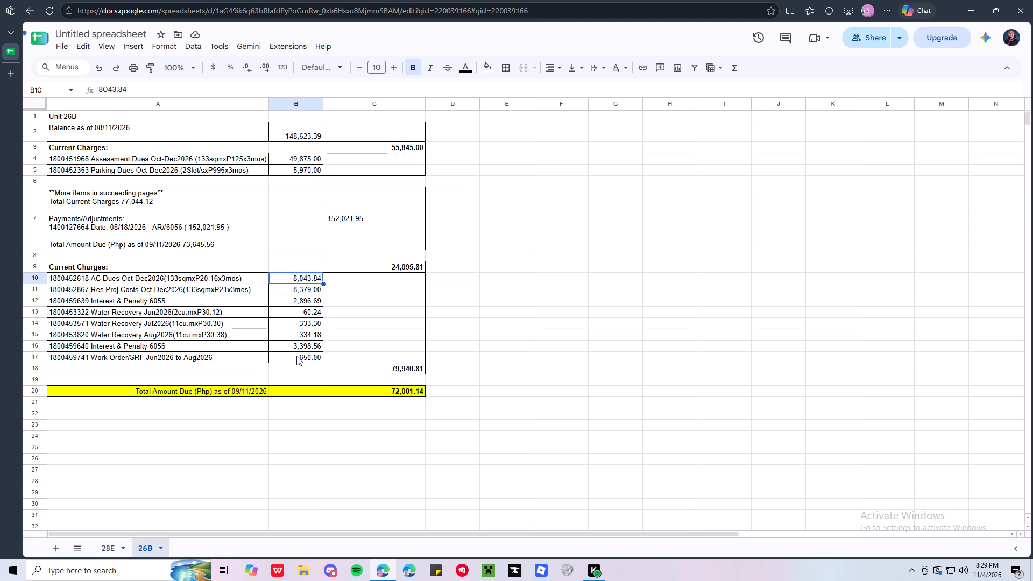
left_click(296, 356)
left_click(297, 293)
left_click(407, 266)
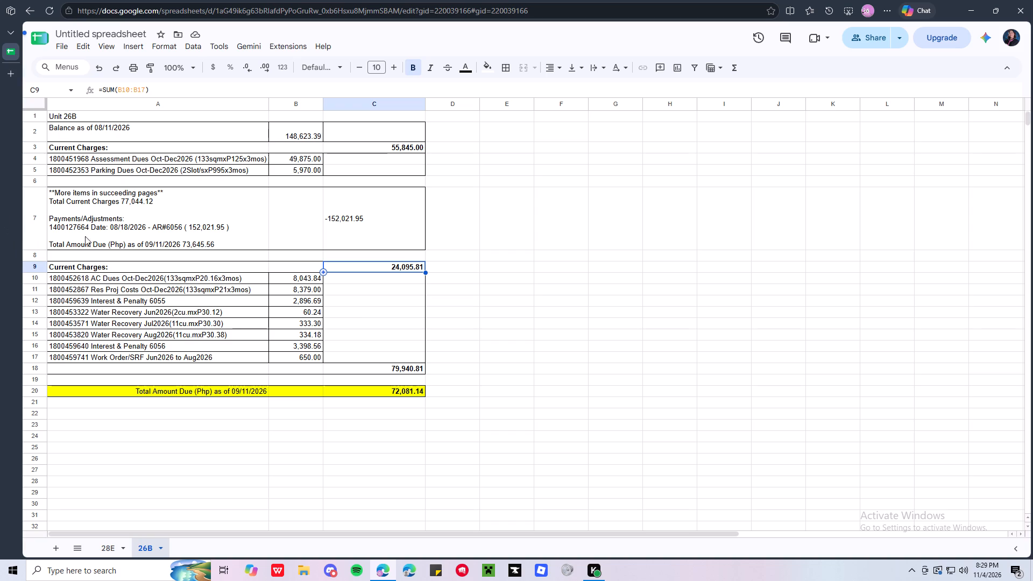
left_click(367, 371)
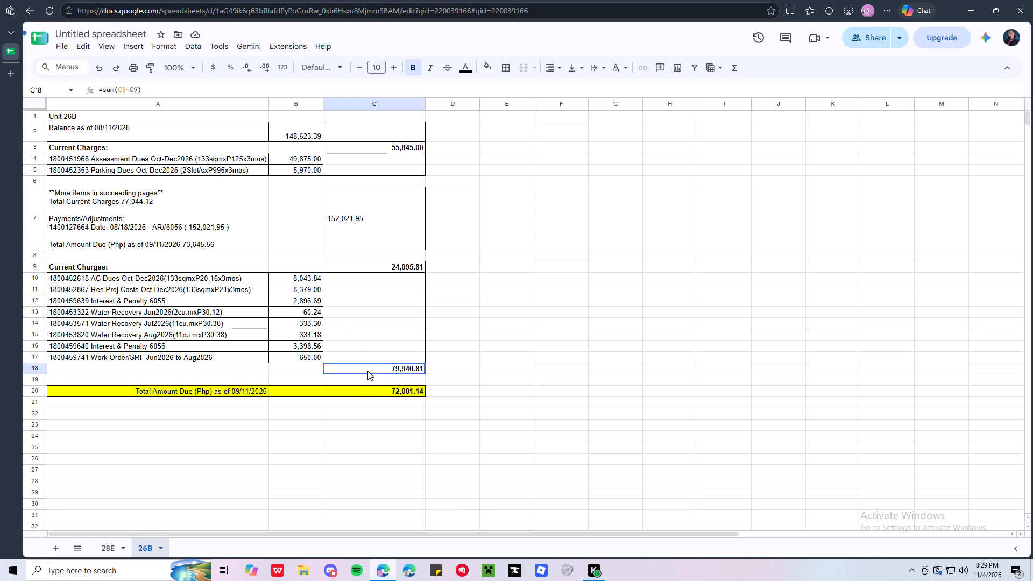
left_click(373, 150)
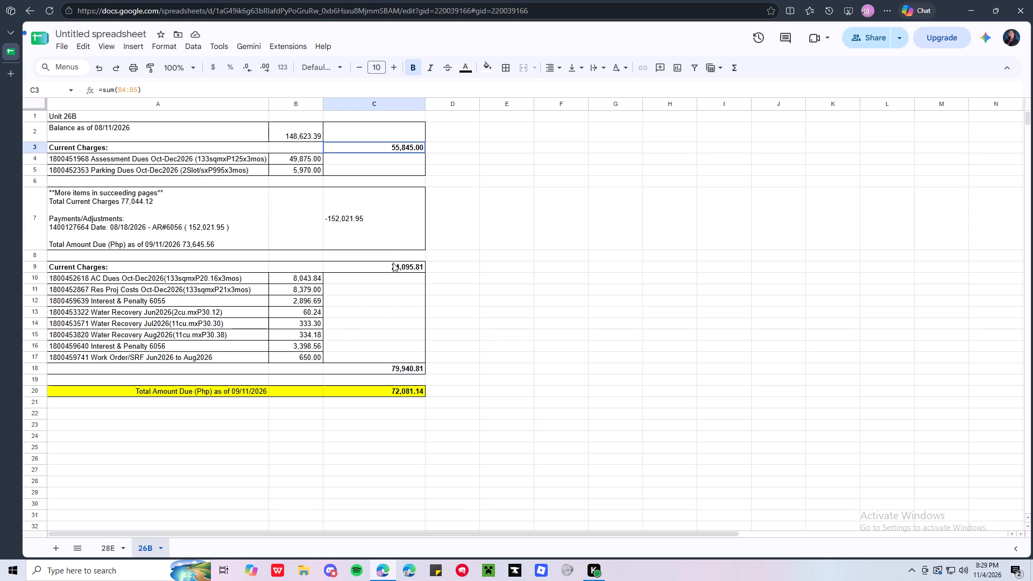
left_click(393, 263)
left_click(393, 367)
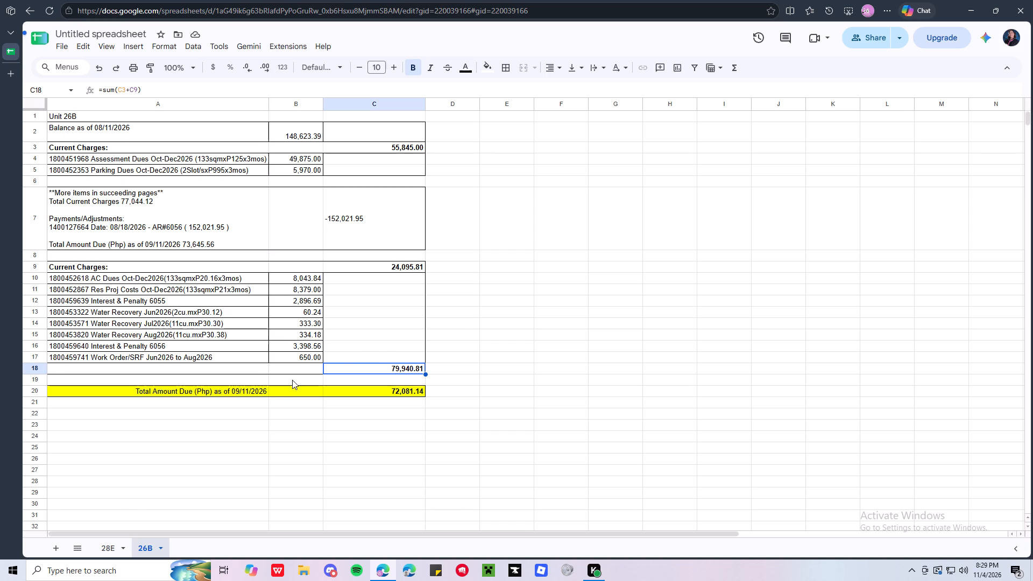
Compare sheet 26B's combined charges and Total Amount Due with the statement text in A7, using sheet 28E as reference.
left_click(106, 547)
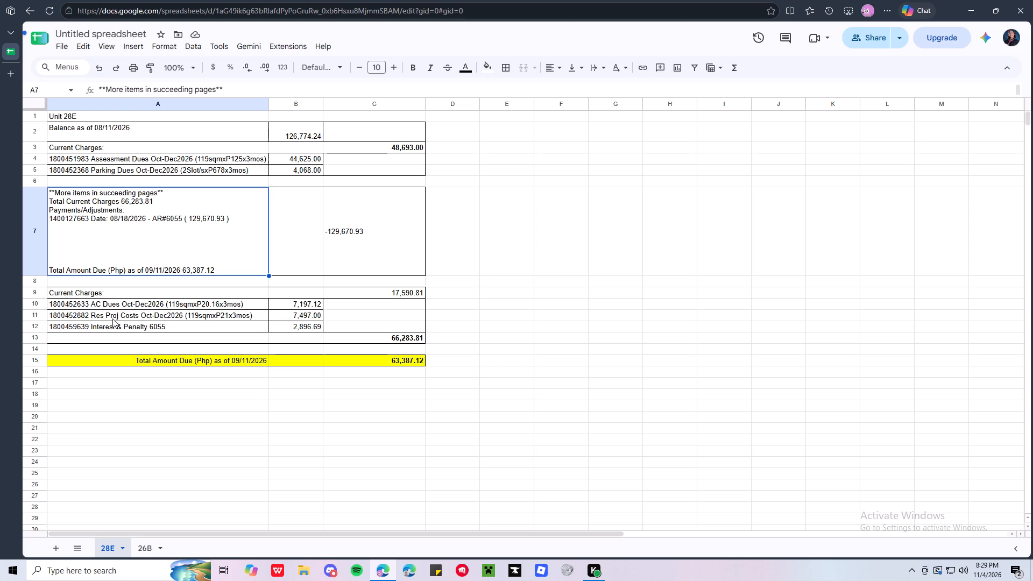
left_click(153, 548)
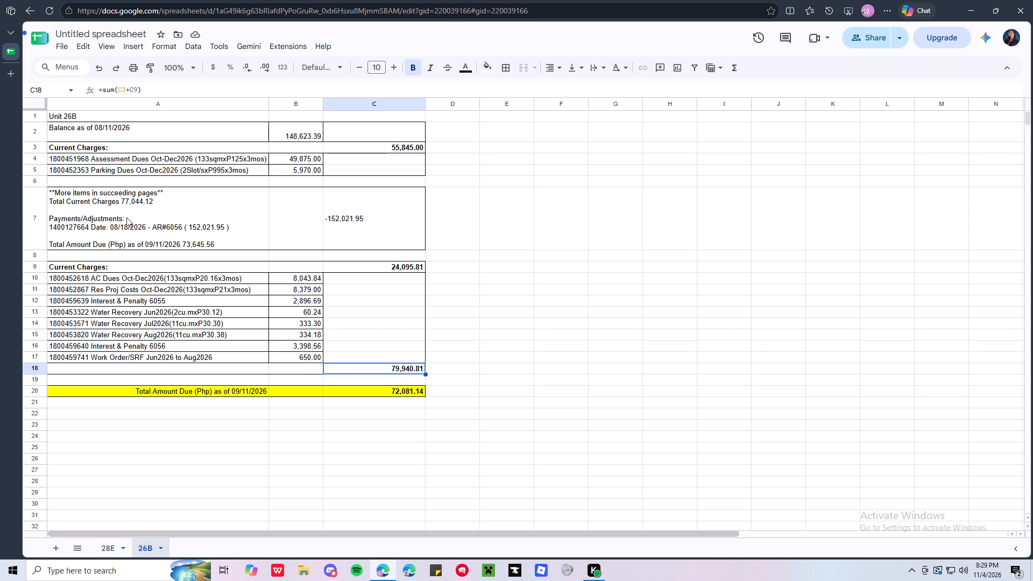
left_click(123, 201)
left_click(402, 367)
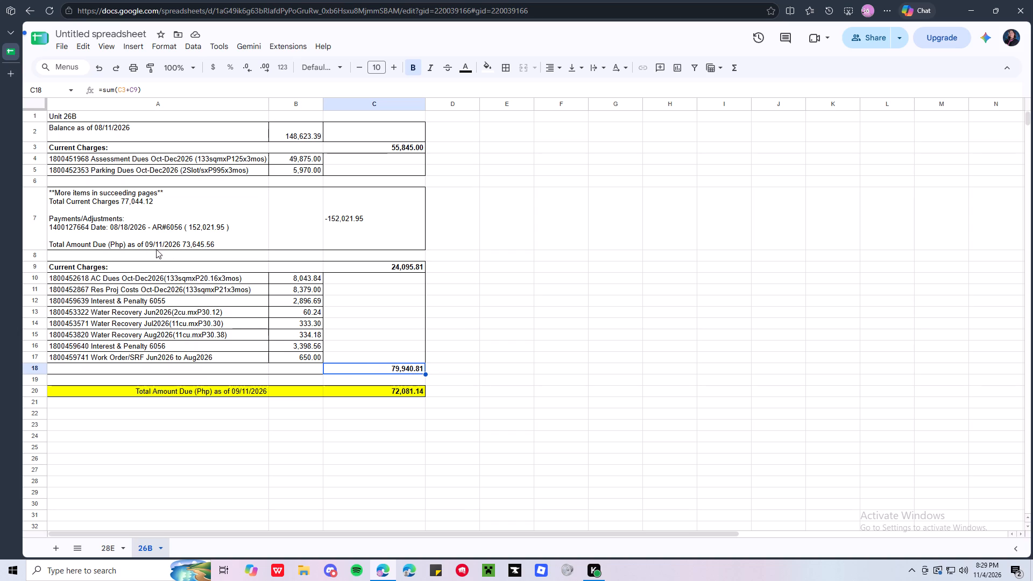
left_click(195, 240)
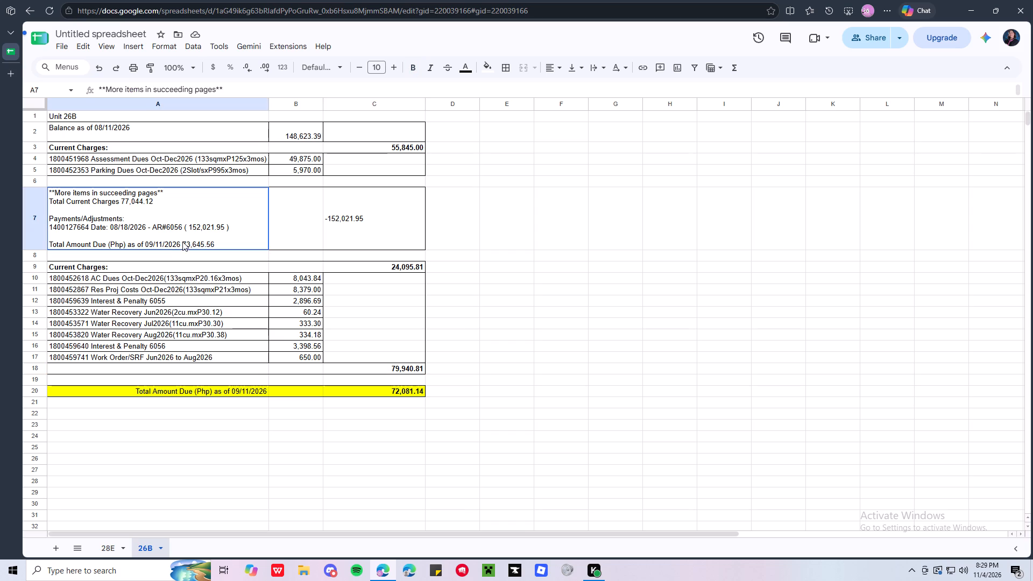
left_click(381, 388)
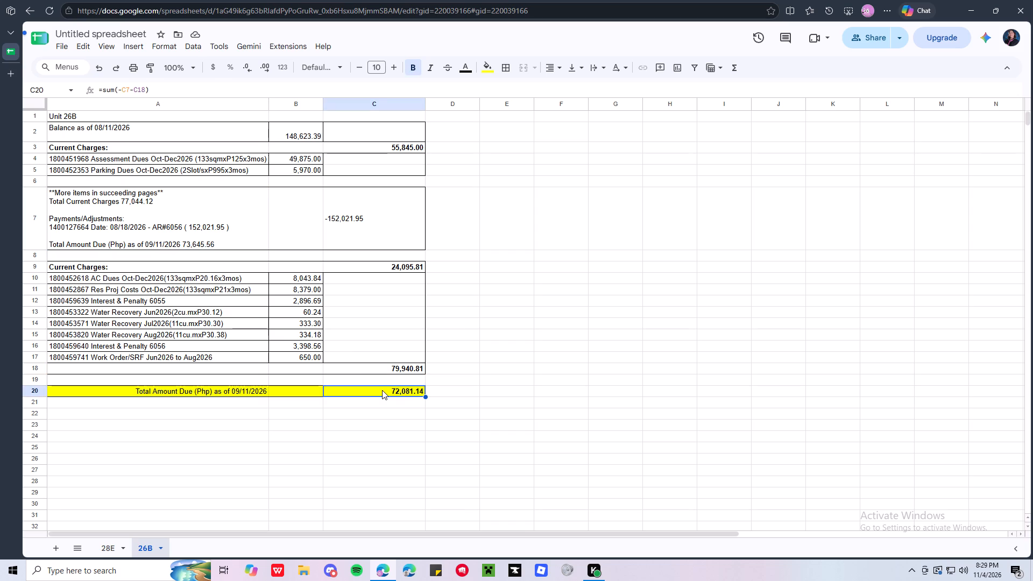
left_click(109, 551)
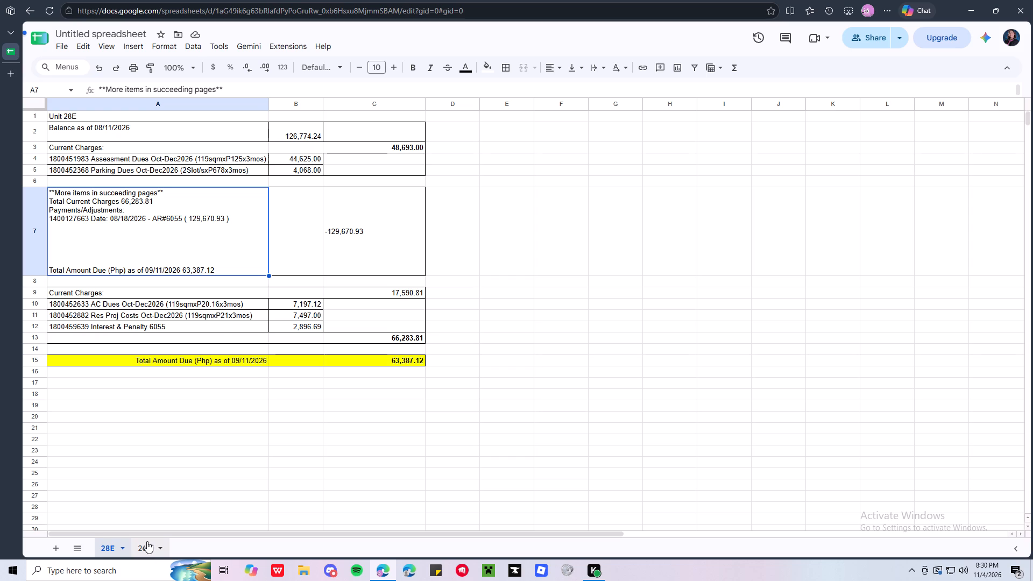
On sheet 26B, enter =(C18-77044.12) in D18 to compute the combined charges' difference from the statement's Total Current Charges.
left_click(147, 541)
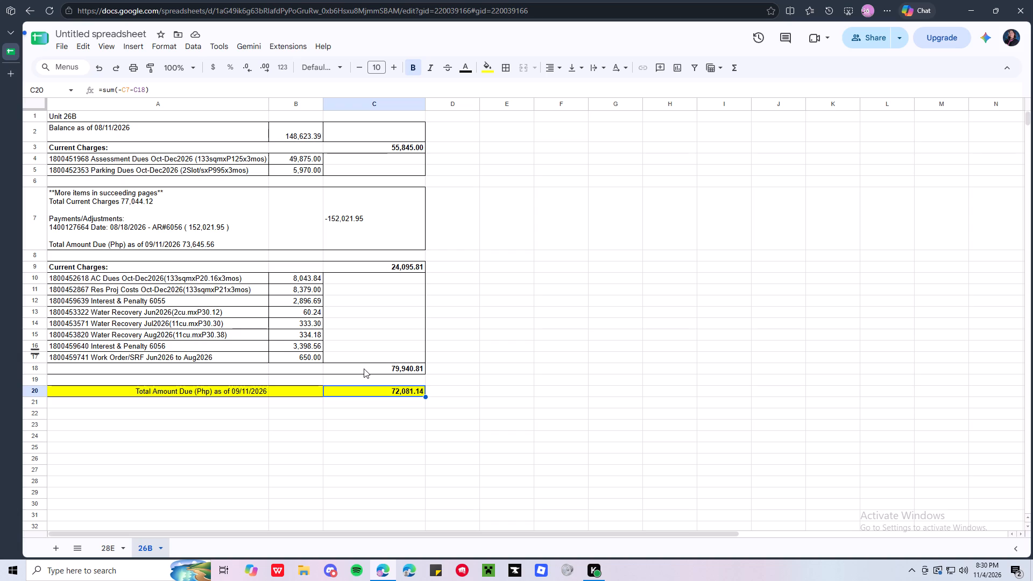
left_click(459, 368)
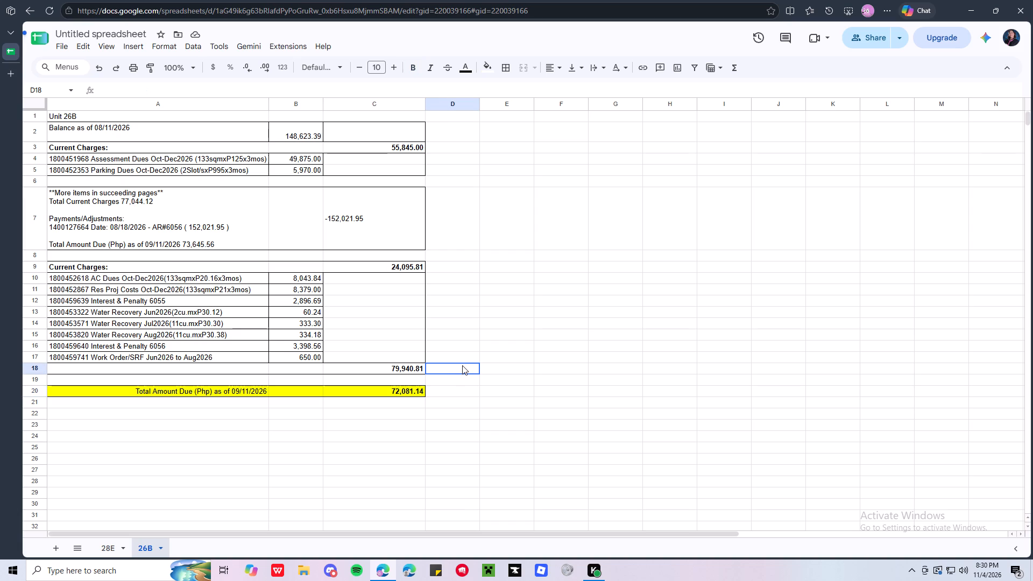
type("=SUM")
key("shift+parenleft")
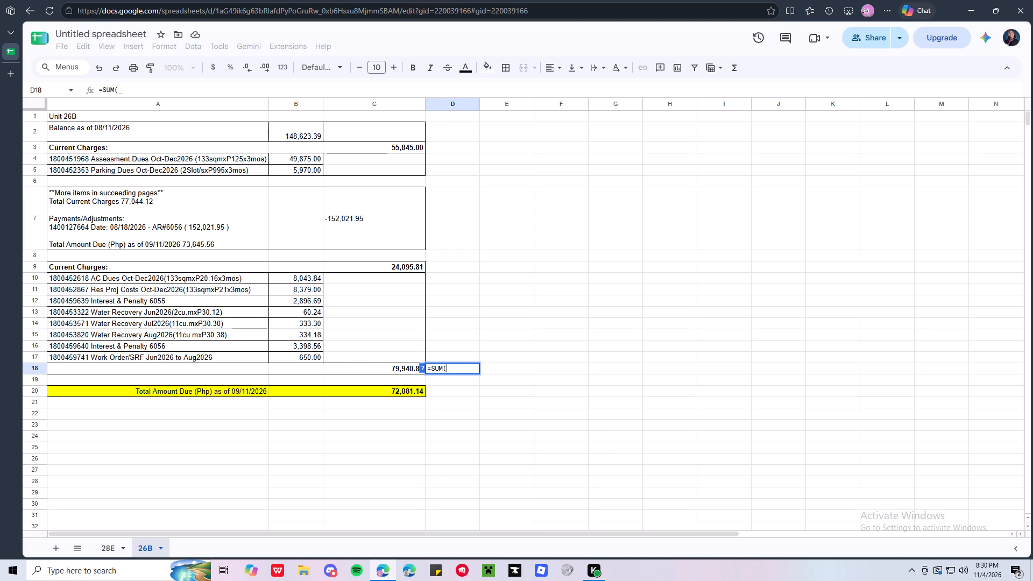
left_click(369, 369)
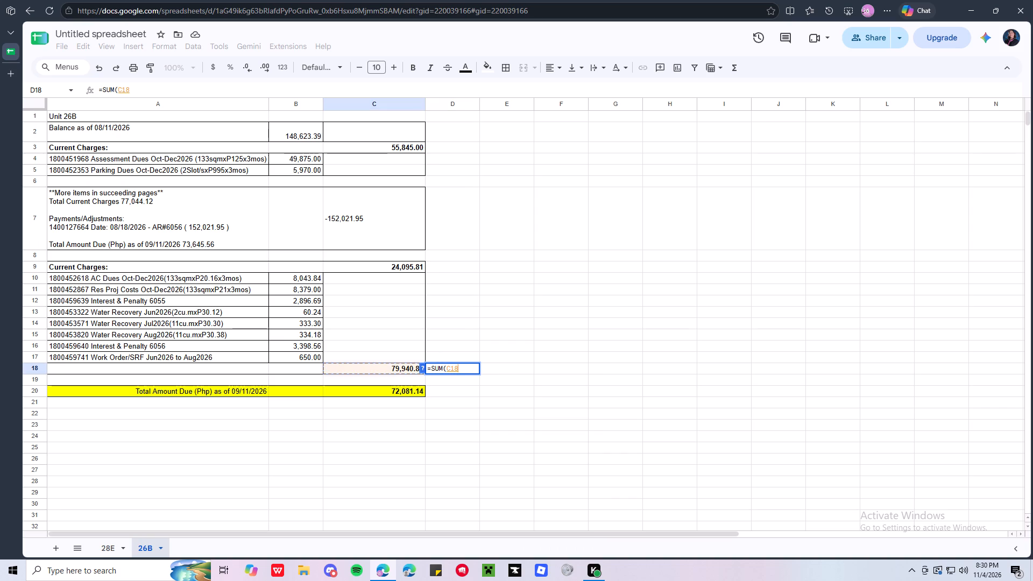
key("minus")
left_click(445, 364)
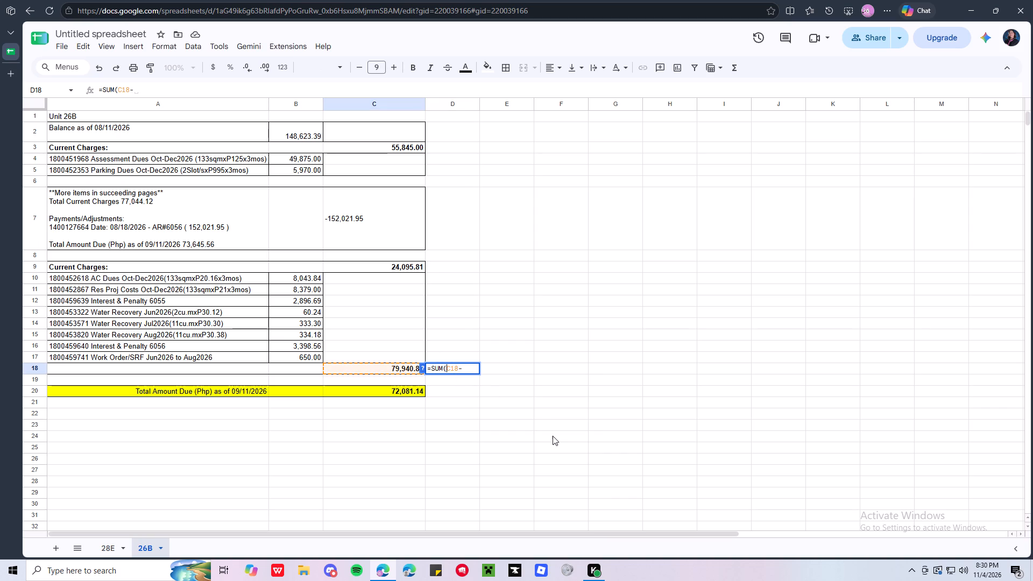
key("Left")
key("BackSpace")
key("BackSpace")
key("BackSpace")
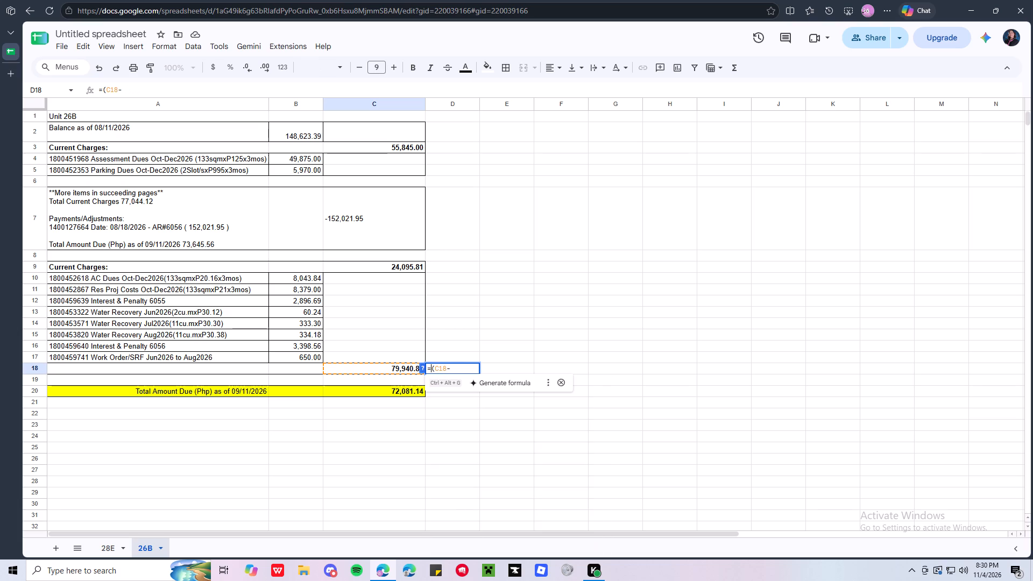
key("End")
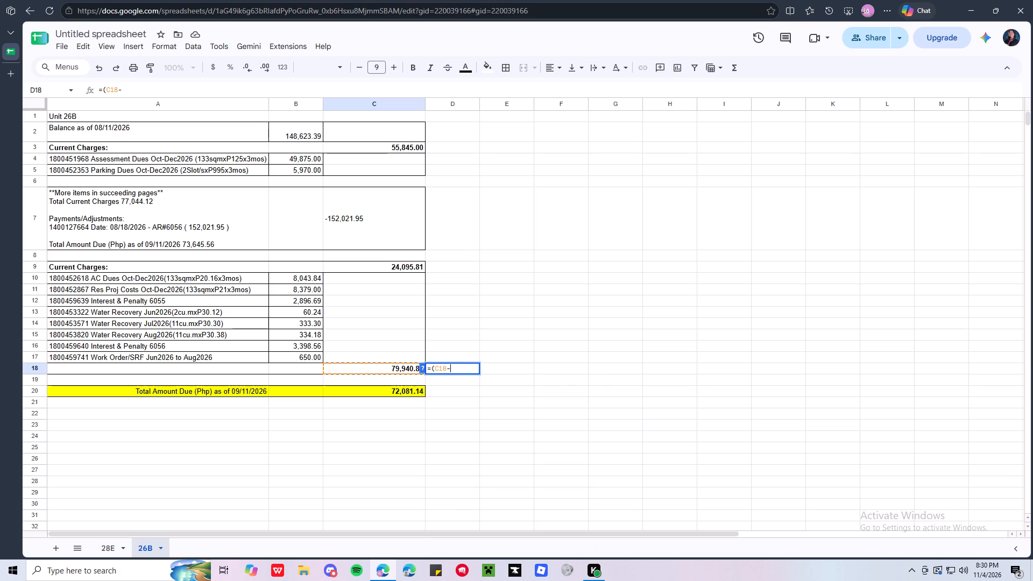
type("77")
type("044")
type(".12")
key("shift+underscore")
key("BackSpace")
key("shift+parenright")
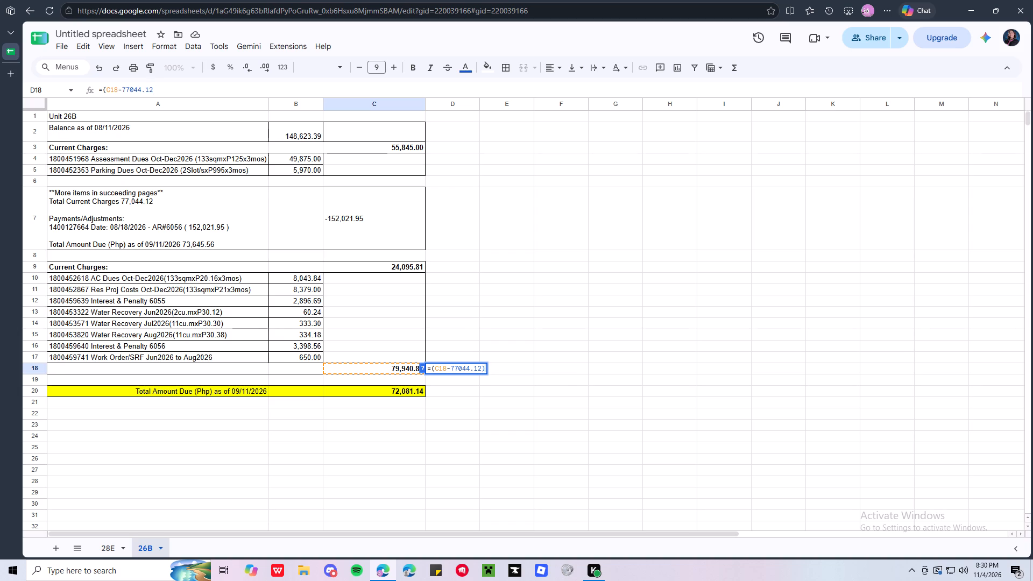
key("Return")
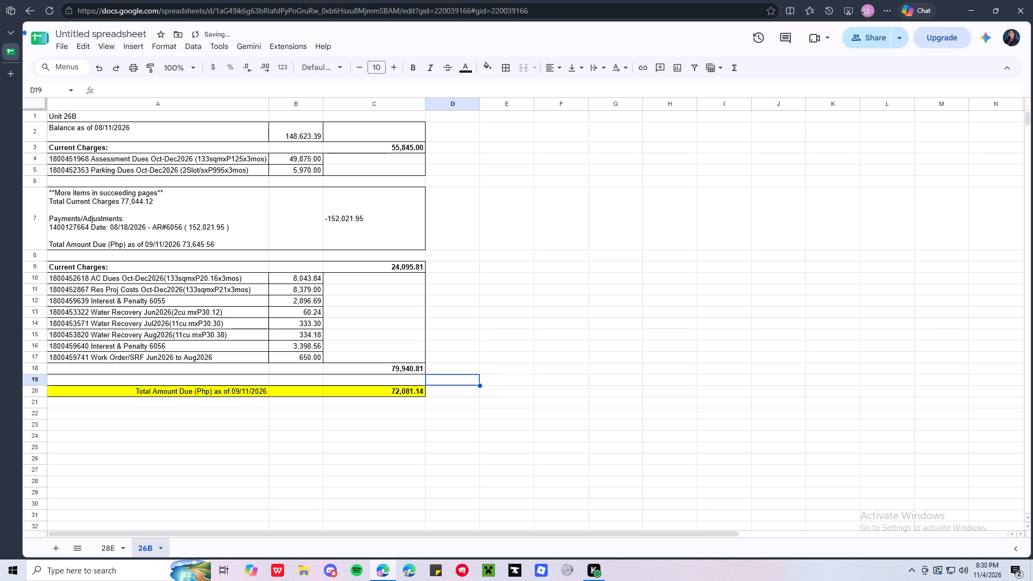
On sheet 26B, enter =C20-73645.56 in D20 to compute the difference from the statement's Total Amount Due.
left_click(379, 390)
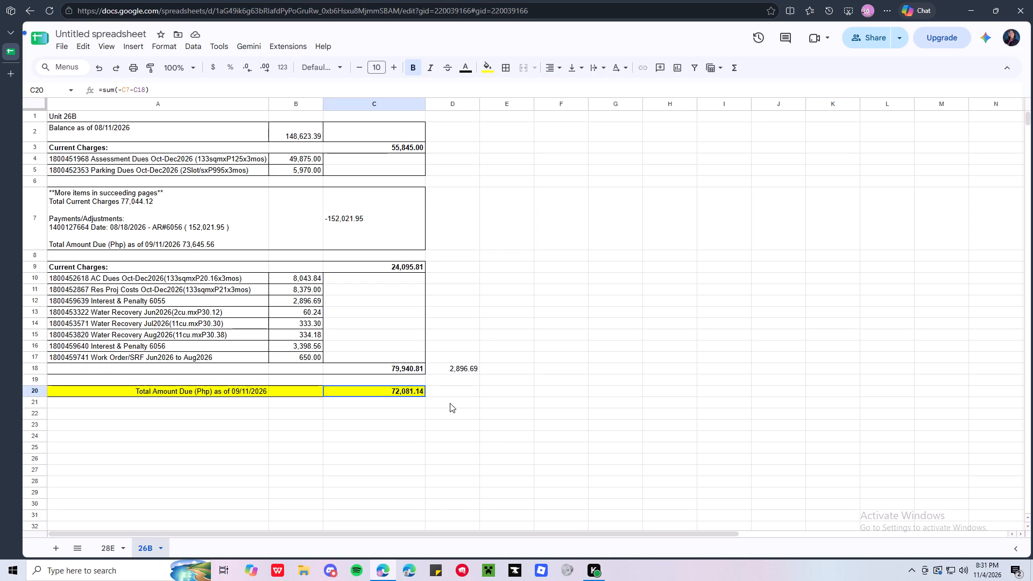
left_click(456, 388)
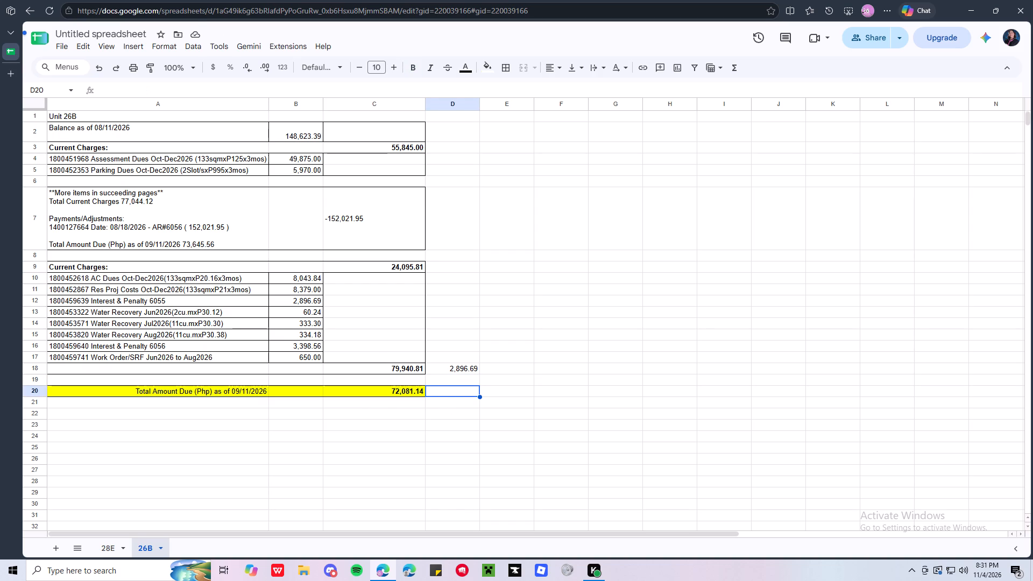
key("equal")
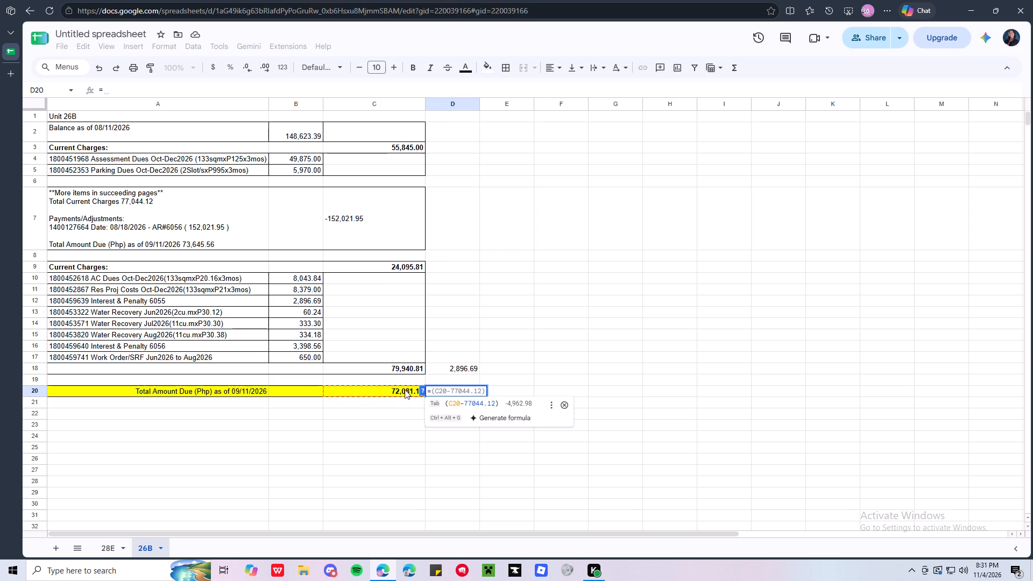
left_click(397, 387)
key("minus")
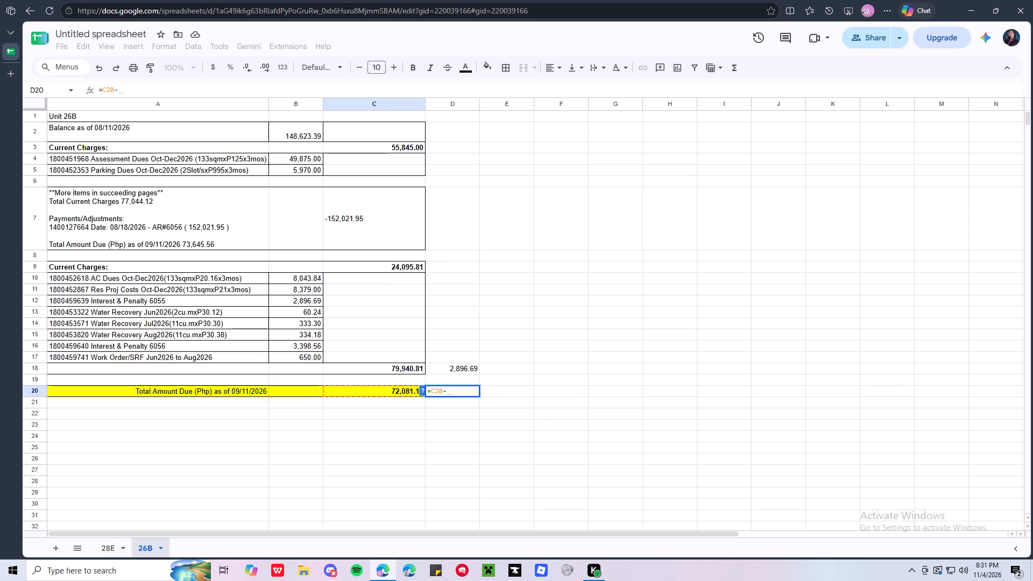
type("73")
type("645")
key("period")
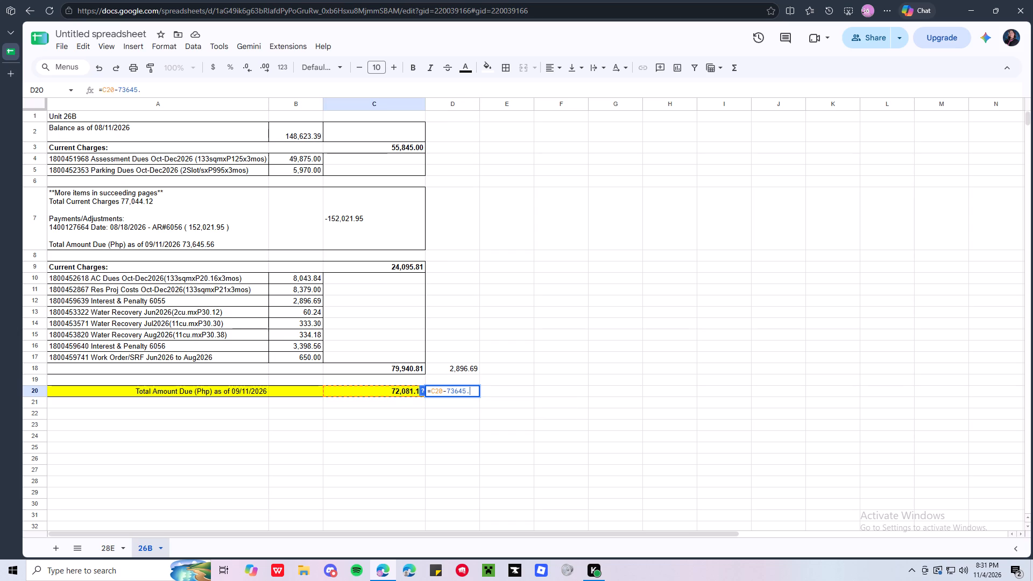
type("56")
key("shift+parenright")
key("BackSpace")
key("Return")
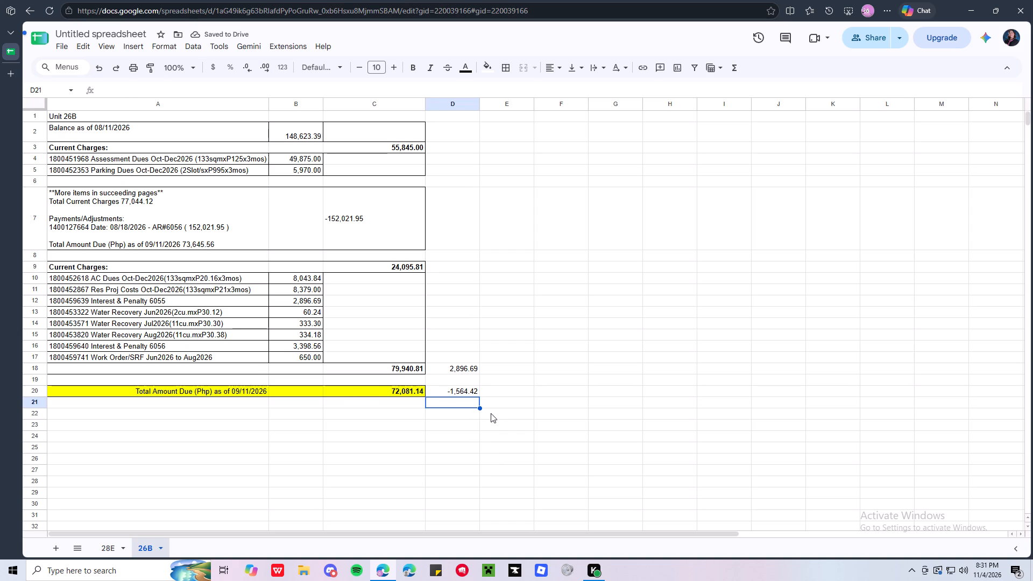
Examine the combined charges formula in C18 and the cell range summed by the second Current Charges subtotal in C9.
scroll(492, 412, "up", 3)
left_click(383, 370)
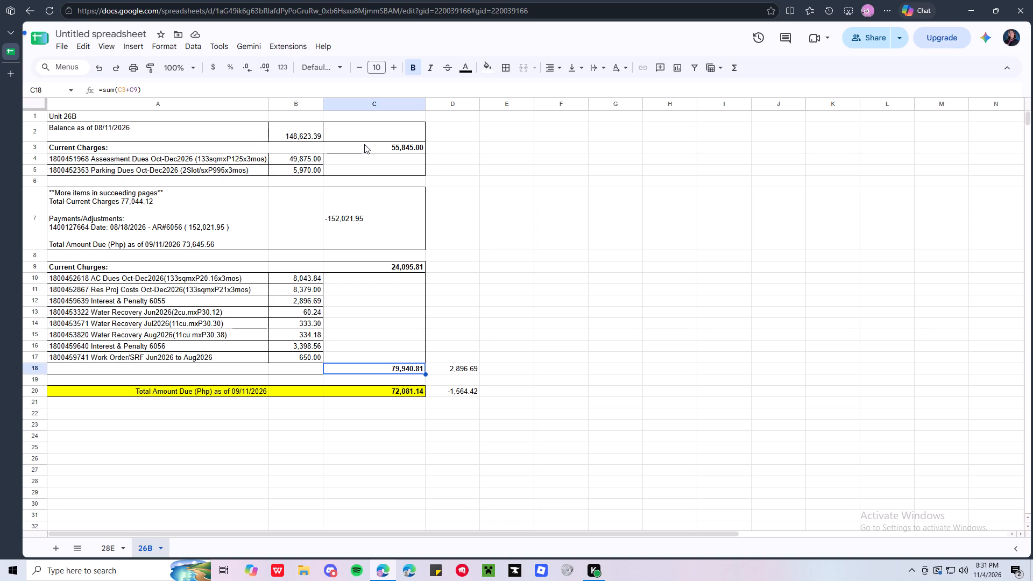
left_click(373, 266)
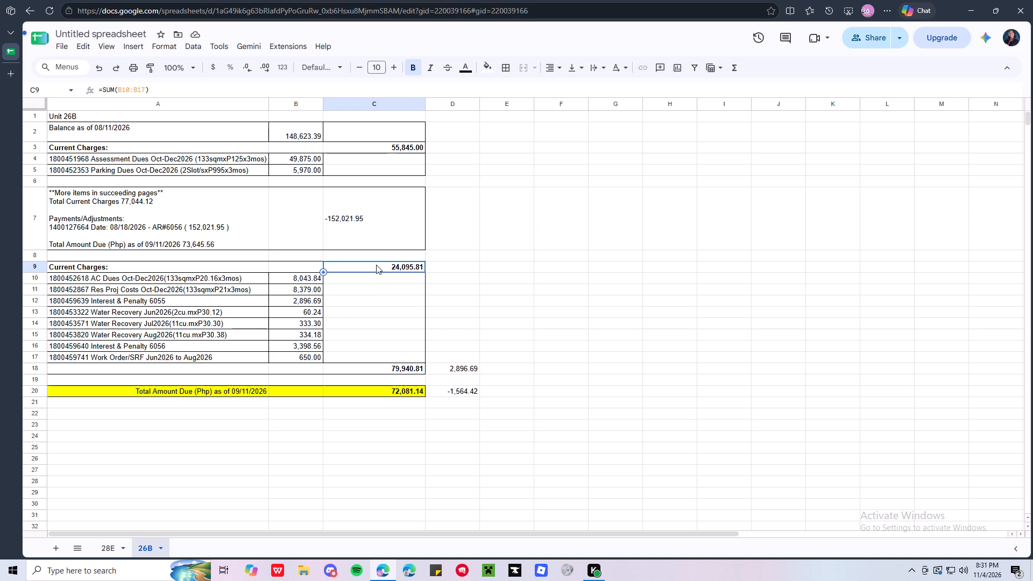
double_click(376, 265)
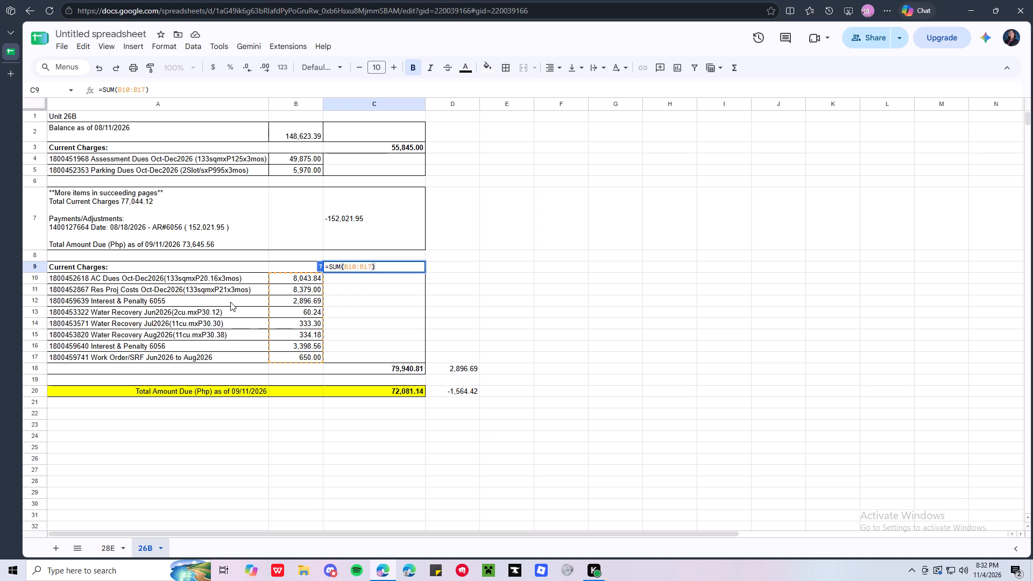
left_click(455, 331)
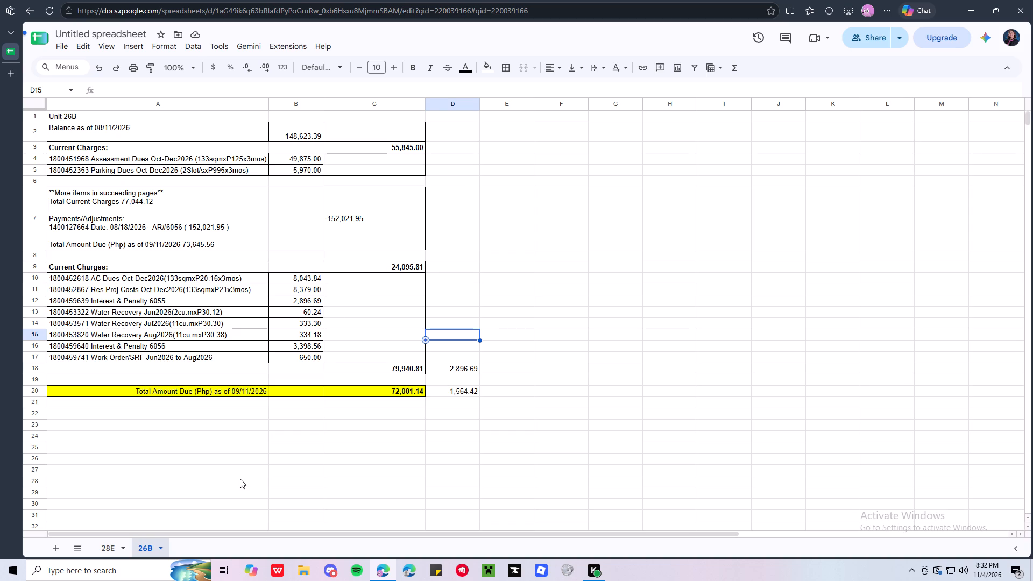
scroll(240, 479, "up", 4)
Rename the spreadsheet file as "4Q 2026 for 28E 26B".
left_click(69, 34)
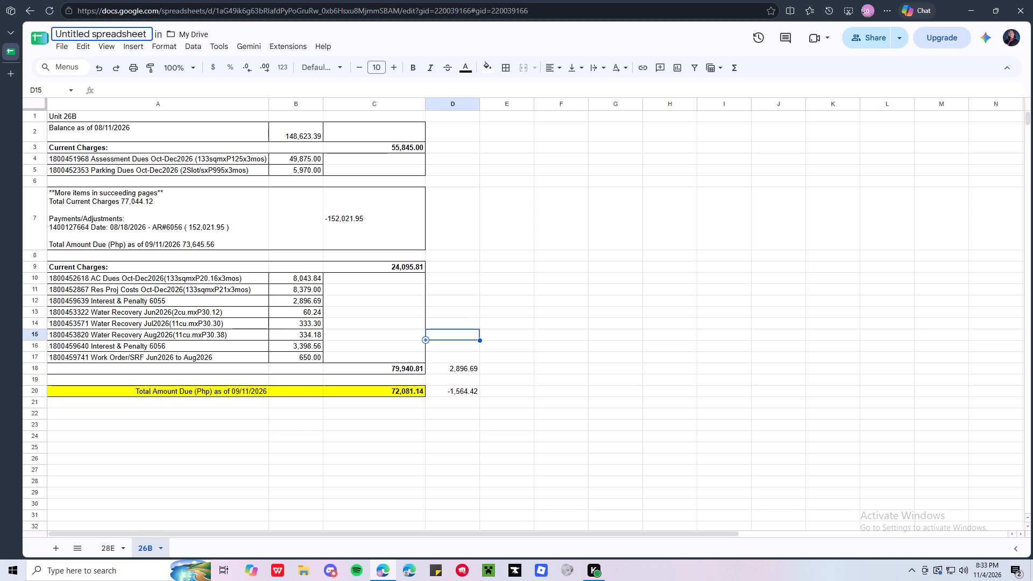
key("ctrl+a")
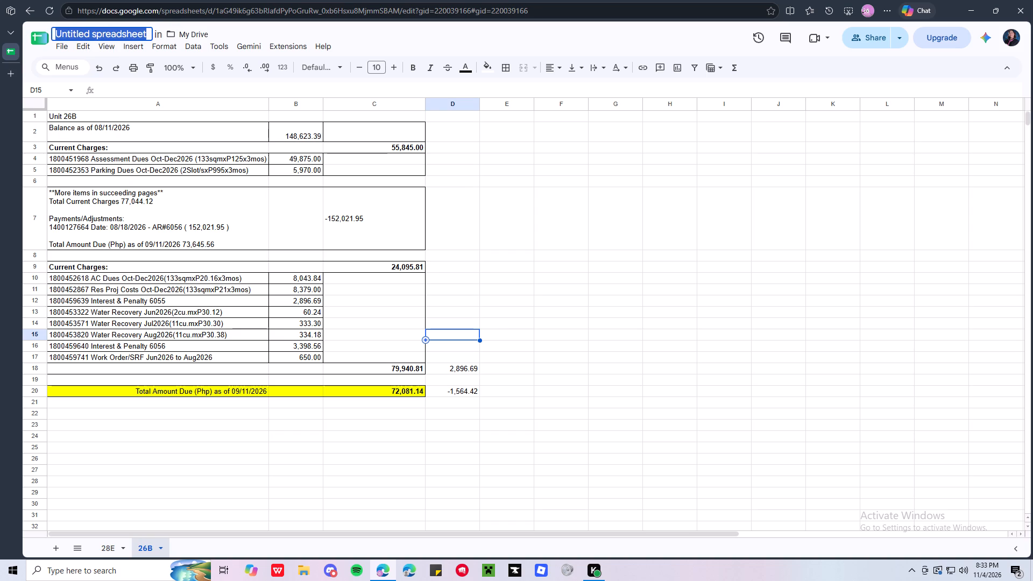
key("4")
key("shift+q")
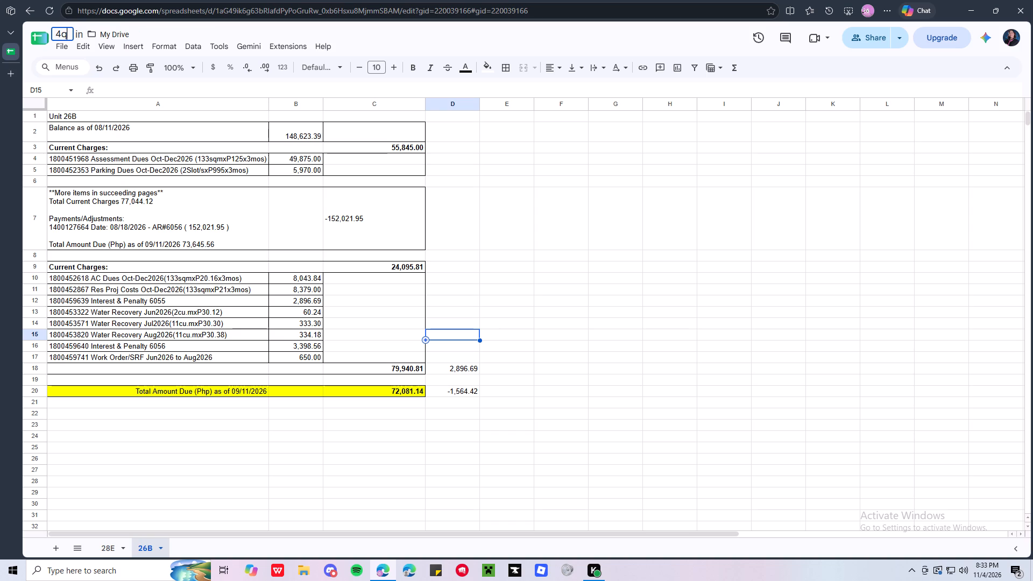
key("BackSpace")
key("q")
key("space")
type("2026")
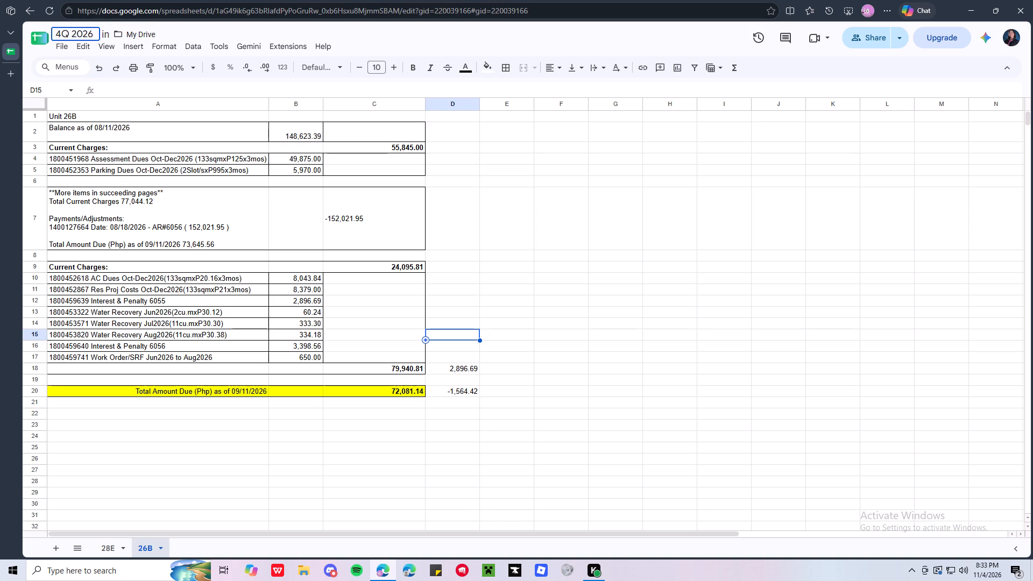
key("space")
type("FO")
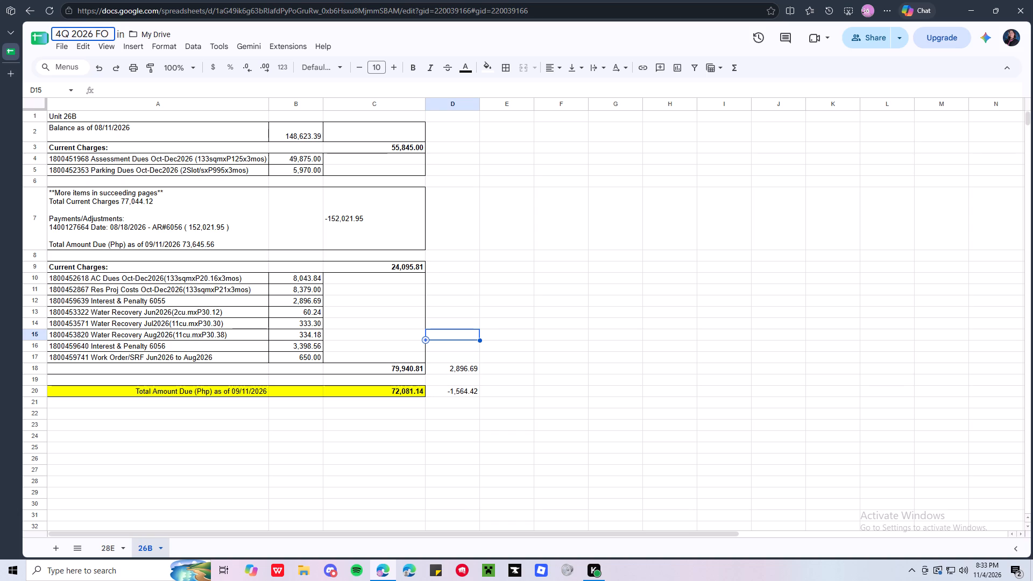
type("R")
key("space")
type("28E")
key("space")
type("26B")
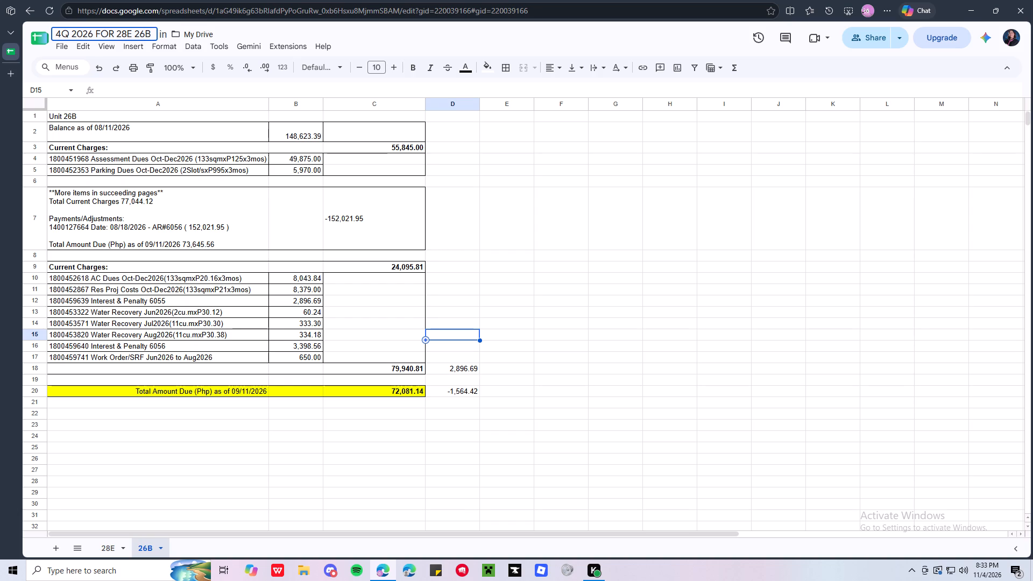
left_click(115, 28)
key("BackSpace")
key("BackSpace")
type("for")
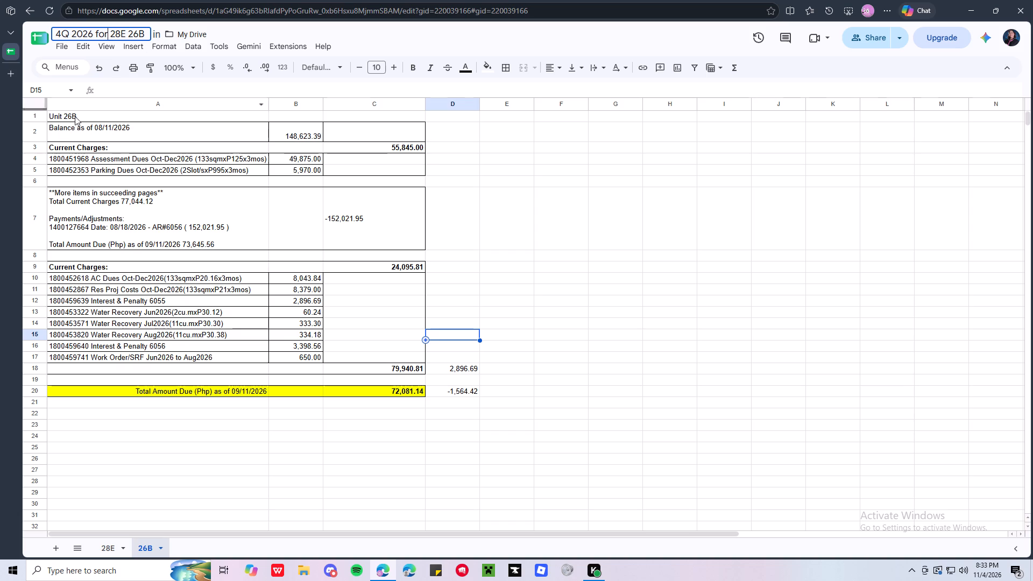
left_click(170, 239)
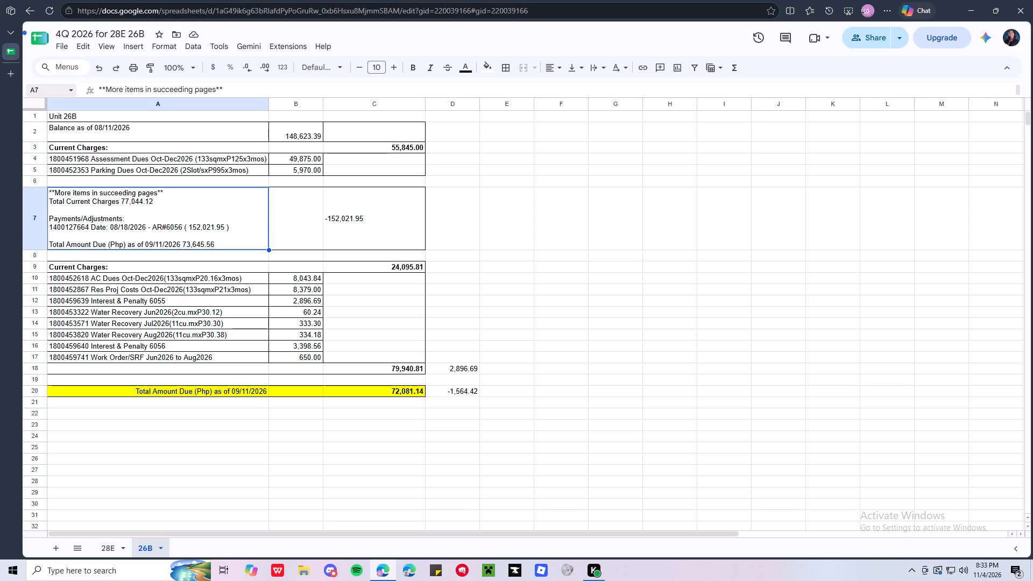
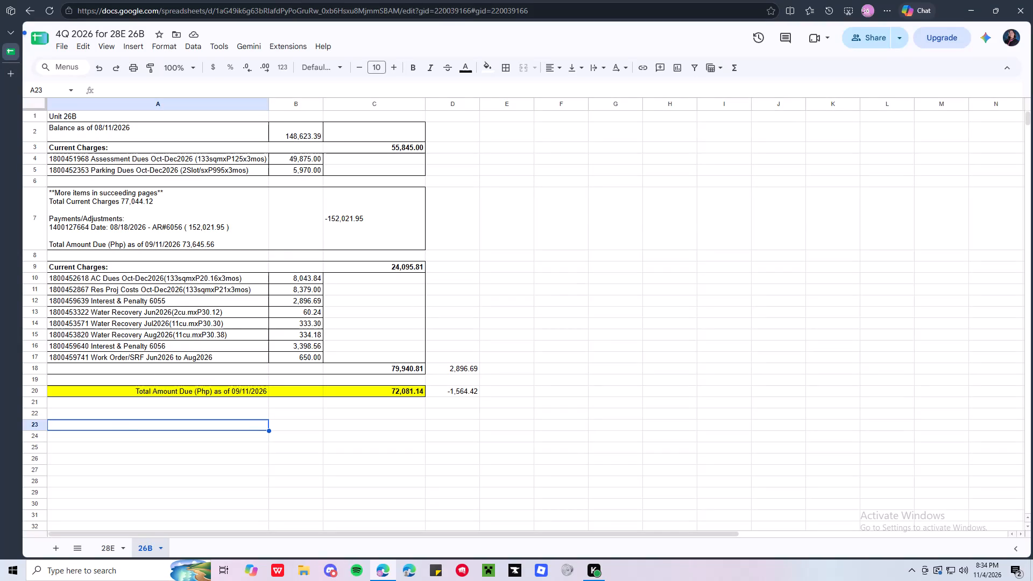
Bold the unit titles in A1 on both sheets, "Unit 26B" on 26B and "Unit 28E" on 28E.
scroll(124, 409, "up", 8)
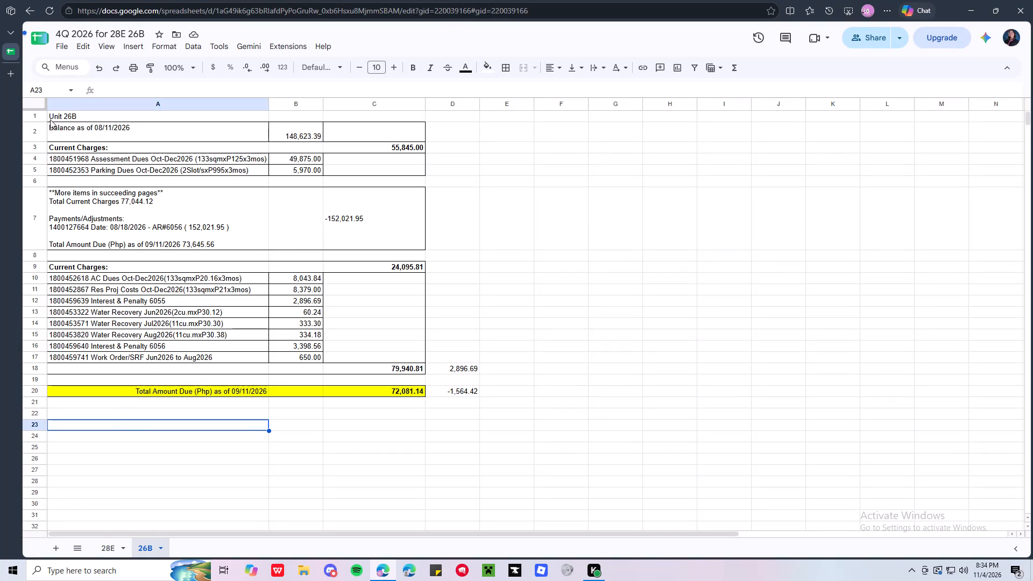
left_click(61, 115)
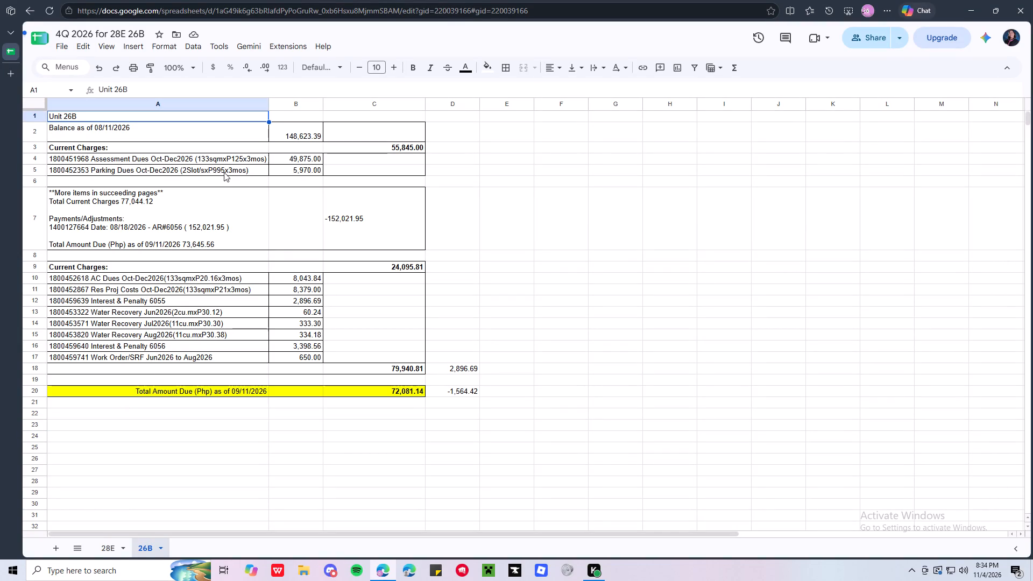
key("ctrl+b")
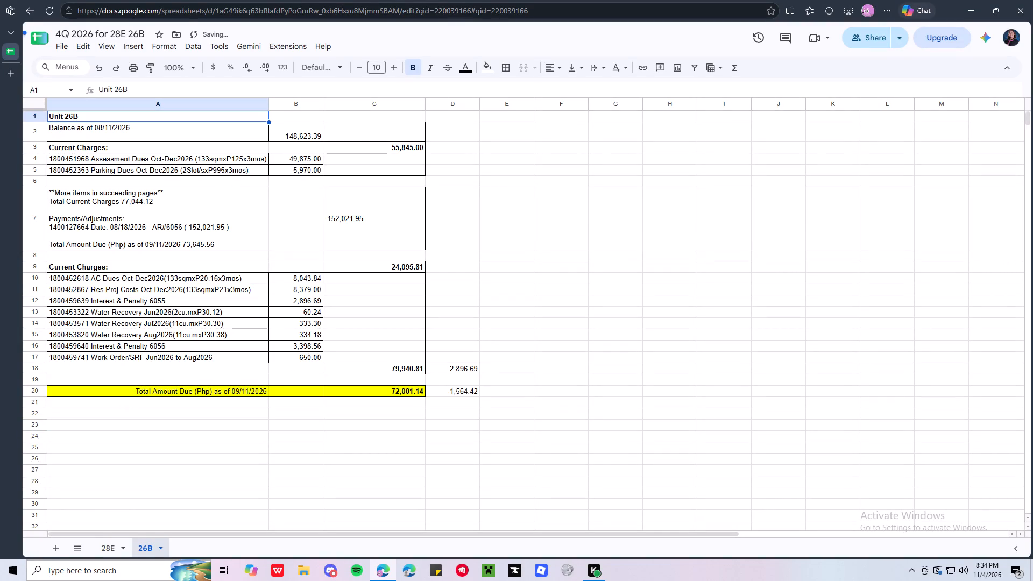
left_click(110, 545)
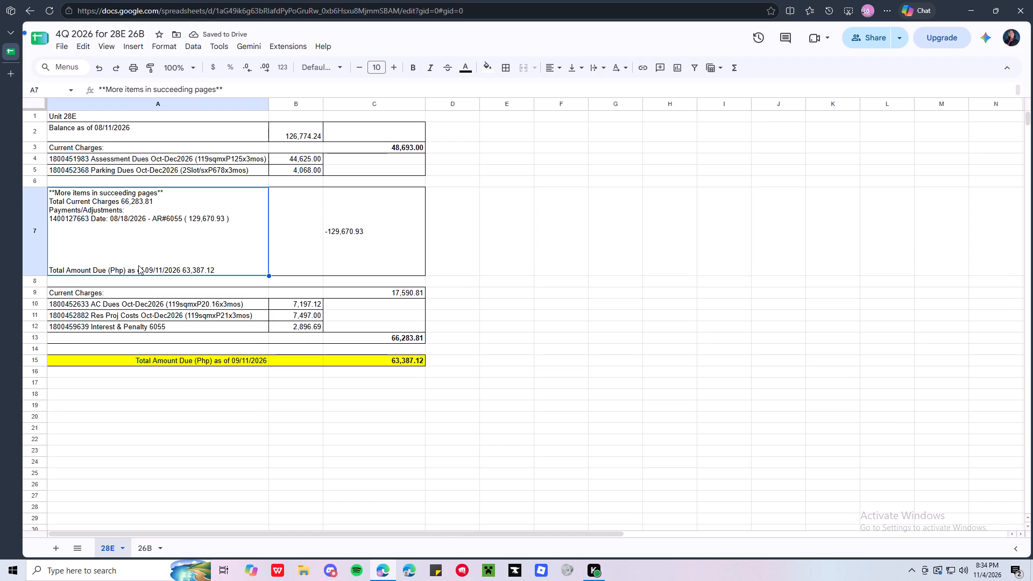
left_click(101, 117)
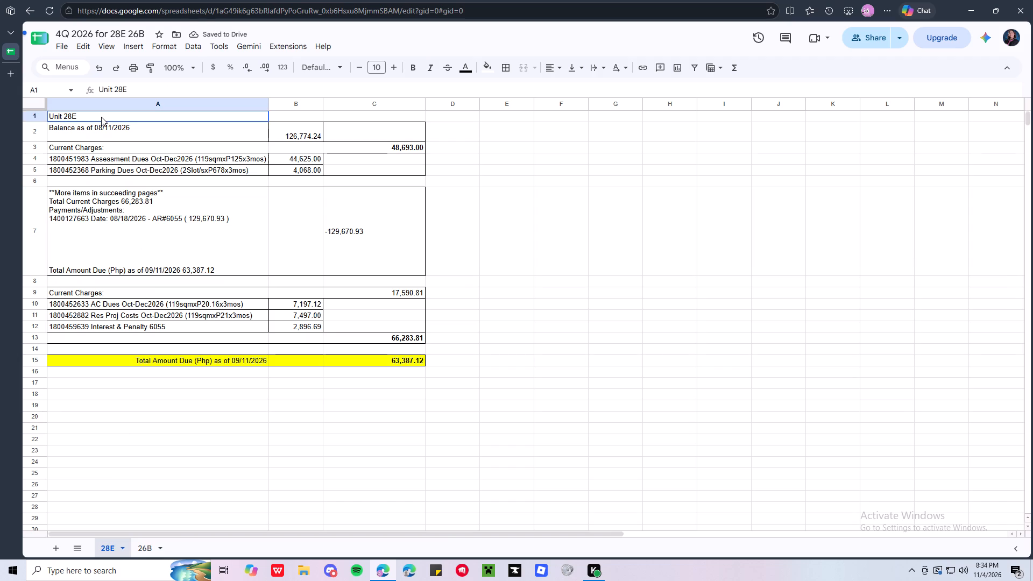
key("ctrl+b")
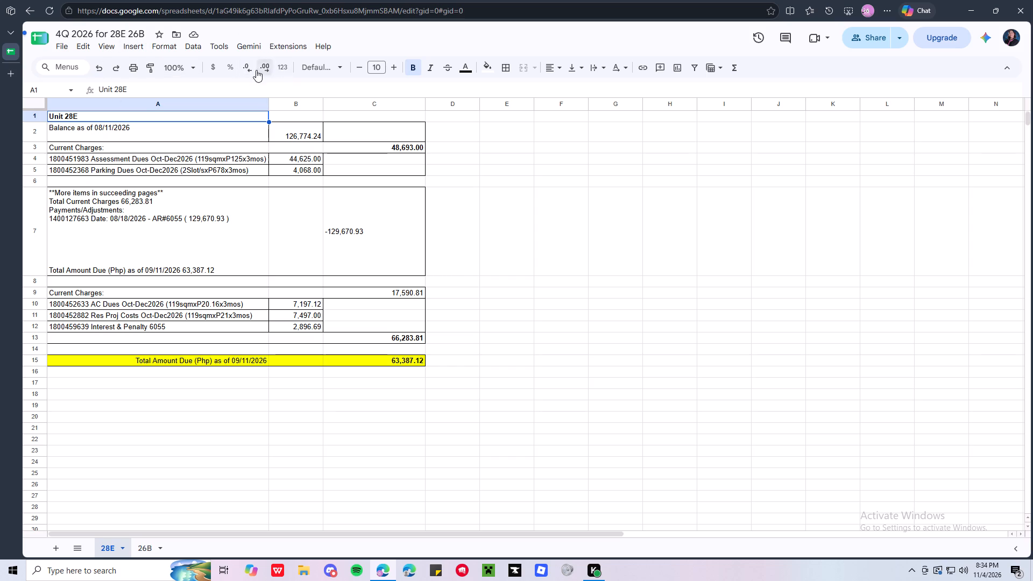
View sheet 28E in full screen to check its layout, and return to the normal view.
left_click(99, 48)
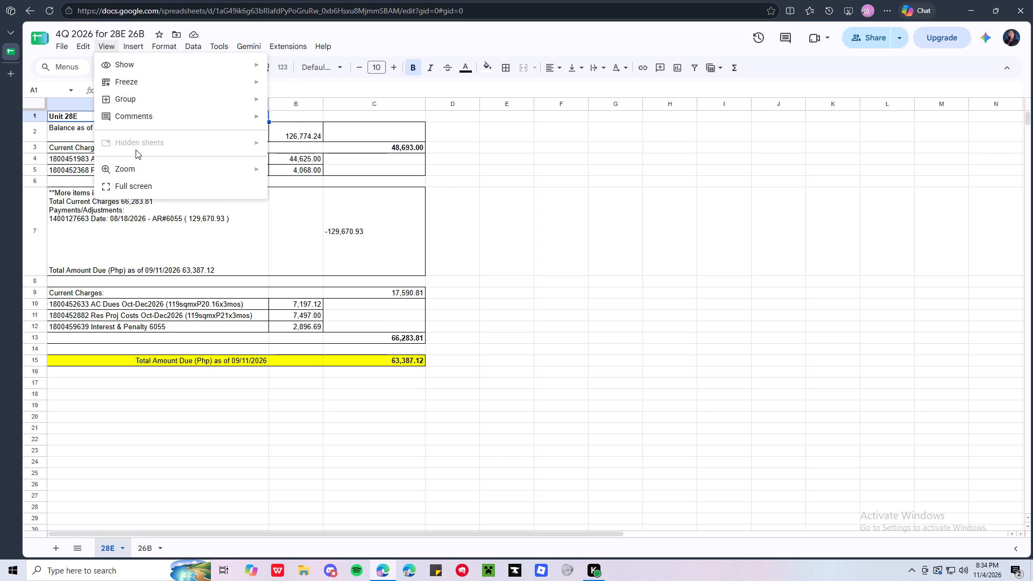
left_click(158, 183)
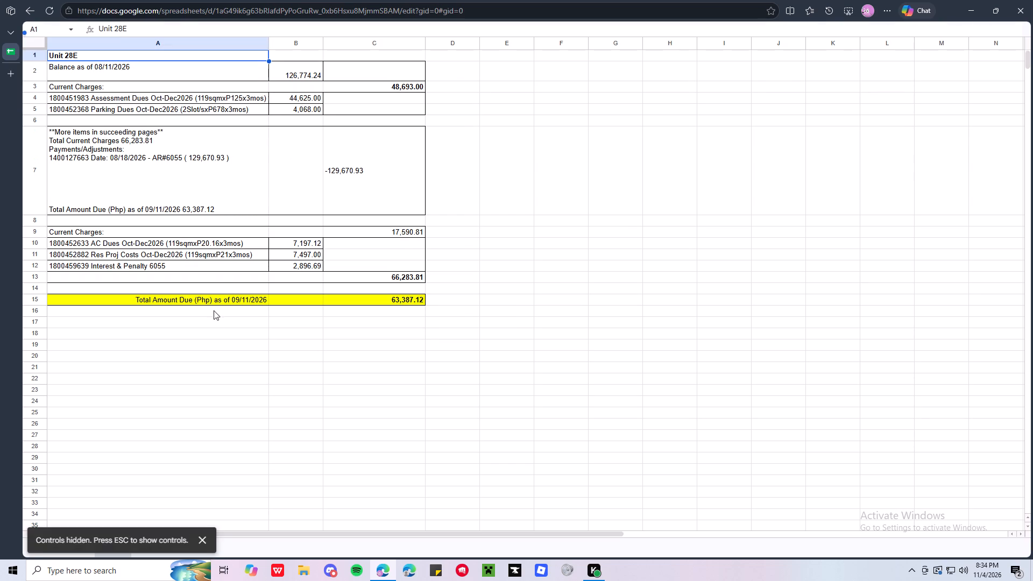
scroll(220, 337, "down", 3)
scroll(221, 341, "up", 11)
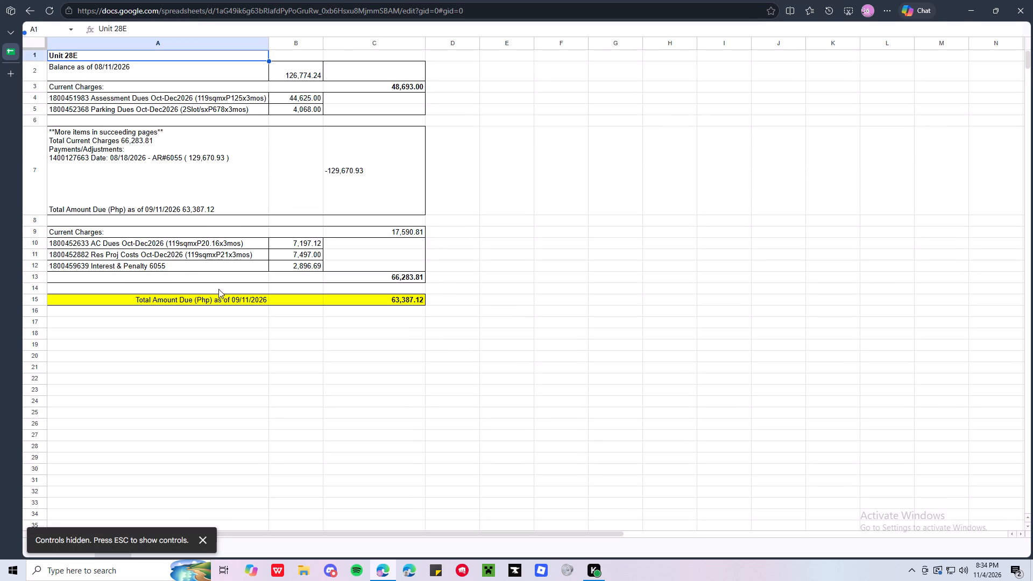
key("Escape")
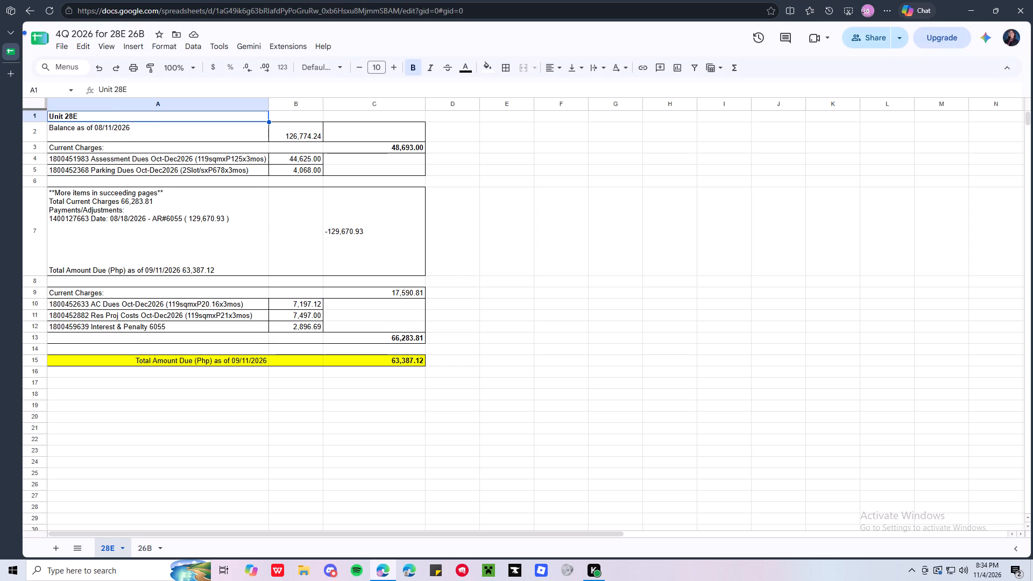
Preview the print layout of sheet 28E and return to the spreadsheet without printing.
left_click(68, 49)
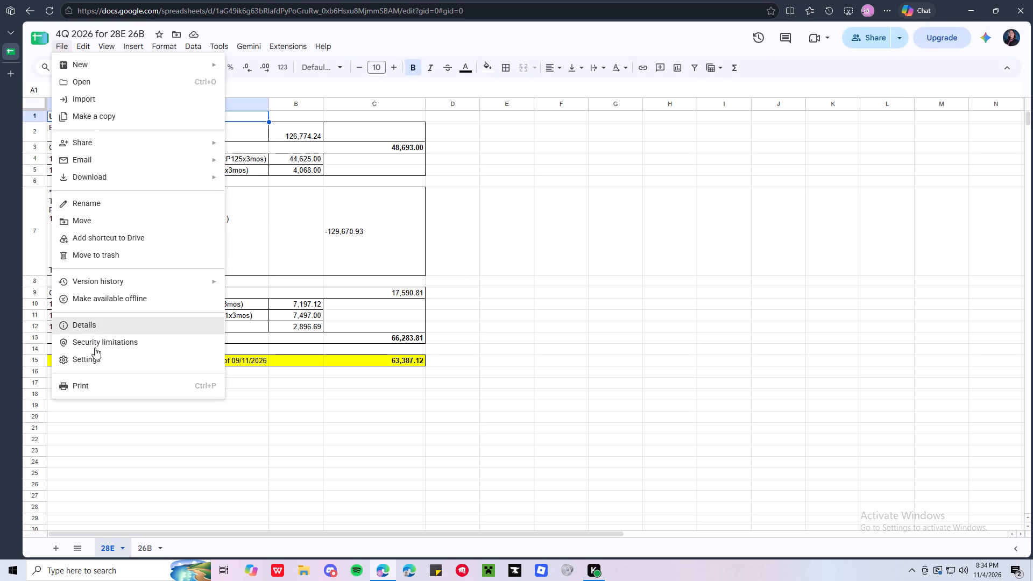
left_click(95, 382)
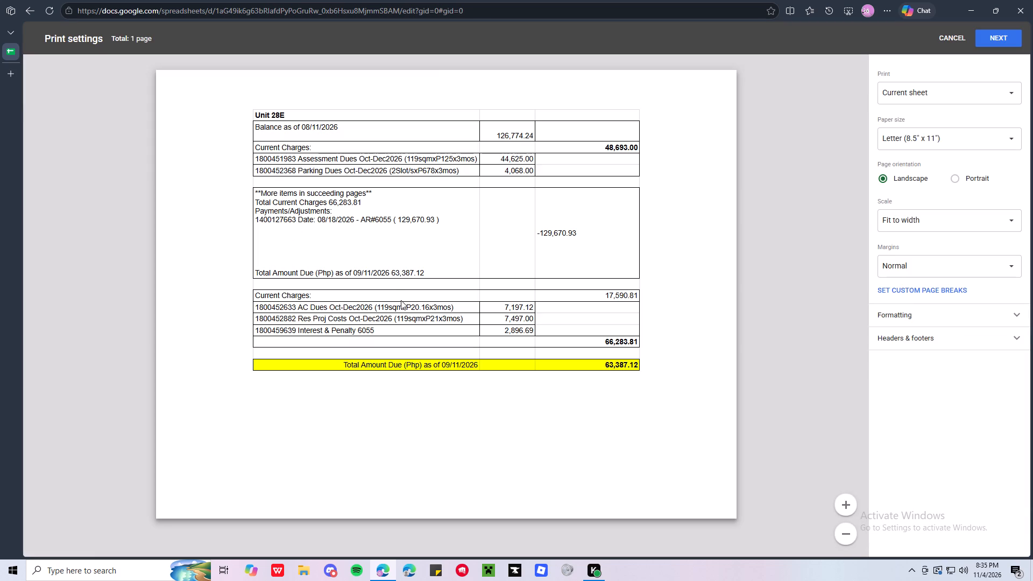
scroll(404, 296, "down", 3)
scroll(404, 296, "up", 3)
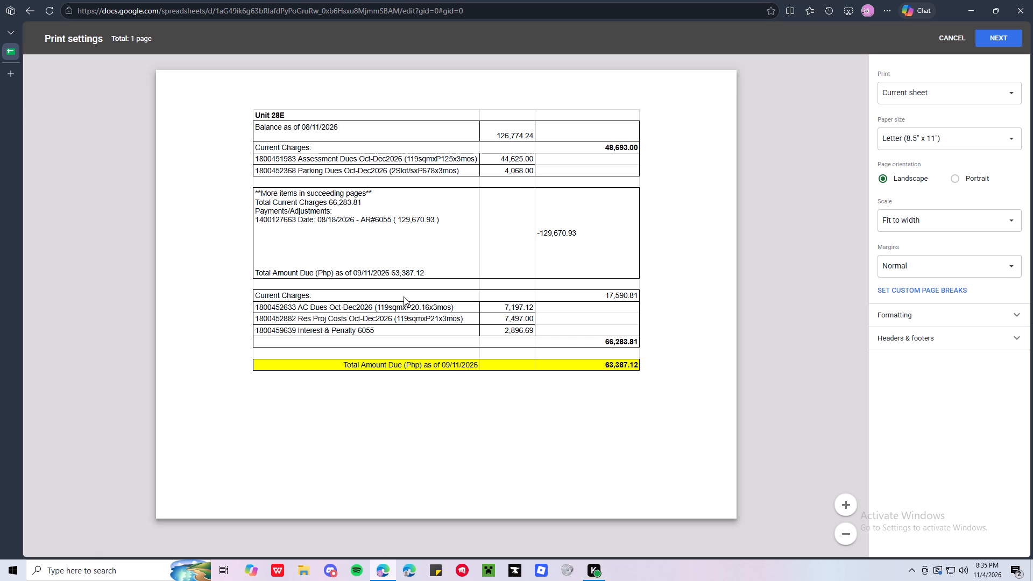
scroll(405, 290, "up", 4)
scroll(322, 304, "up", 4)
key("Escape")
Preview the print layout of sheet 26B and return to the spreadsheet without printing.
left_click(138, 553)
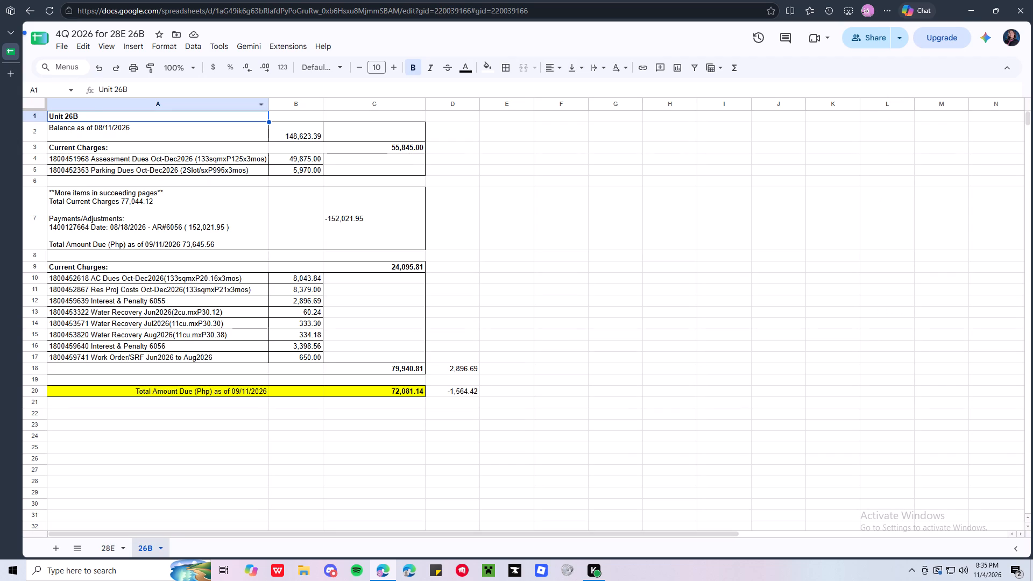
left_click(64, 47)
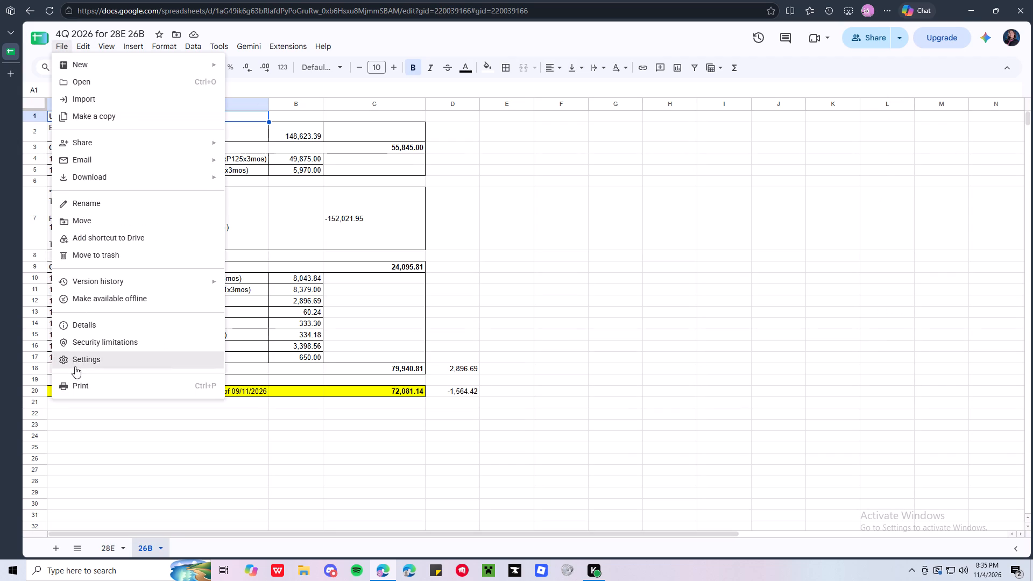
left_click(84, 386)
scroll(507, 346, "down", 3)
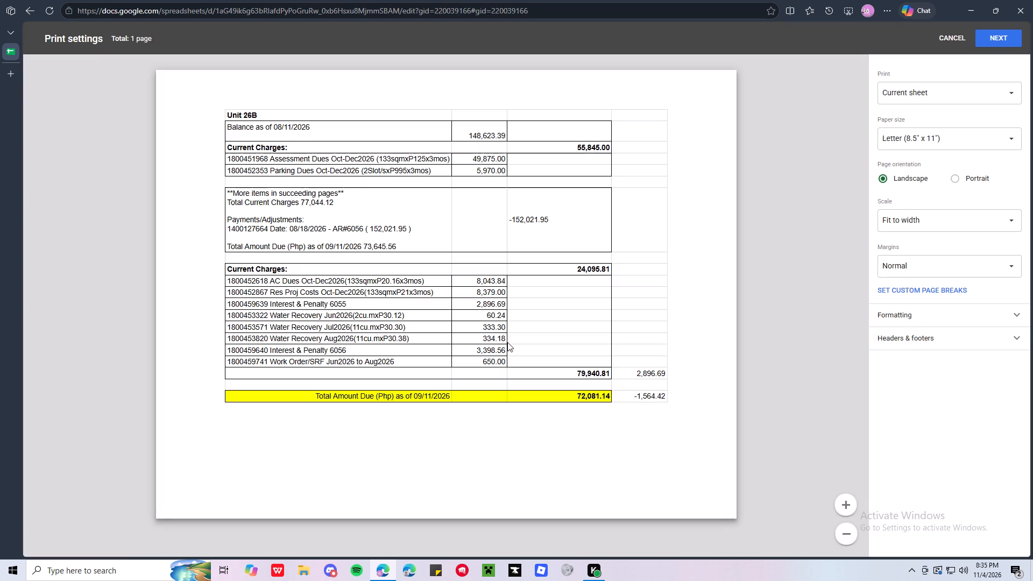
scroll(507, 337, "up", 2)
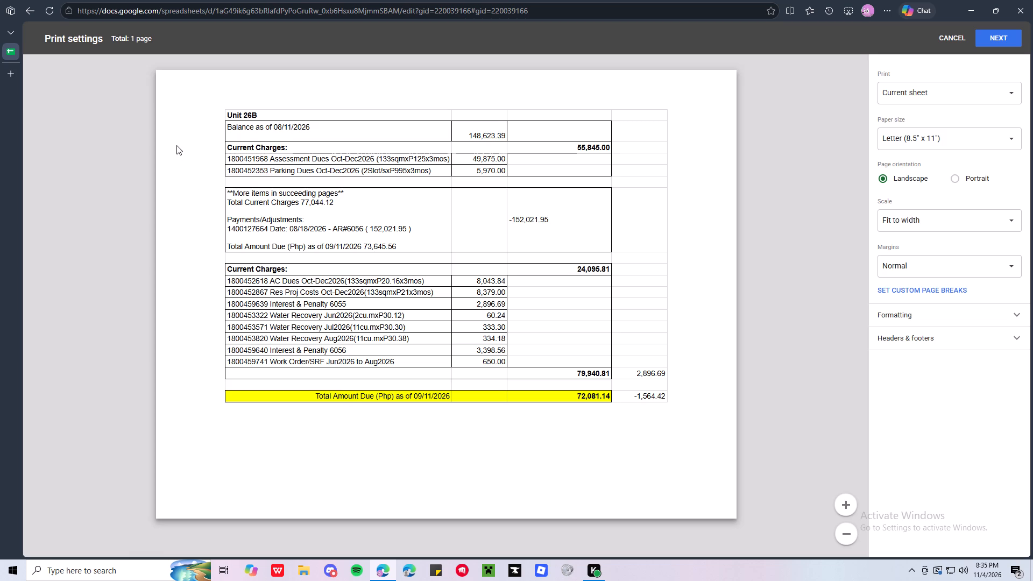
key("Escape")
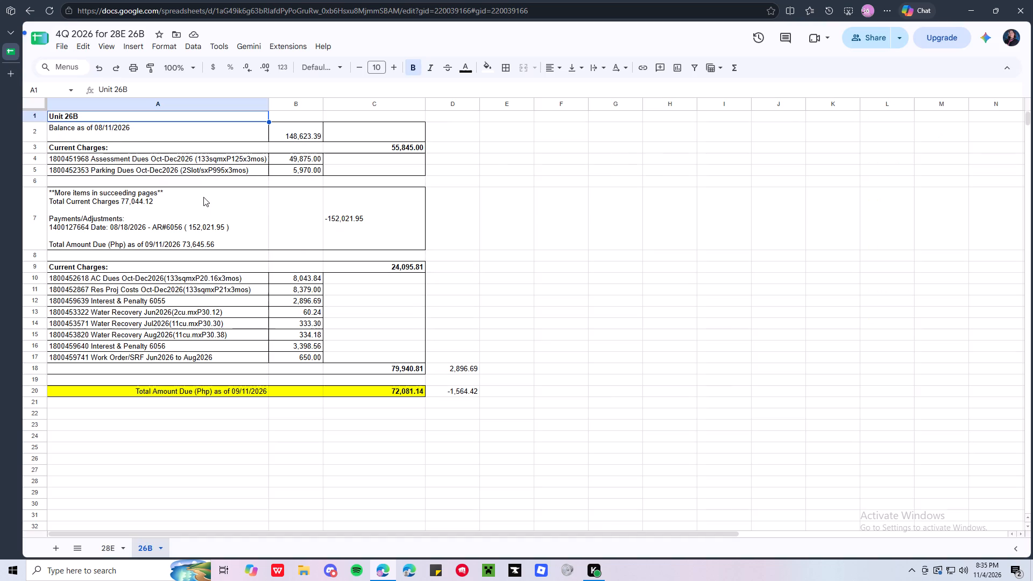
Review sheet 26B's first Current Charges section, its dues descriptions and the Payments/Adjustments entry for accuracy and consistent text.
scroll(240, 350, "up", 15)
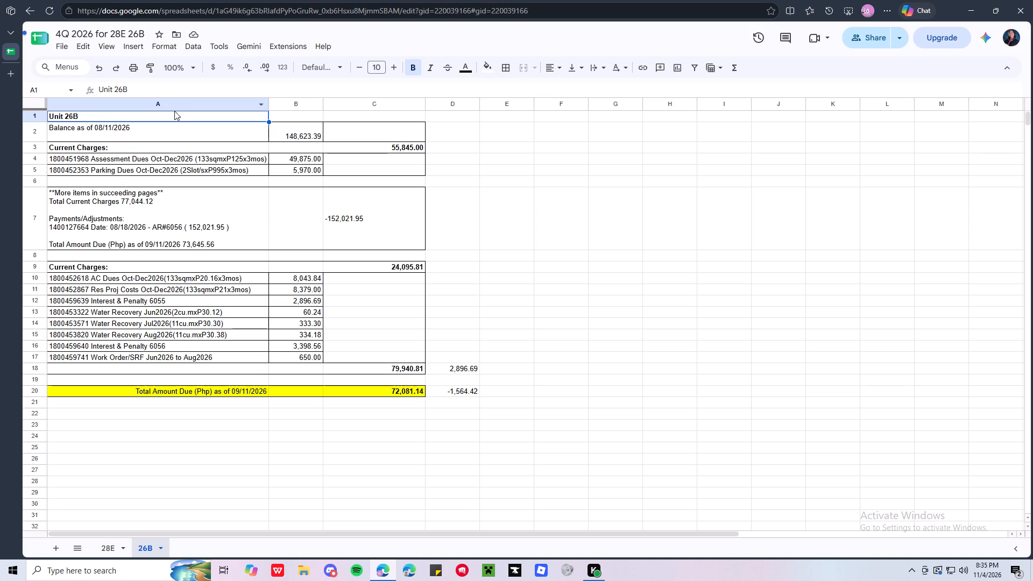
left_click(160, 143)
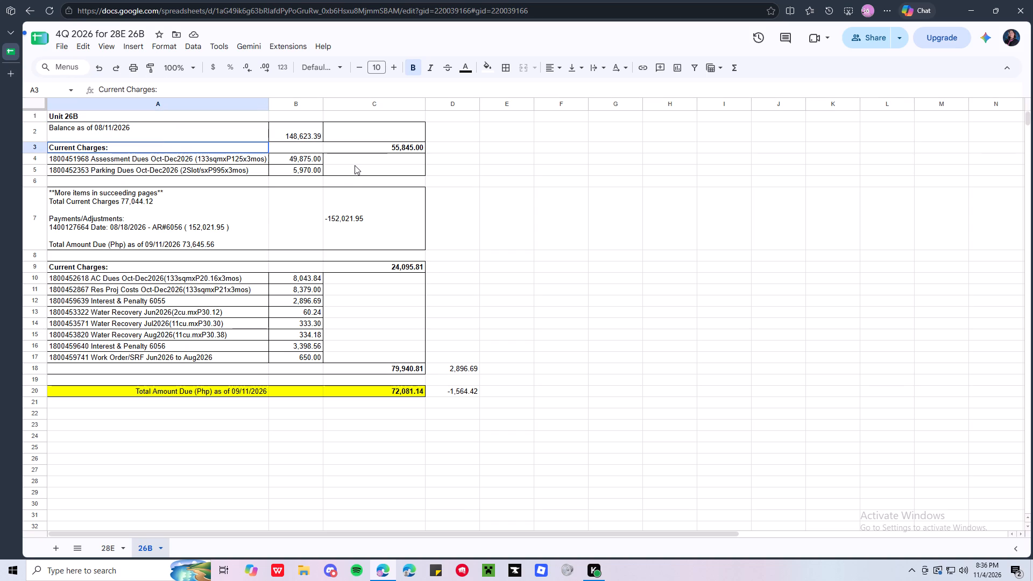
left_click(382, 149)
left_click(381, 172)
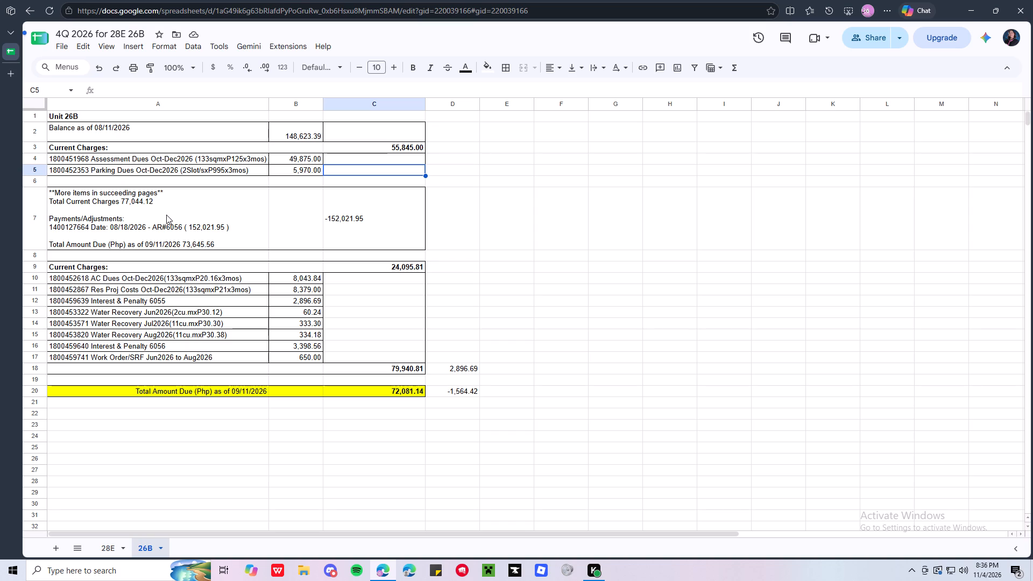
left_click(187, 237)
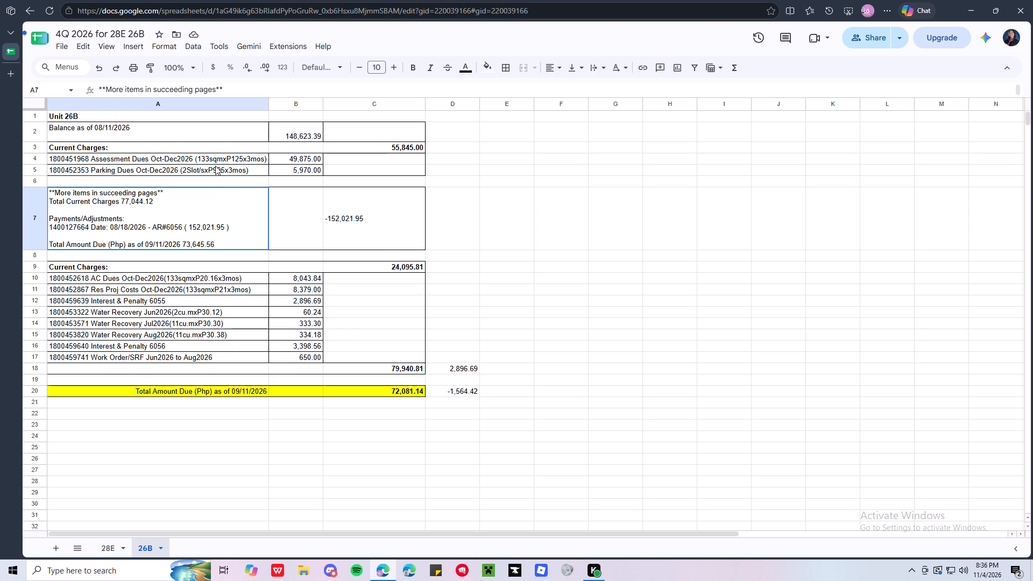
left_click(385, 221)
left_click(182, 157)
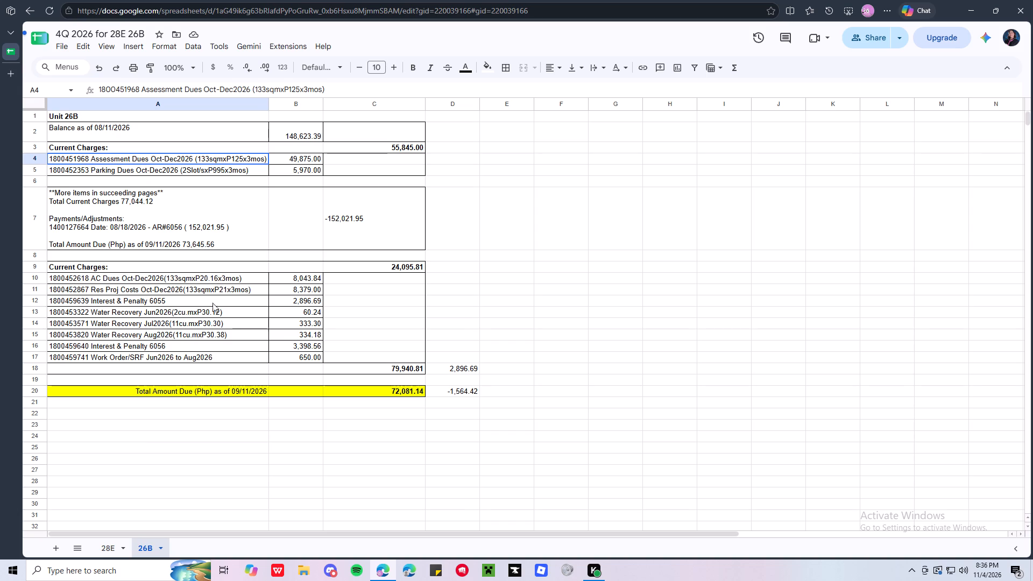
scroll(239, 237, "up", 4)
left_click(100, 170)
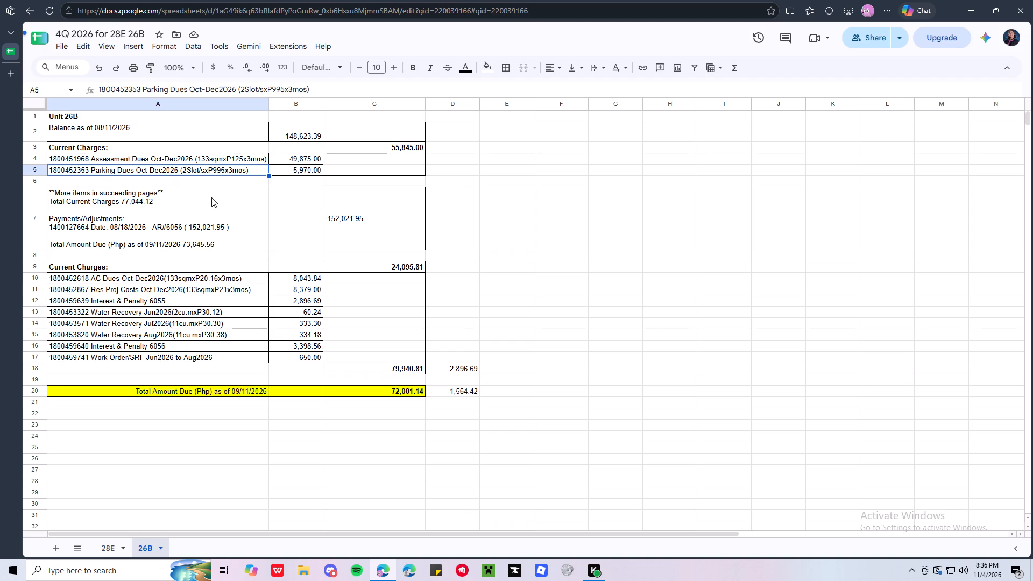
left_click(207, 235)
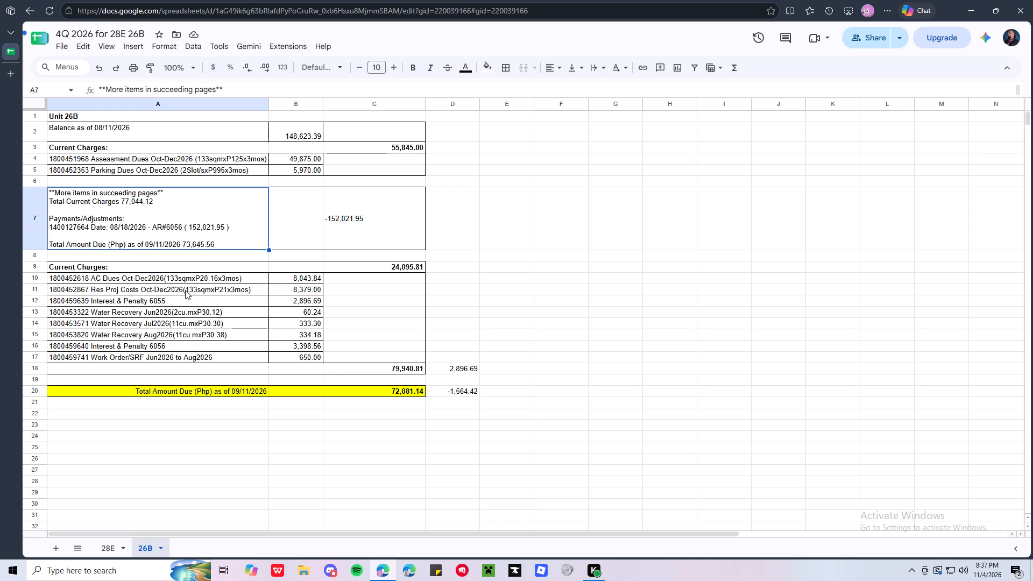
On sheet 26B, insert a space between "Oct-Dec2026" and "(133sqmxP20.16x3mos)" in the AC Dues description in A10.
left_click(185, 280)
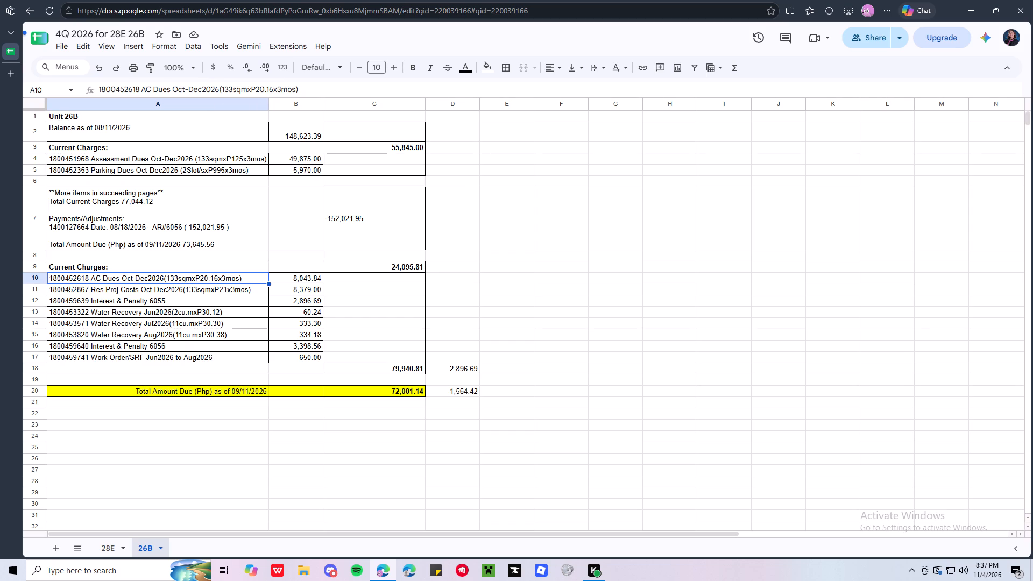
left_click(221, 88)
key("Left")
key("space")
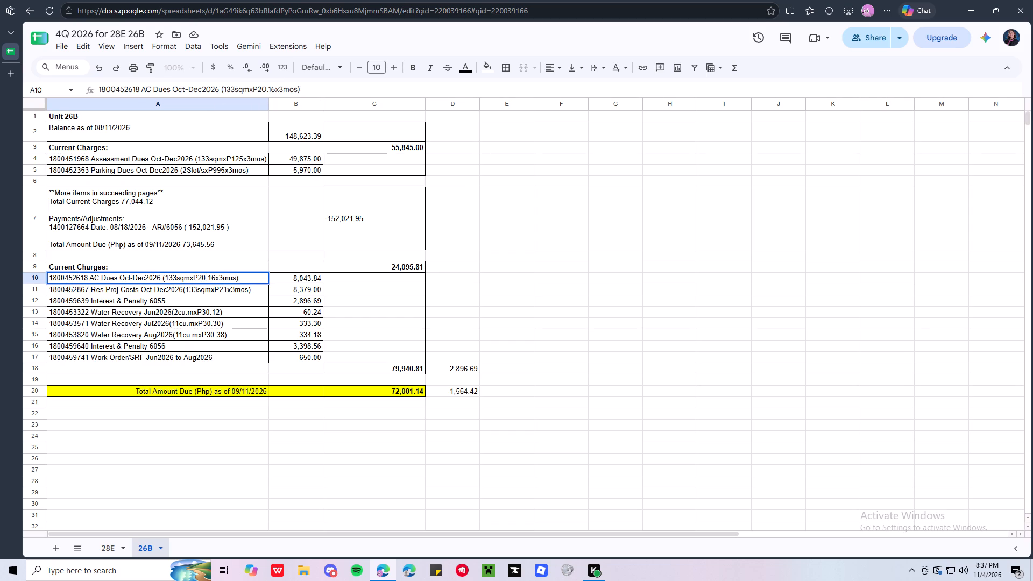
key("Return")
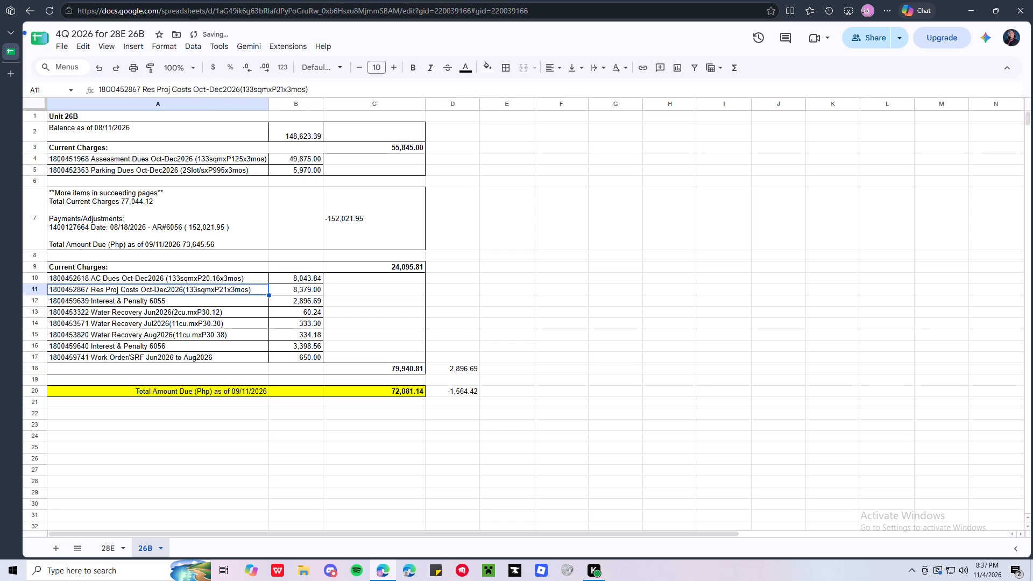
On sheet 26B, insert a space between "Oct-Dec2026" and "(133sqmxP21x3mos)" in the Res Proj Costs description in A11.
left_click(237, 86)
key("Right")
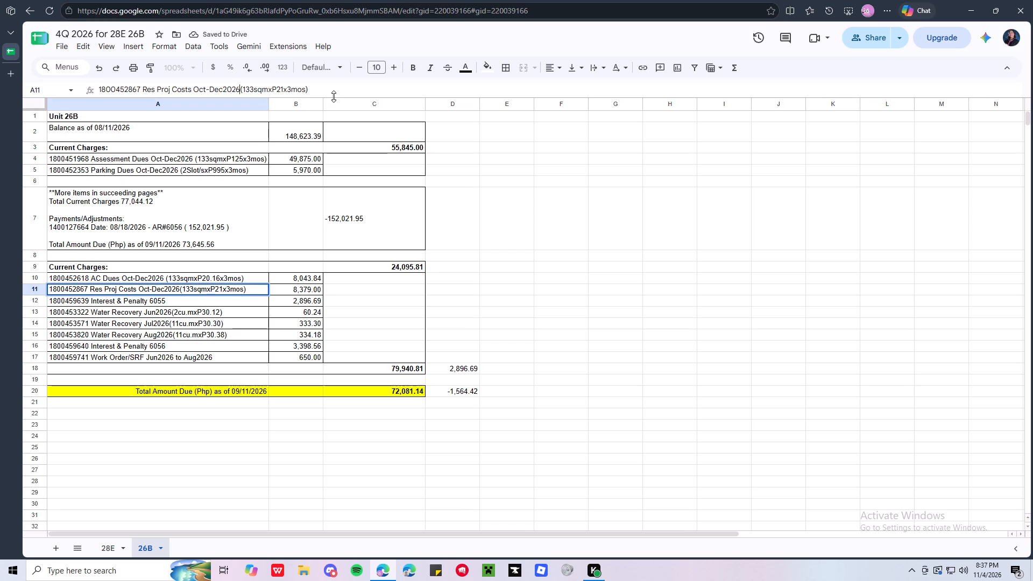
key("space")
key("Return")
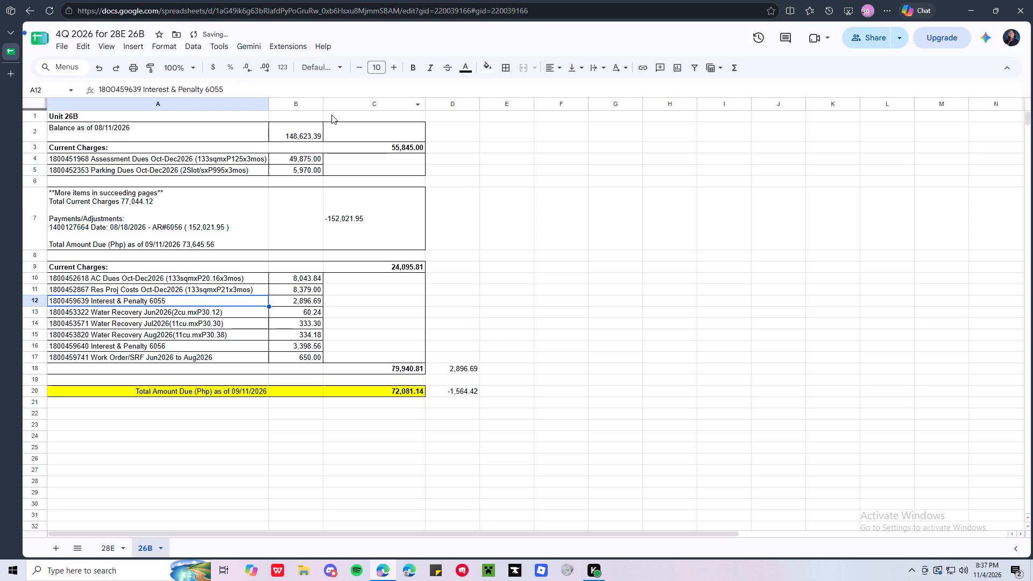
key("Return")
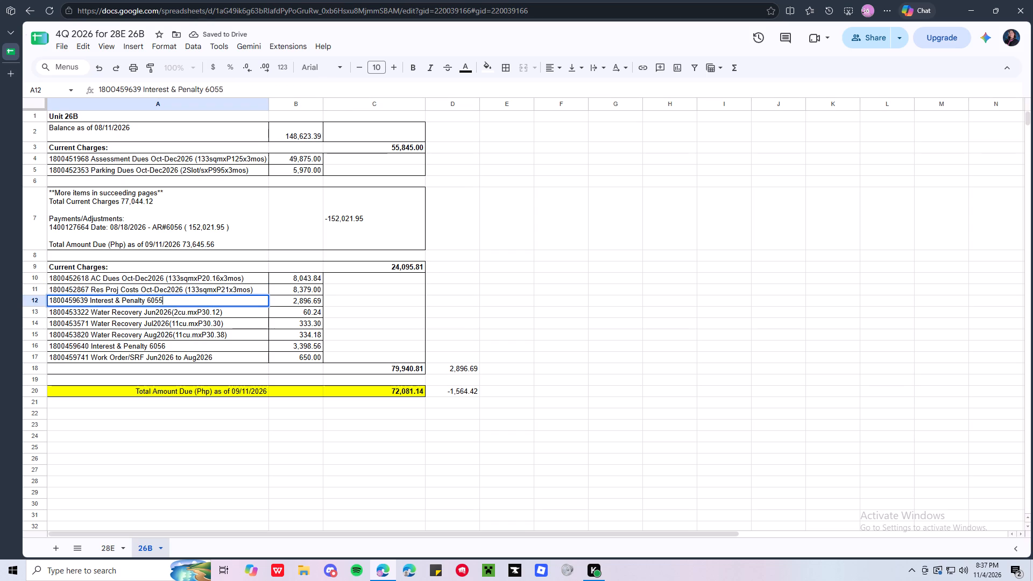
left_click(249, 326)
Insert a space before the opening parenthesis in the Jun2026, Jul2026 and Aug2026 Water Recovery descriptions in A13 to A15.
left_click(231, 310)
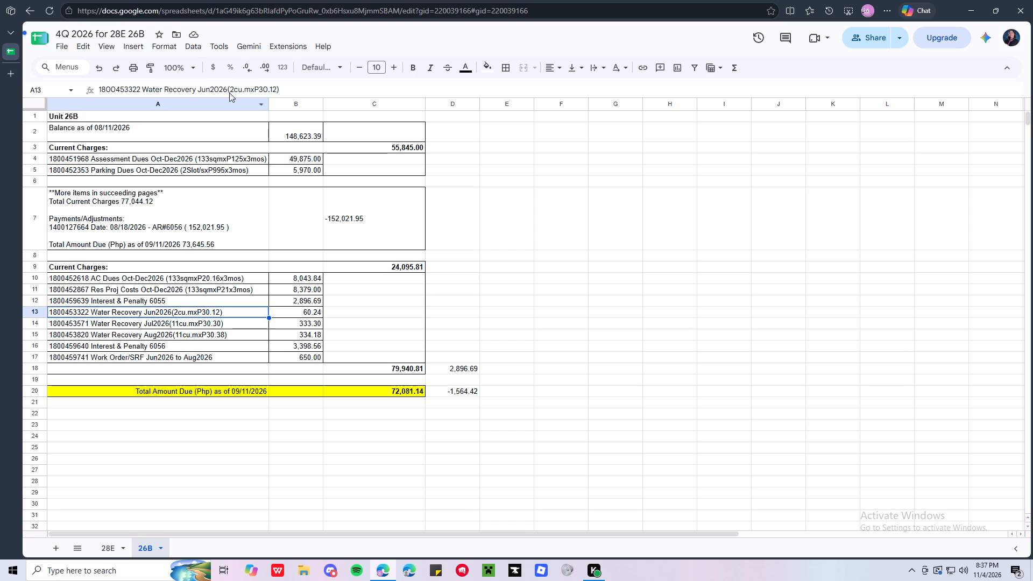
left_click(227, 89)
key("space")
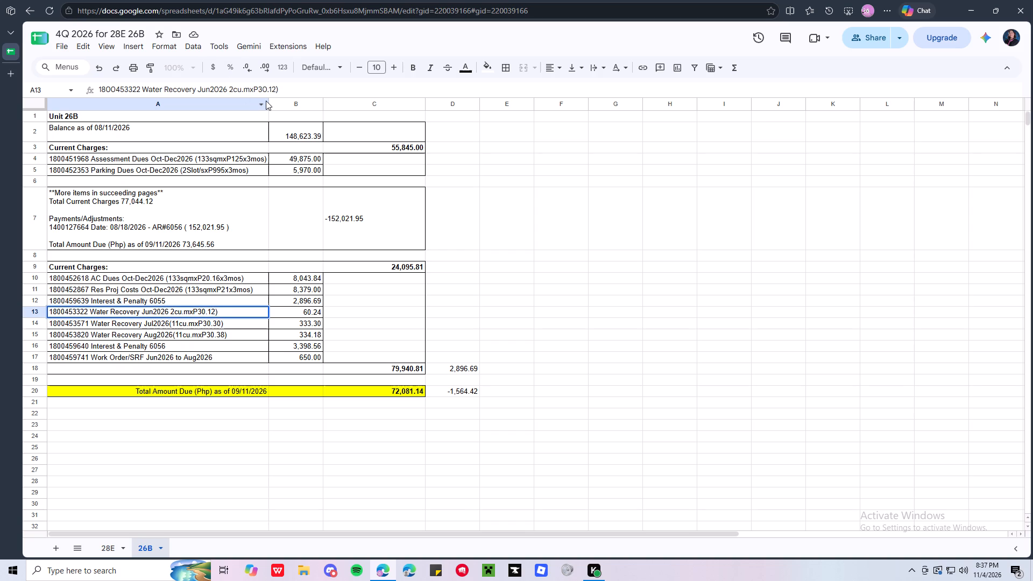
key("ctrl+z")
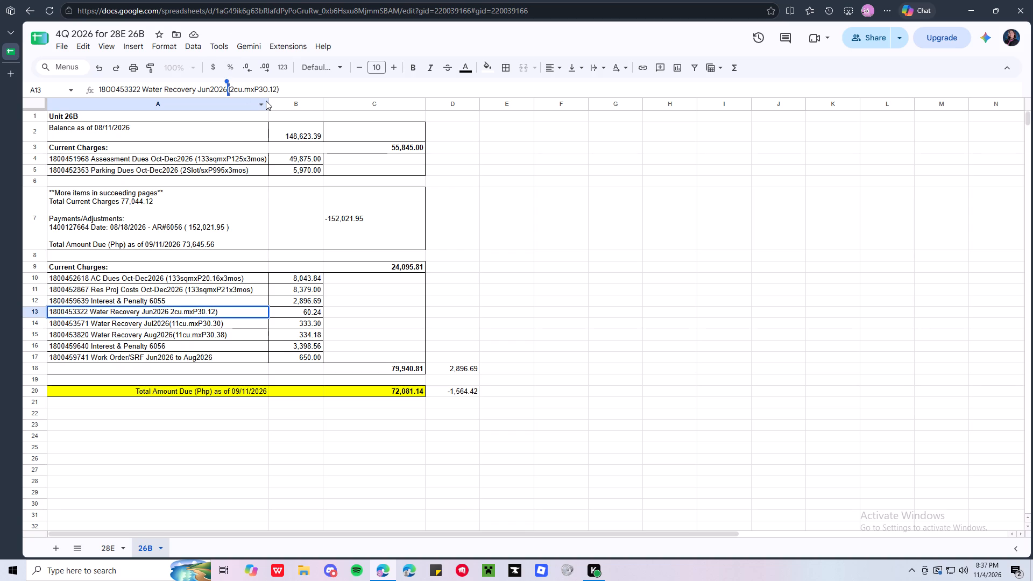
key("Left")
key("space")
key("Return")
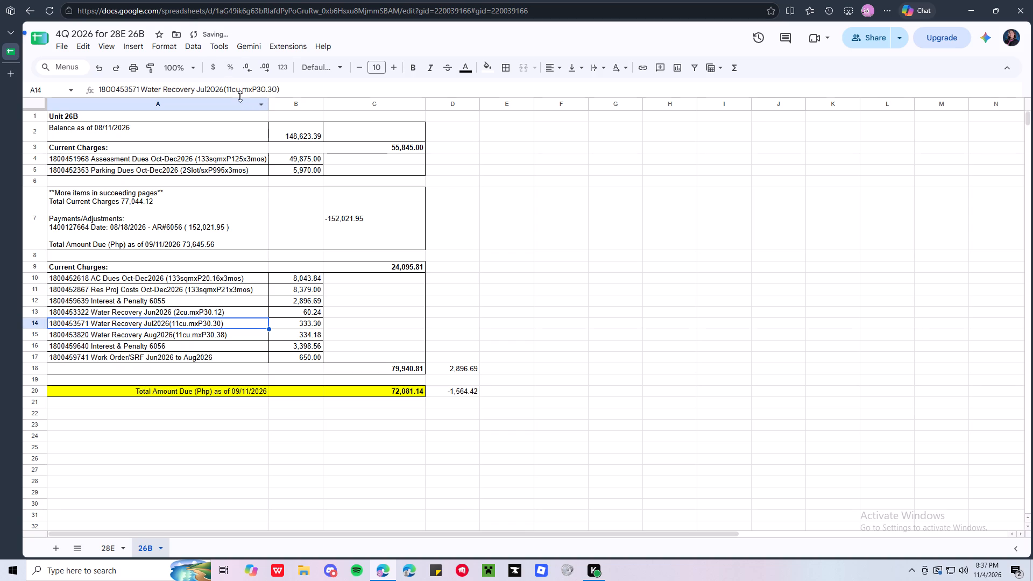
left_click(221, 86)
key("Right")
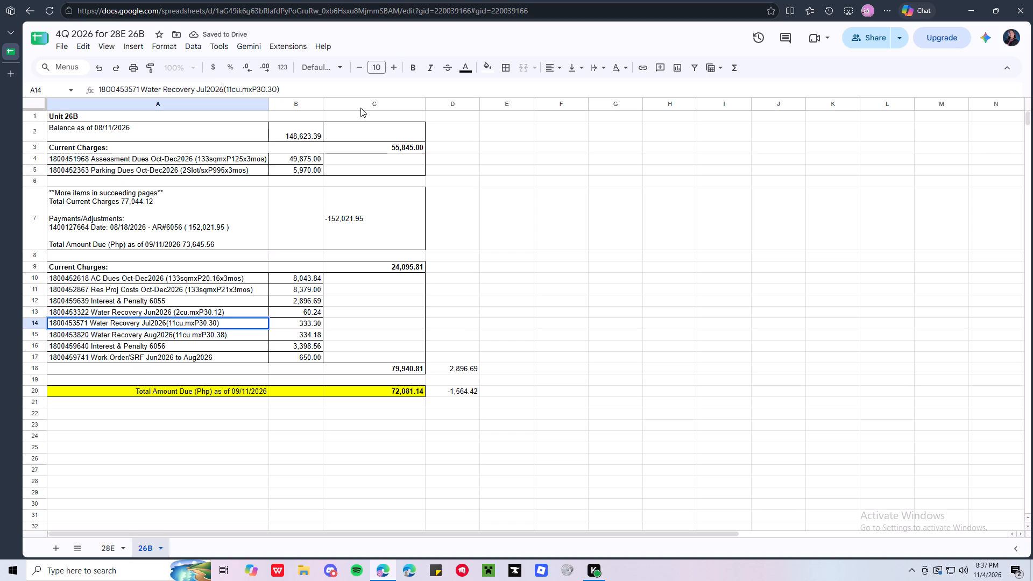
key("space")
key("Return")
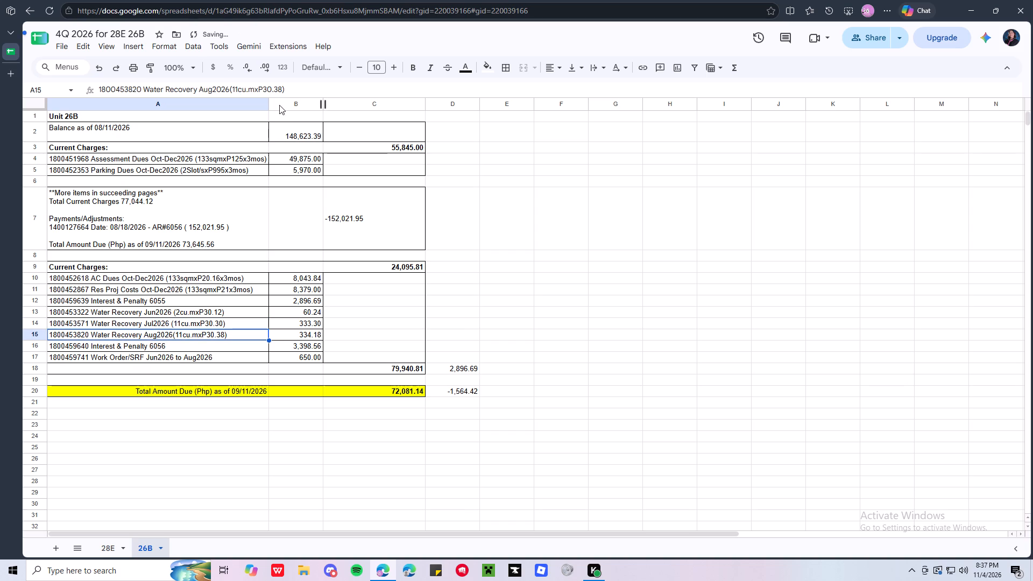
left_click(230, 87)
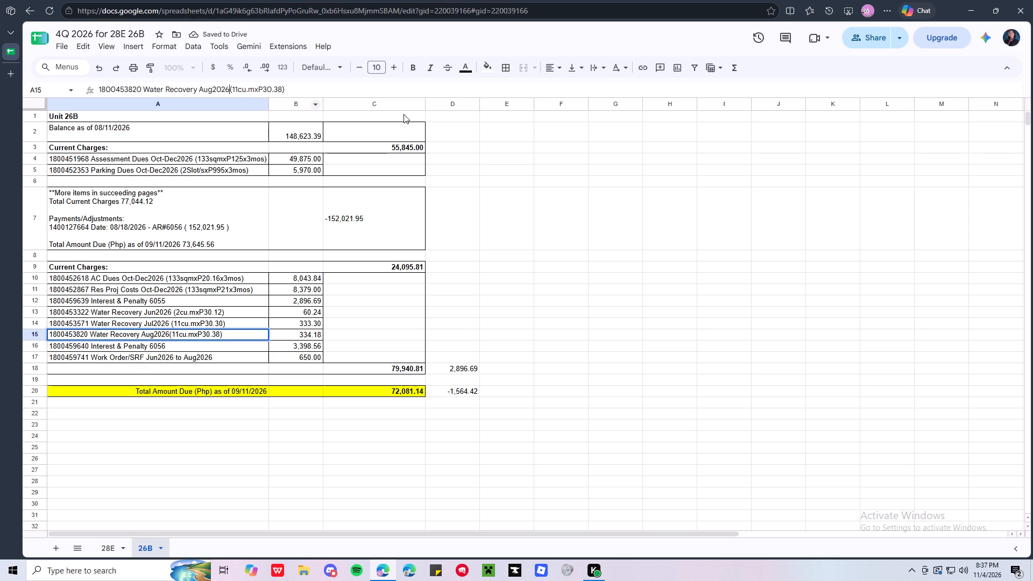
key("space")
key("Return")
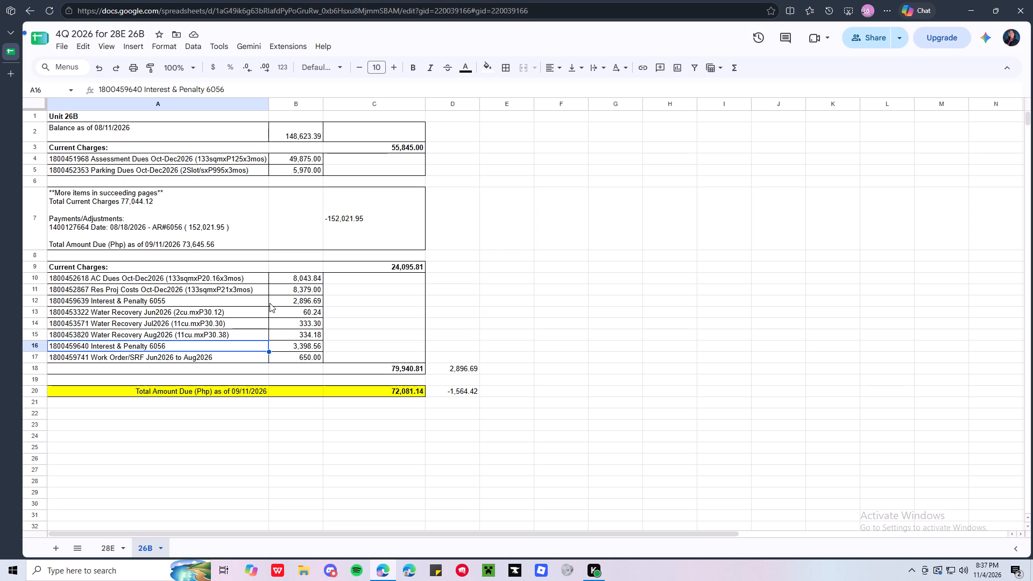
Review sheet 26B's charge descriptions, the opening balance row and the difference formula in D18 beside the charges total.
scroll(338, 316, "up", 2)
scroll(341, 316, "down", 1)
left_click(395, 274)
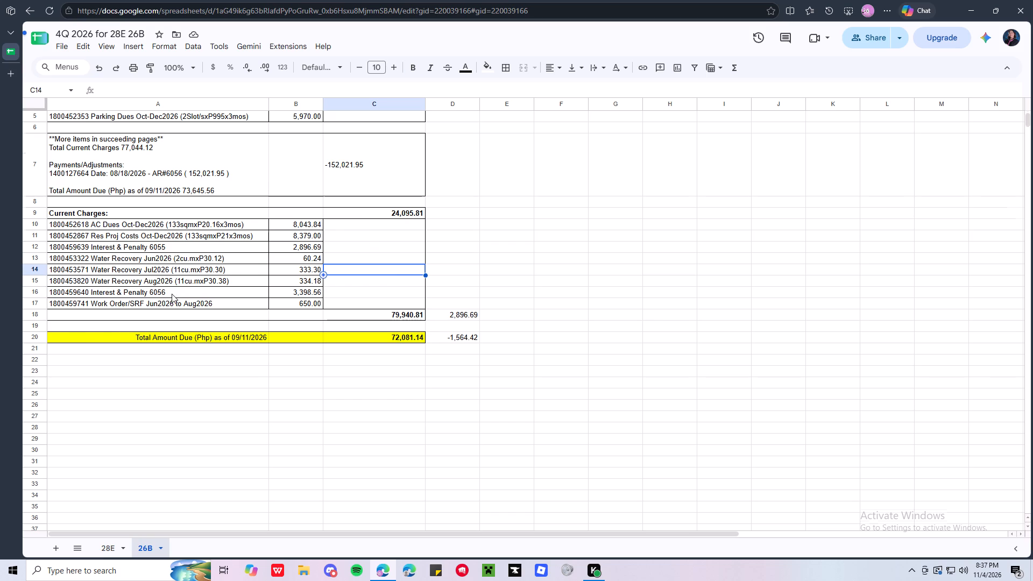
scroll(172, 294, "up", 6)
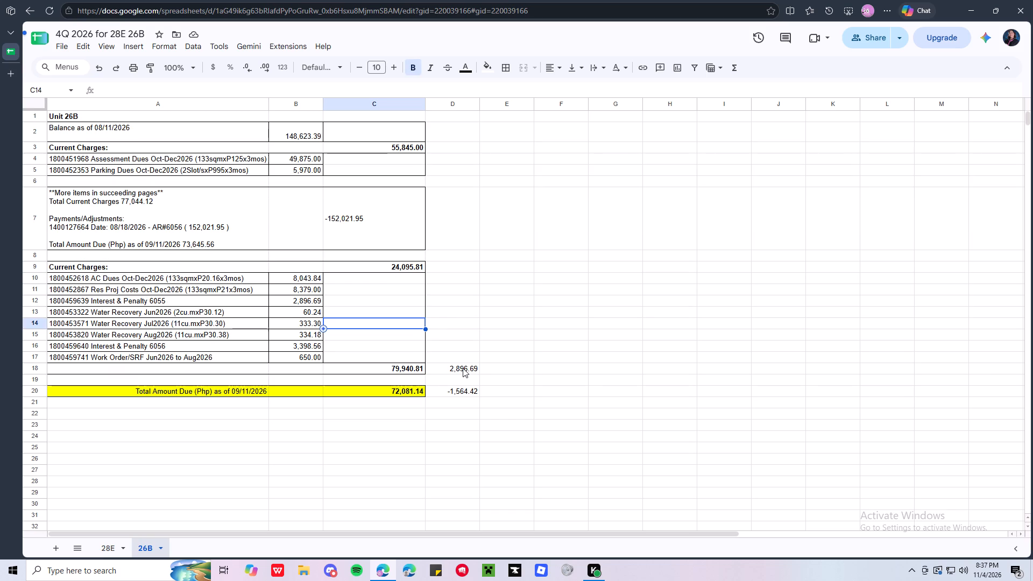
left_click(463, 368)
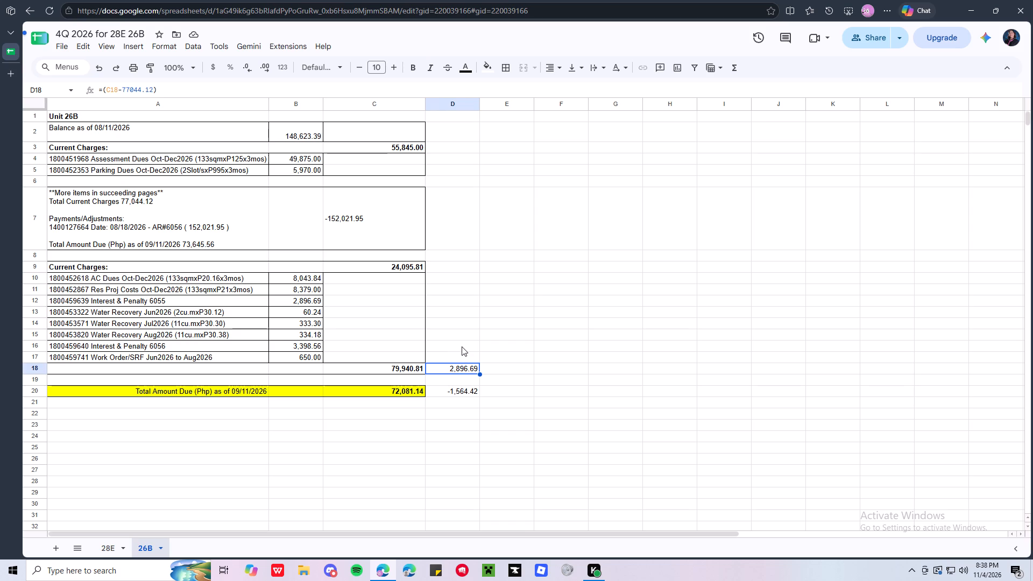
left_click(462, 346)
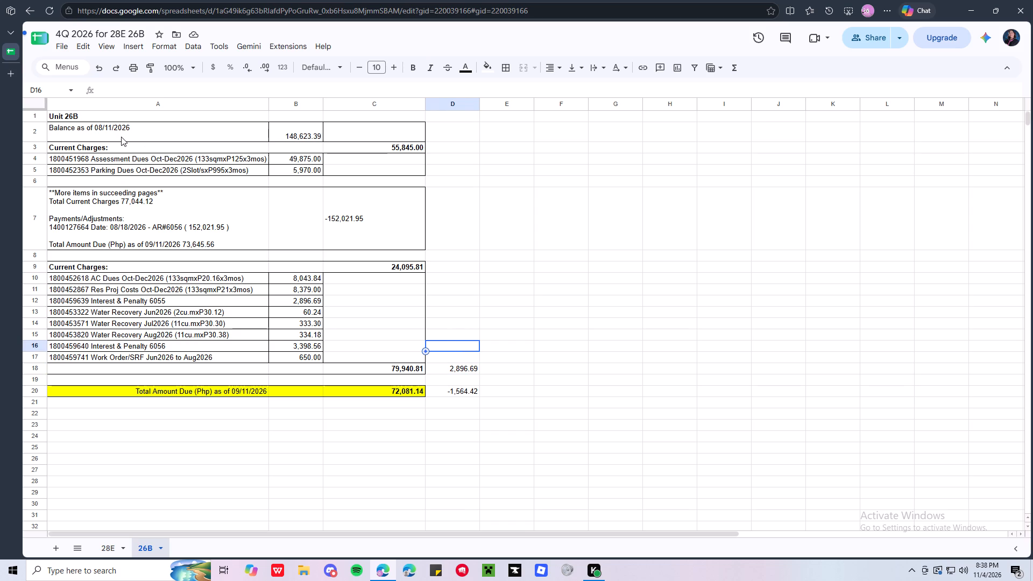
left_click(121, 136)
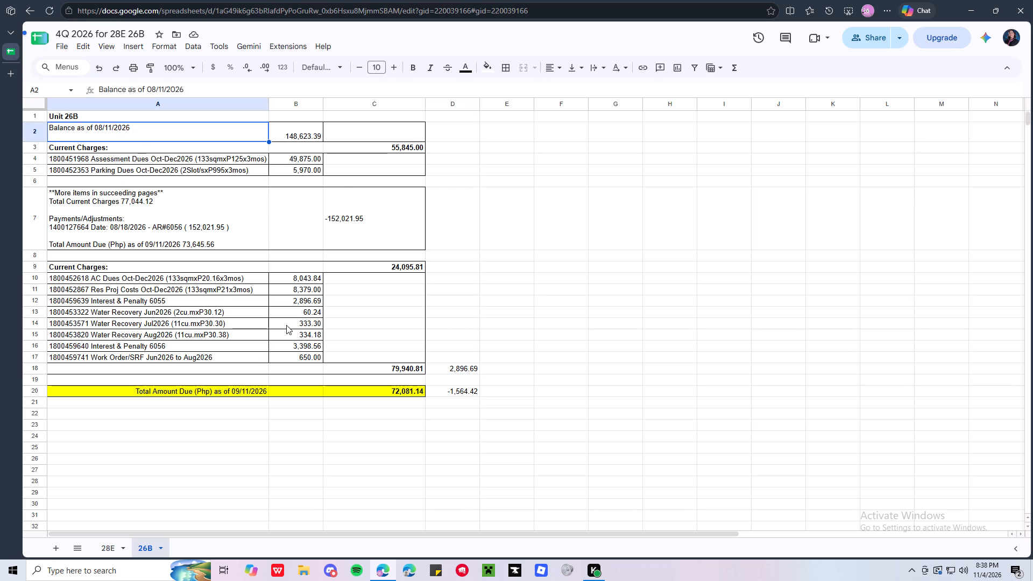
scroll(280, 327, "down", 1)
scroll(280, 325, "up", 3)
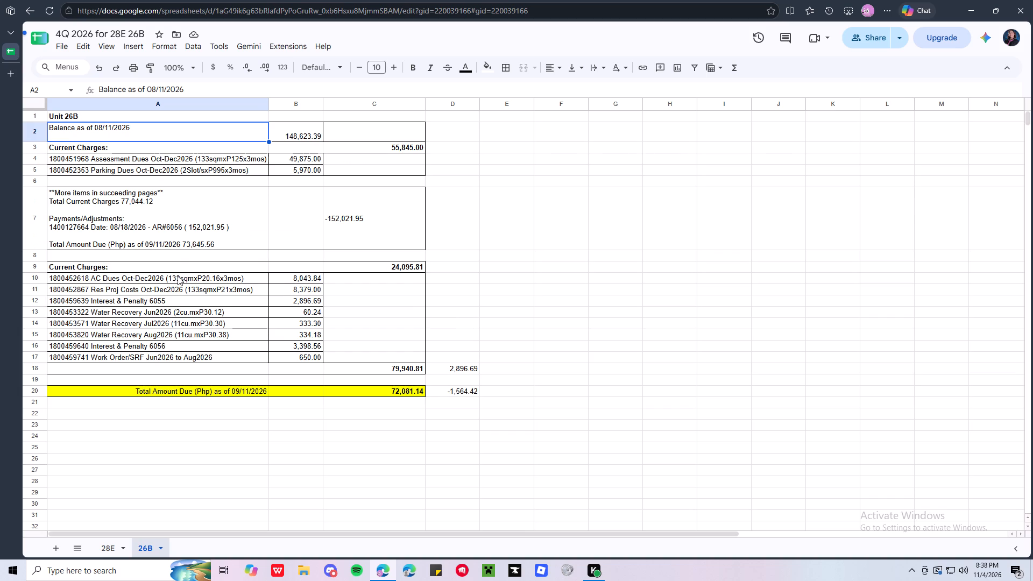
left_click(178, 276)
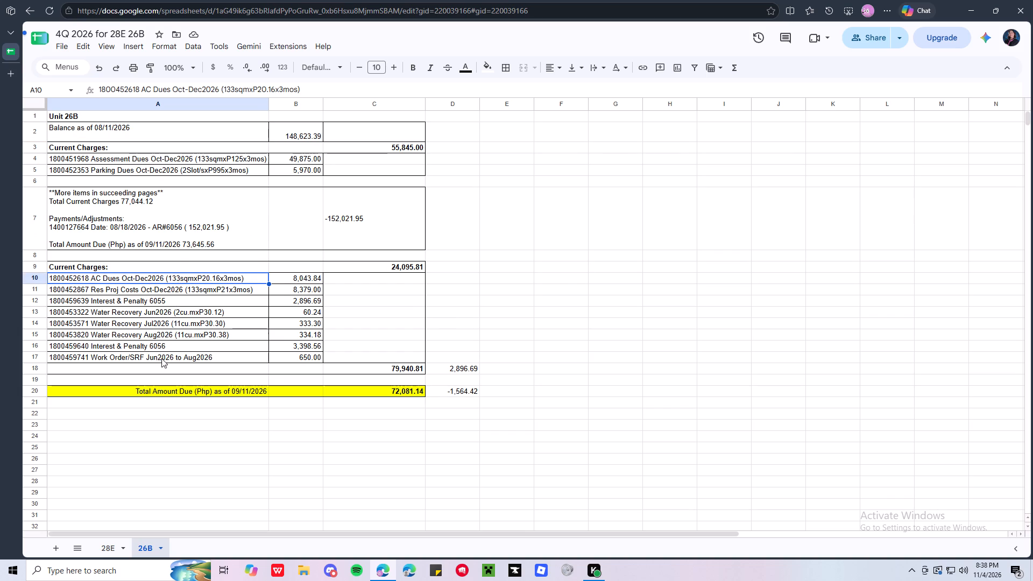
Switch to sheet 28E and check its charge descriptions, the total formula in C13 and the AC Dues amount in B10.
left_click(102, 551)
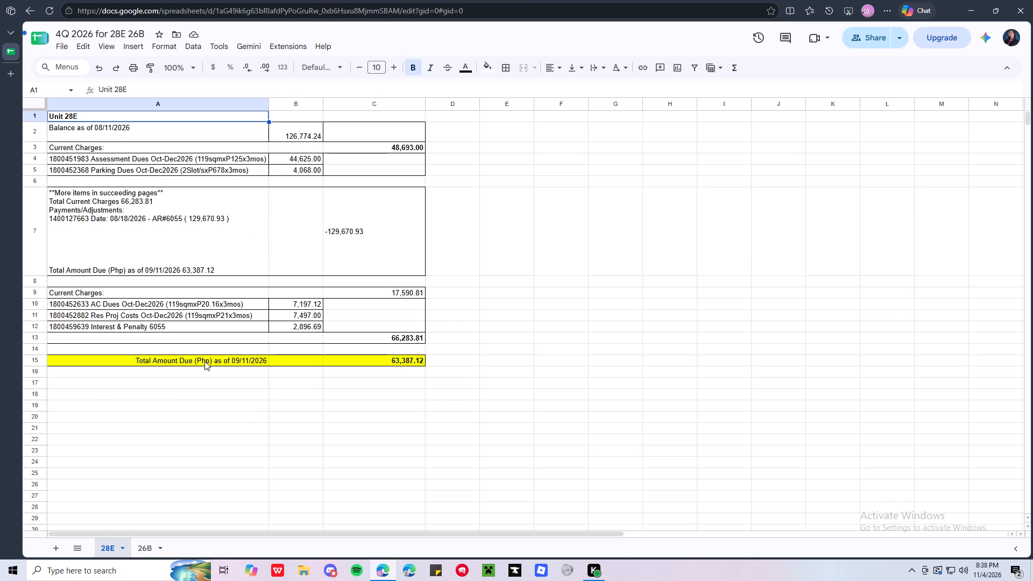
left_click(151, 387)
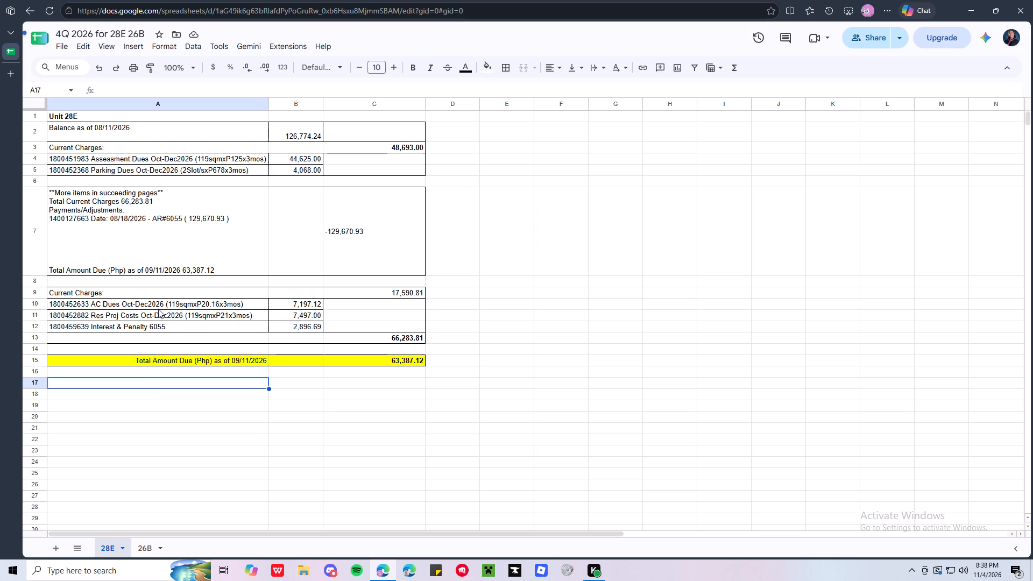
scroll(151, 233, "up", 7)
left_click(80, 342)
left_click(86, 351)
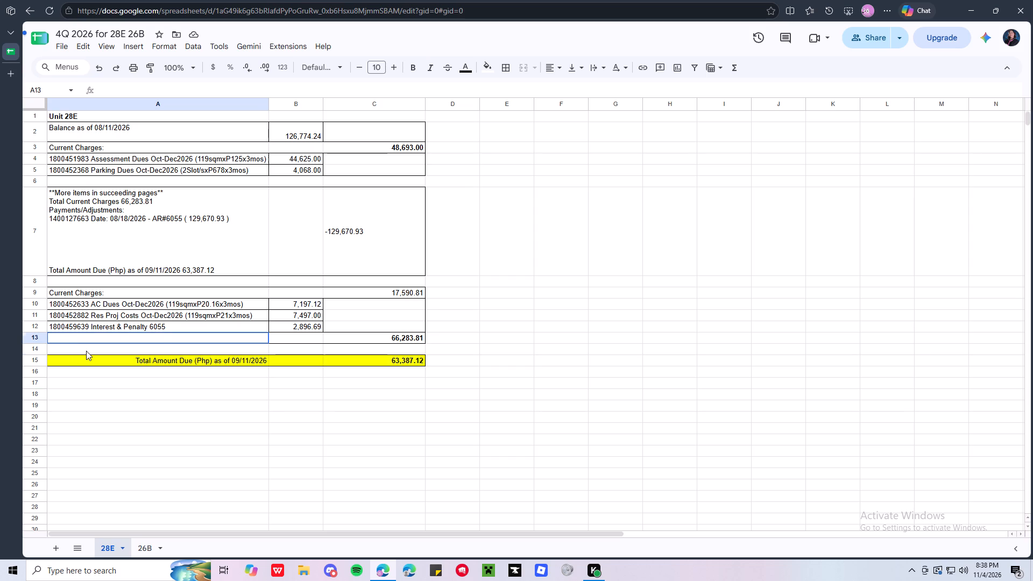
left_click(391, 338)
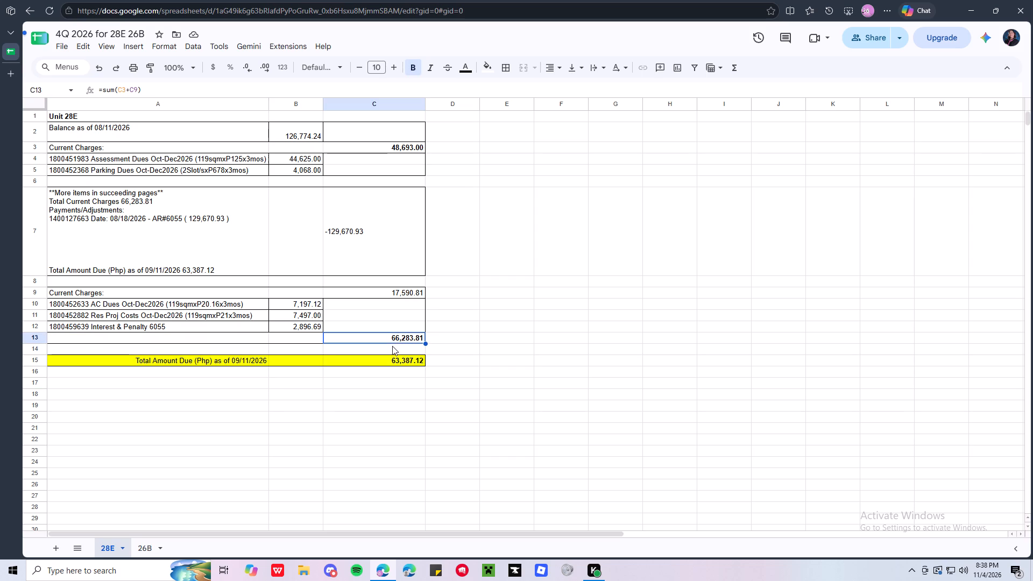
left_click(275, 303)
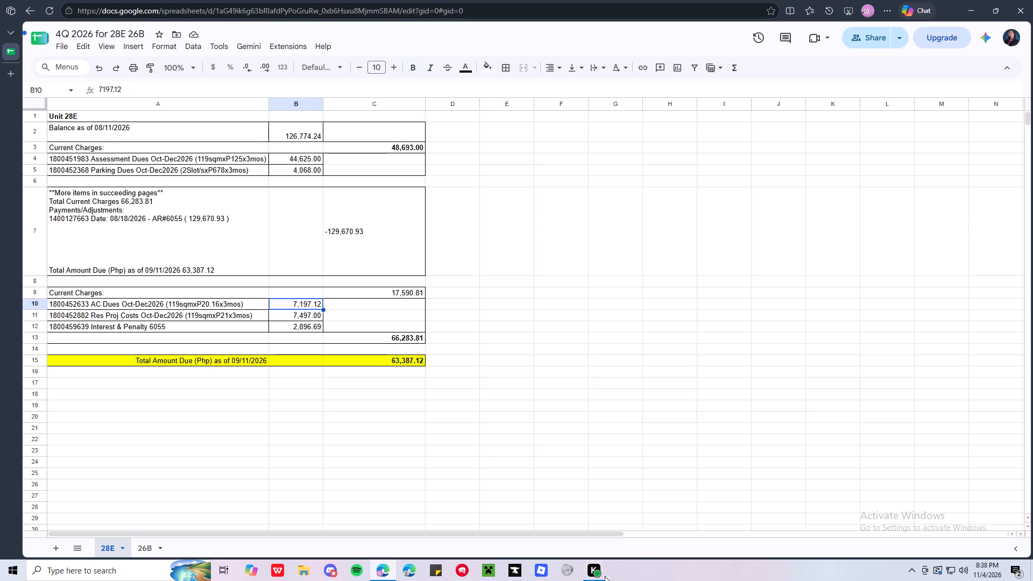
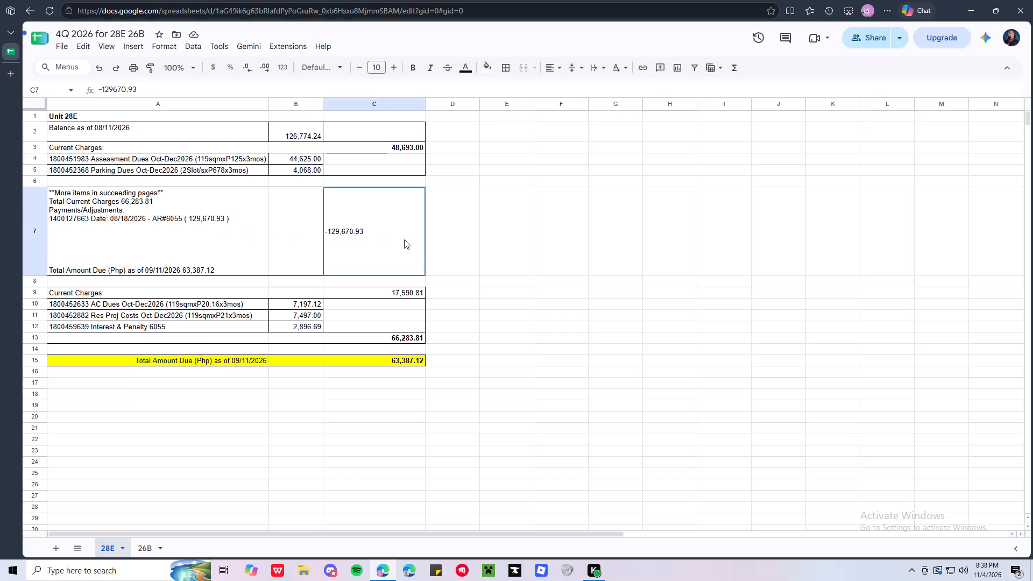
Compare the charge lines, balances and total amount due on the Unit 28E and Unit 26B billing sheets.
left_click(318, 303)
left_click(297, 339)
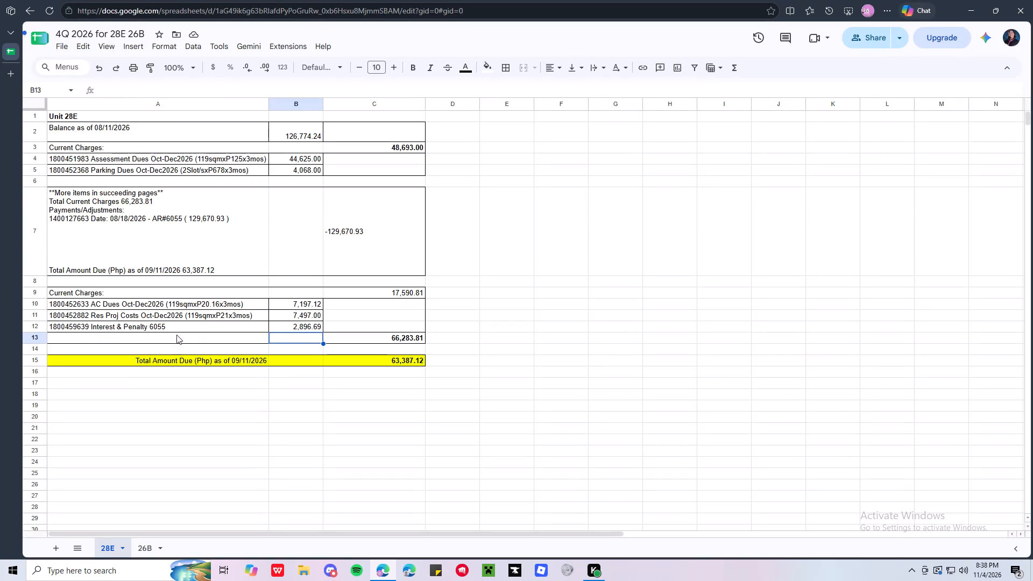
left_click(178, 366)
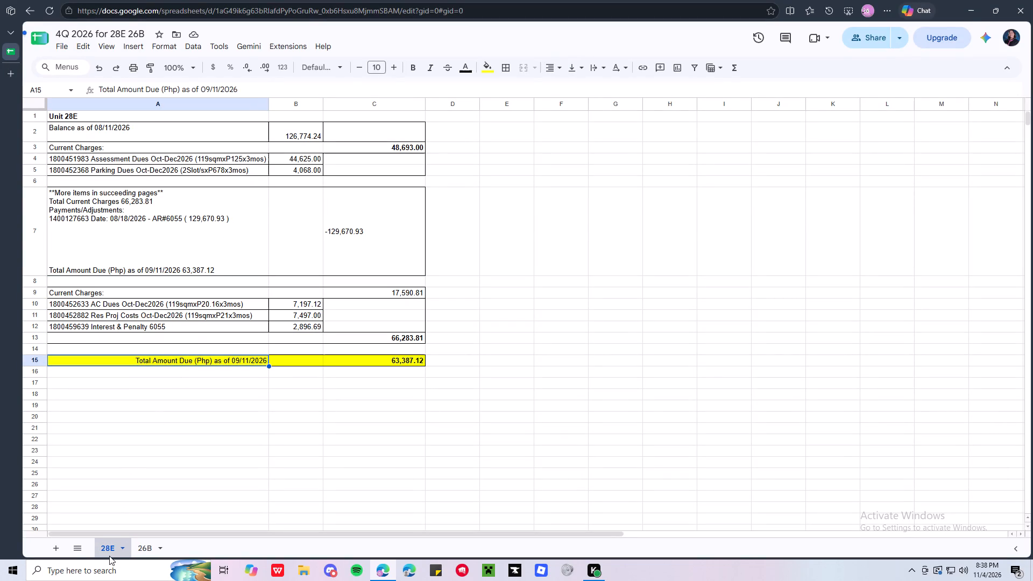
left_click(144, 546)
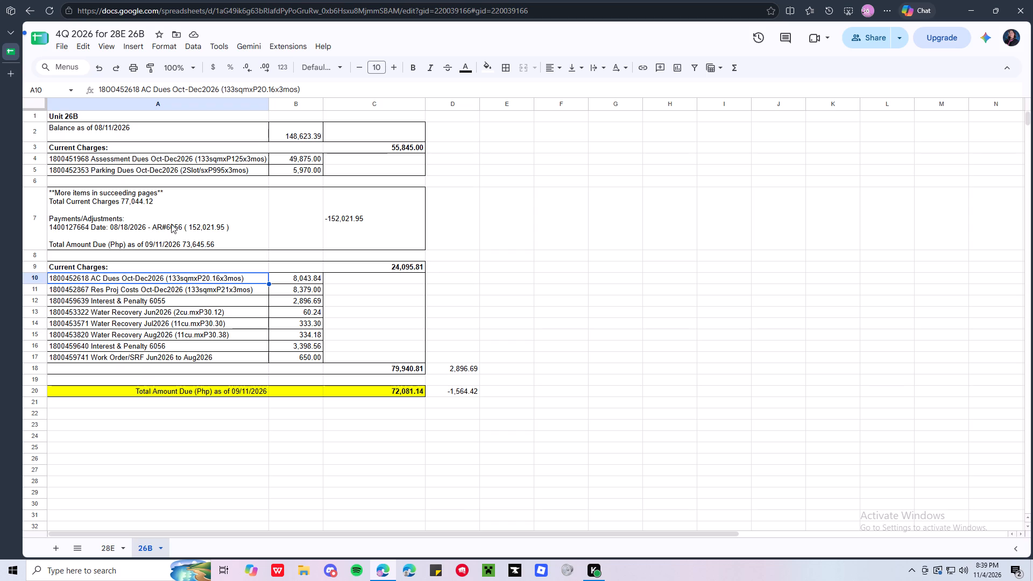
left_click(159, 125)
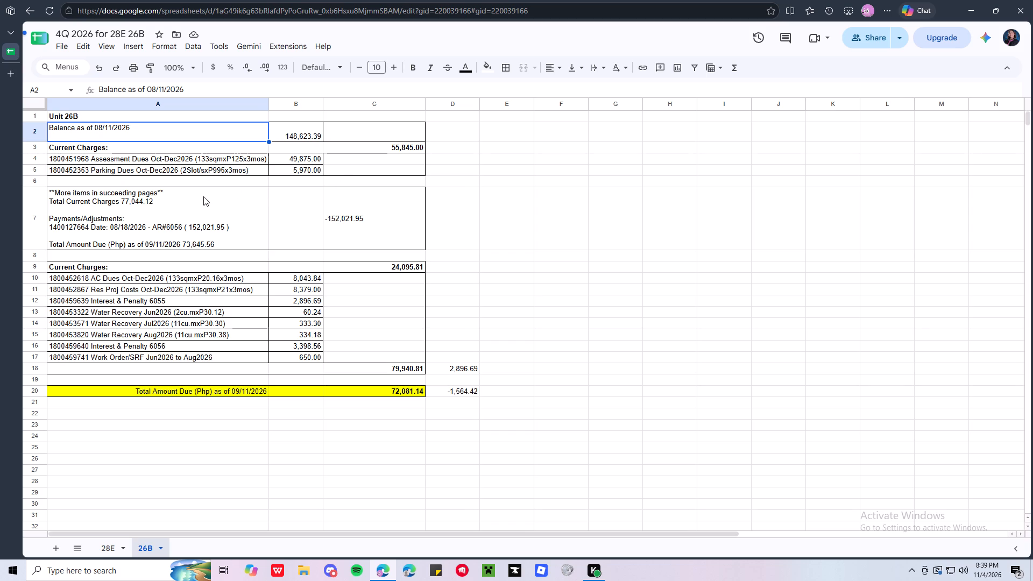
left_click(193, 166)
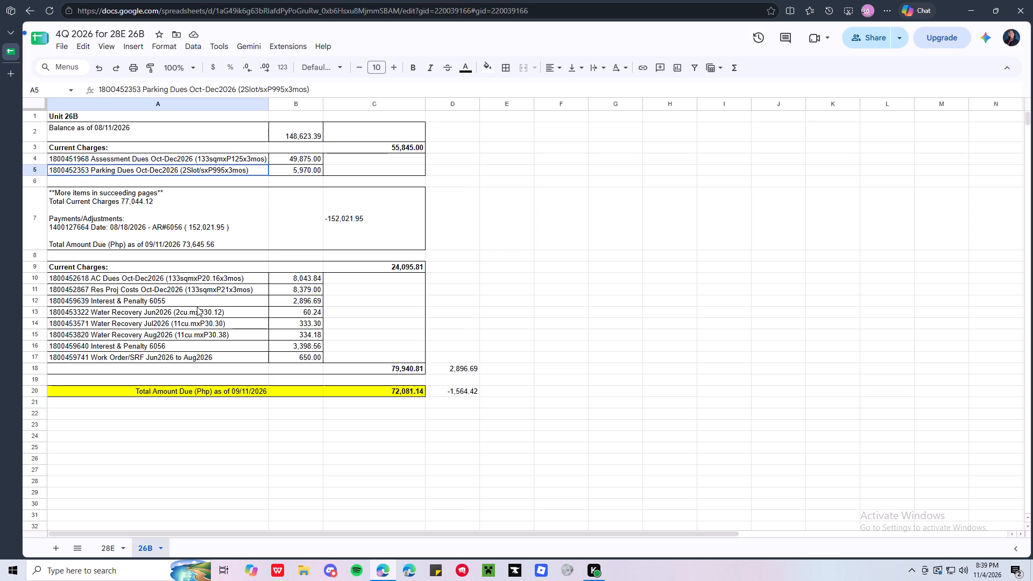
key("0")
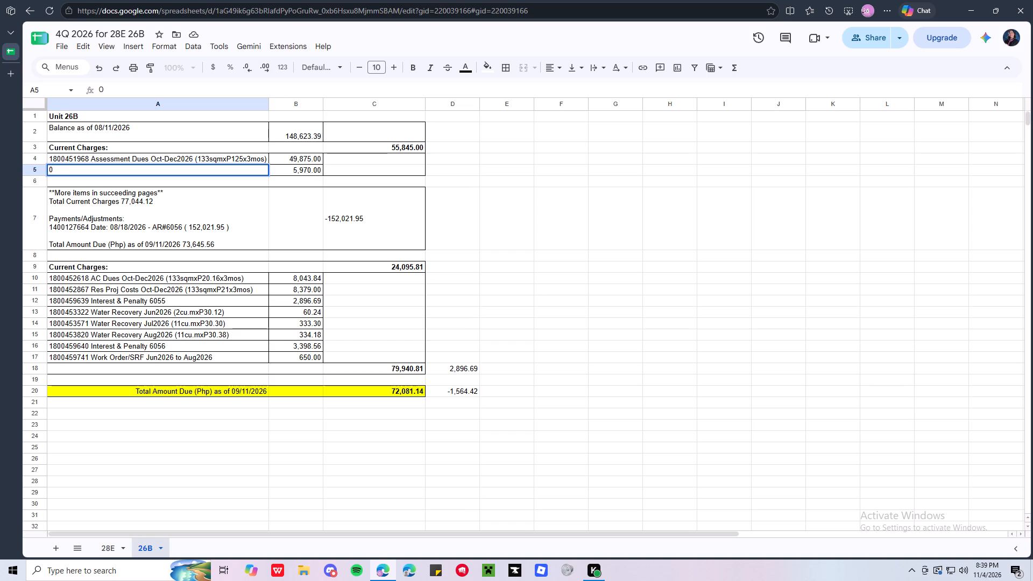
key("Escape")
key("Right")
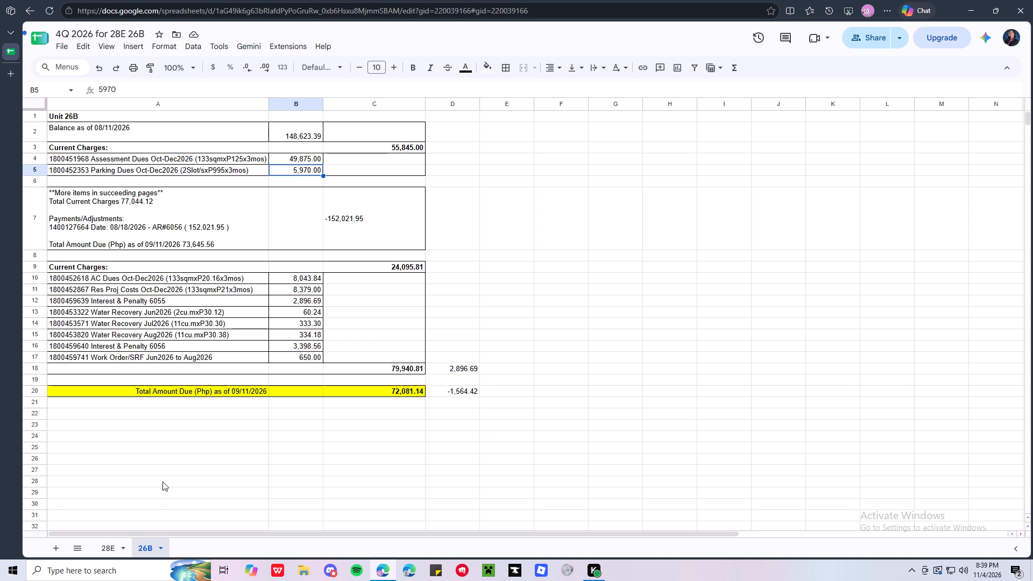
left_click(112, 548)
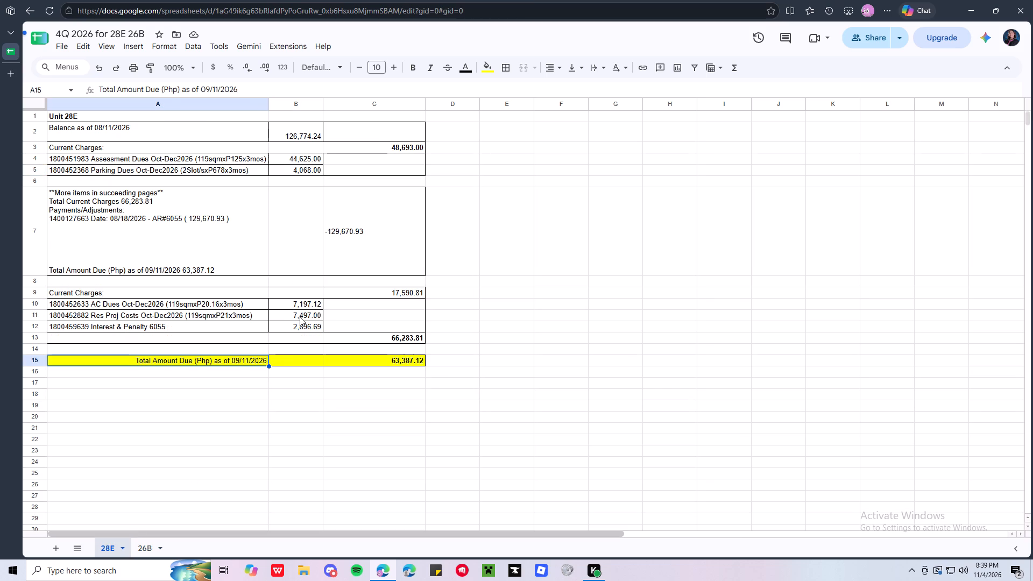
left_click(300, 317)
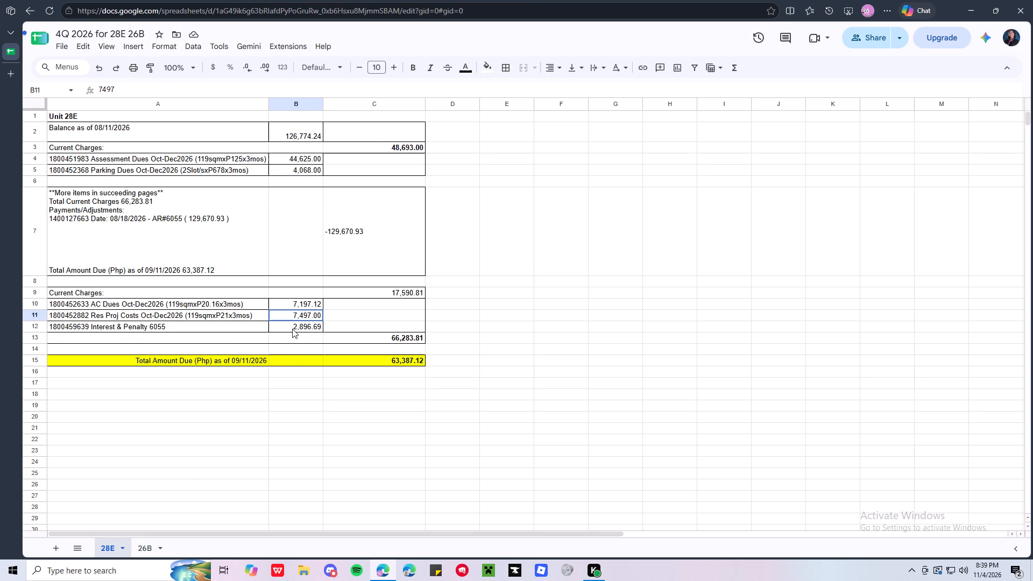
Examine the 26B sheet's charges total, individual charge lines, payment adjustment, and the difference formulas beside the two totals.
left_click(142, 542)
left_click(398, 367)
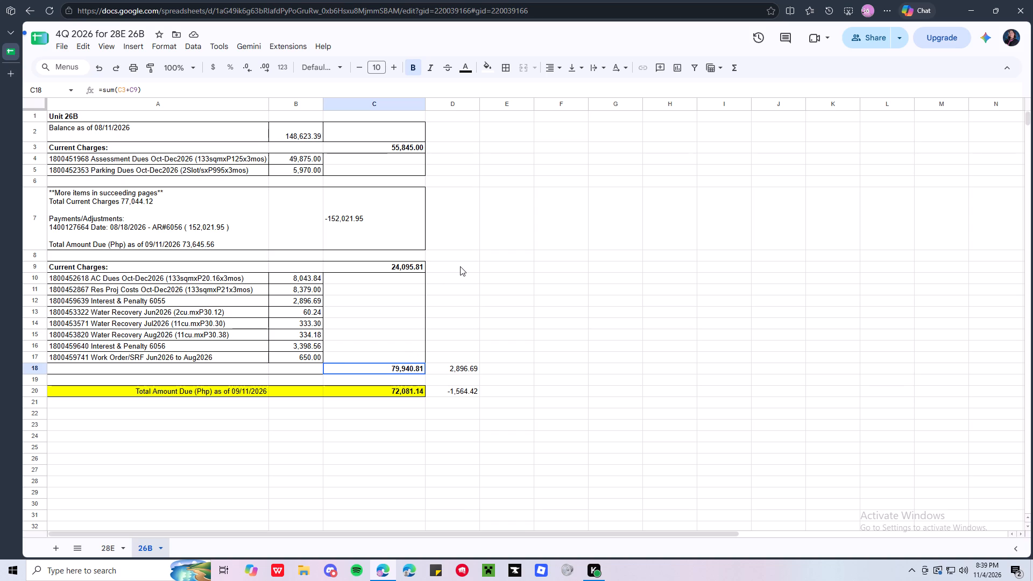
left_click(449, 367)
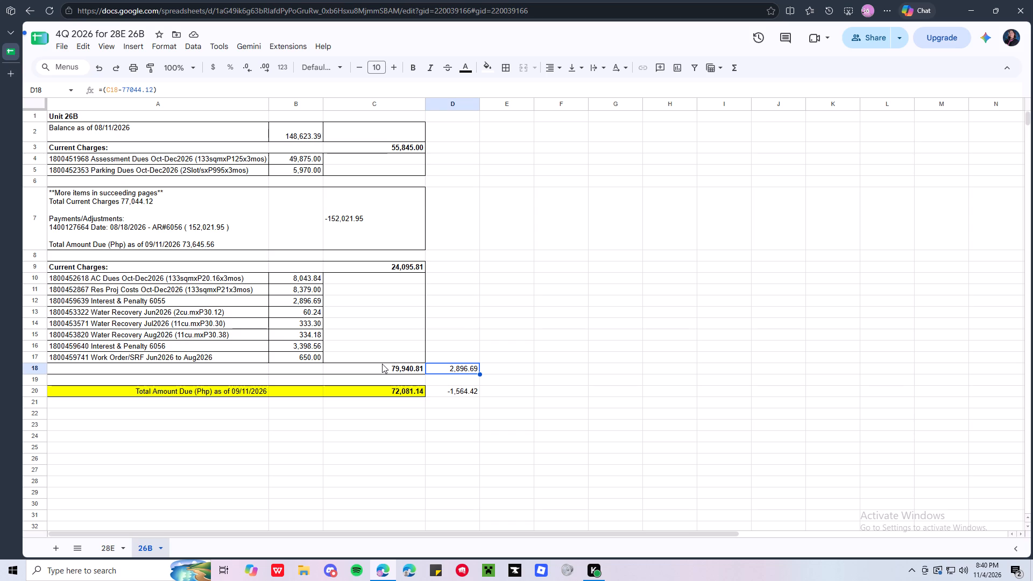
left_click(456, 356)
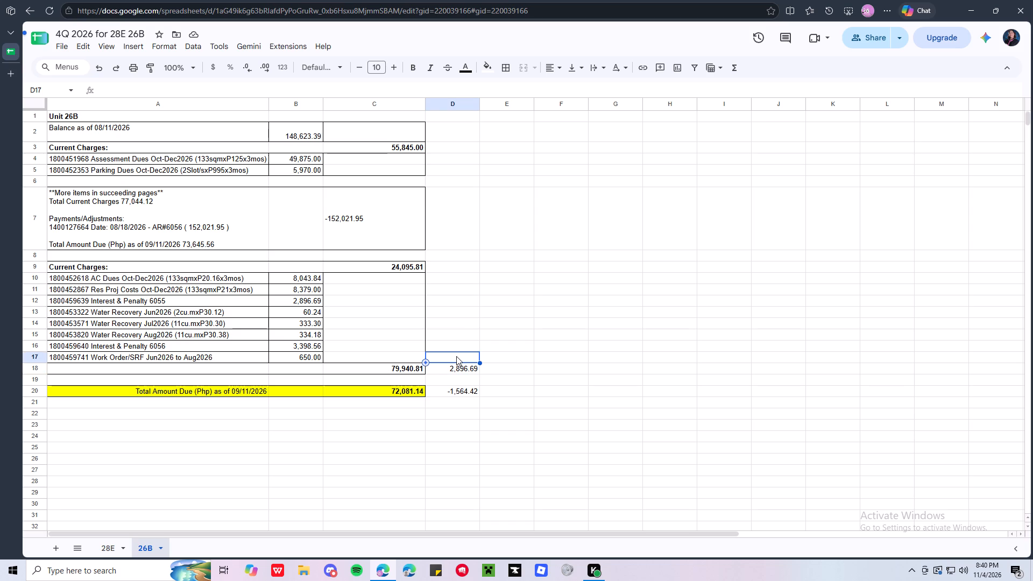
left_click(452, 289)
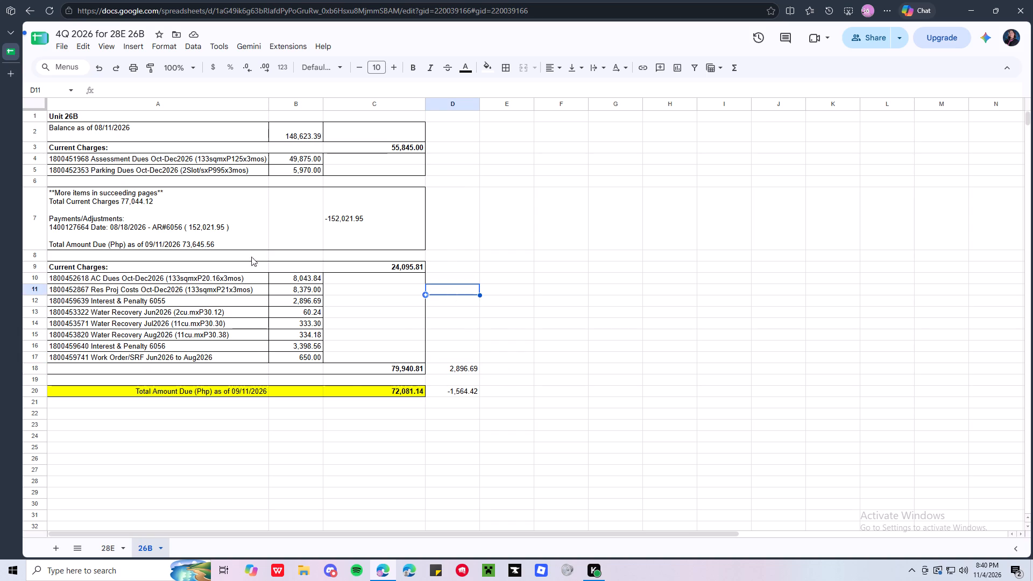
scroll(349, 381, "up", 3)
left_click(244, 310)
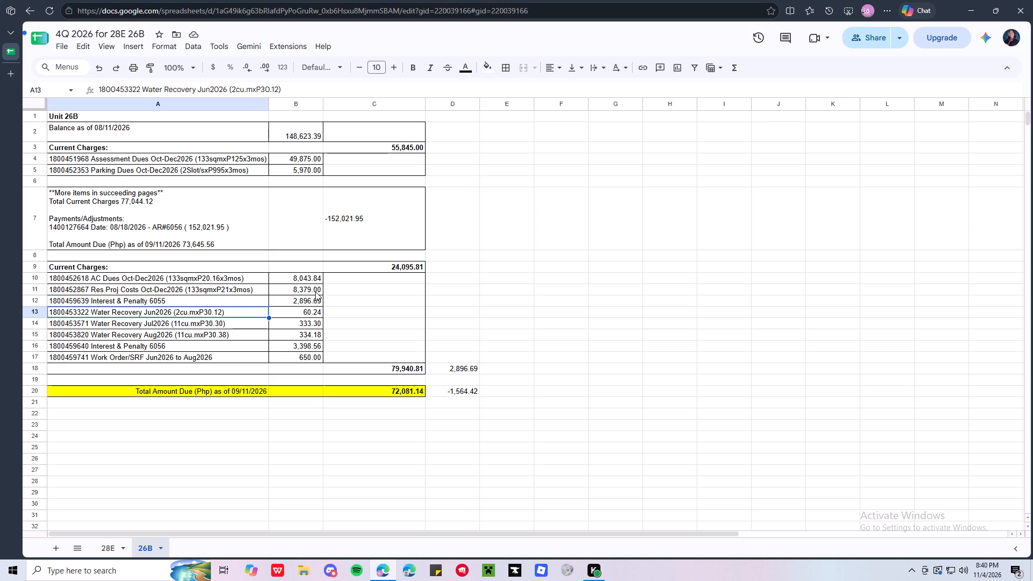
scroll(315, 292, "up", 6)
left_click(217, 350)
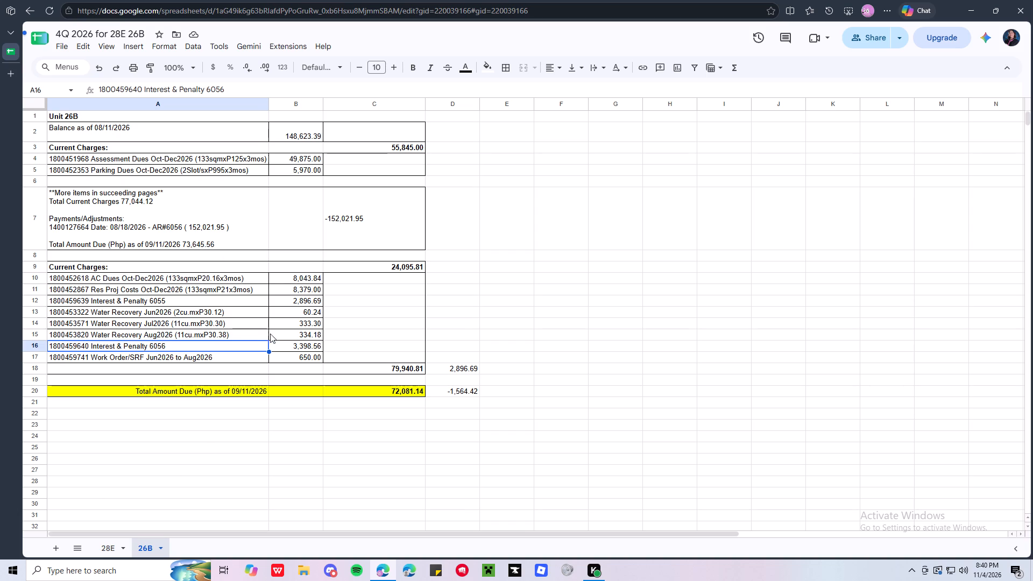
left_click(143, 409)
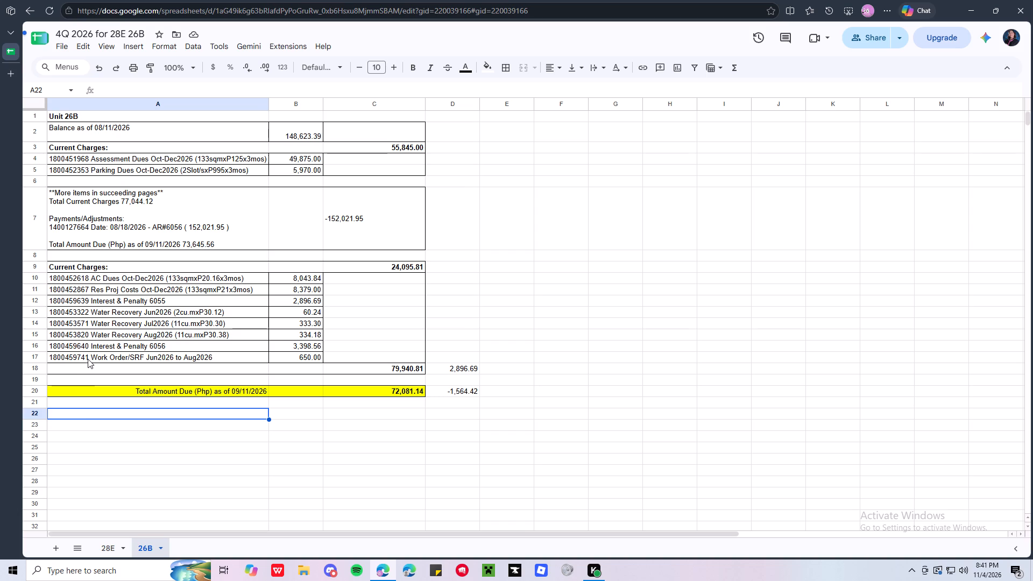
left_click(176, 292)
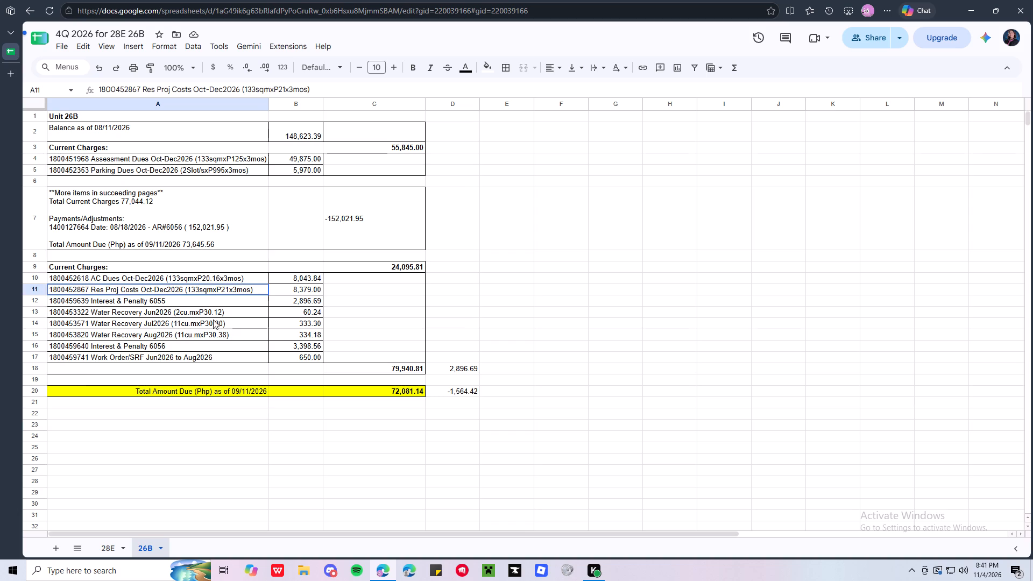
scroll(219, 380, "up", 8)
left_click(441, 390)
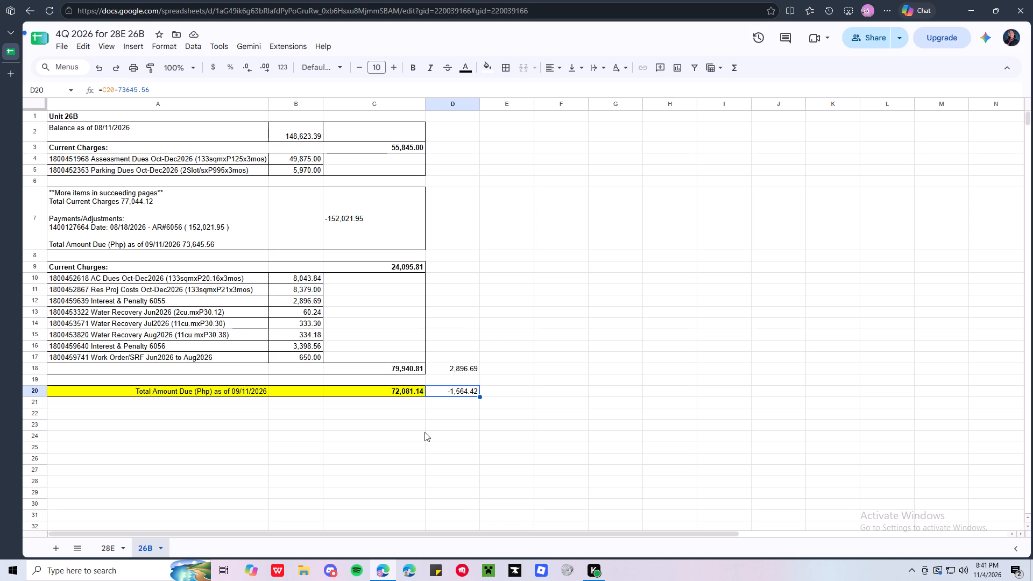
left_click(343, 224)
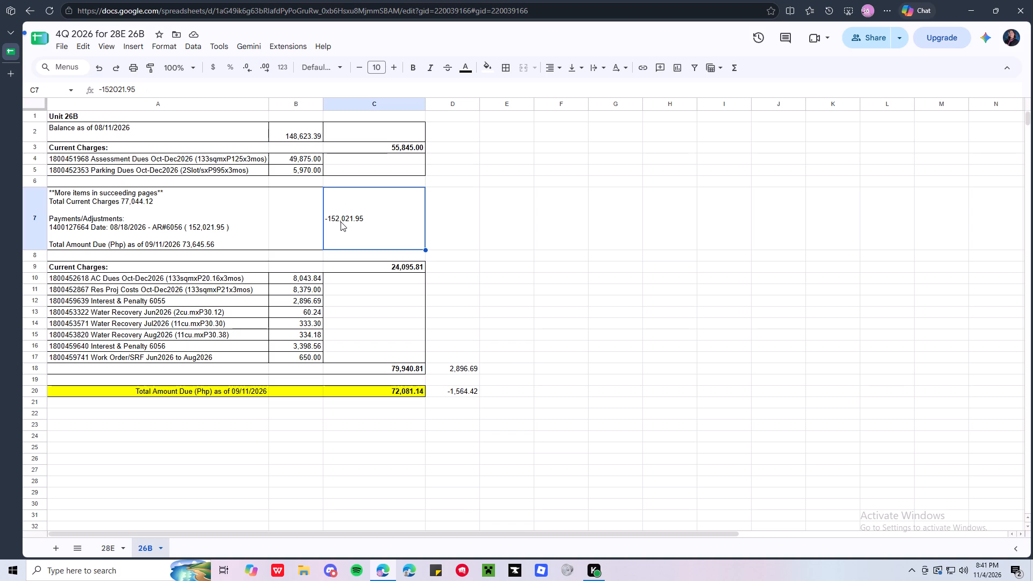
left_click(207, 211)
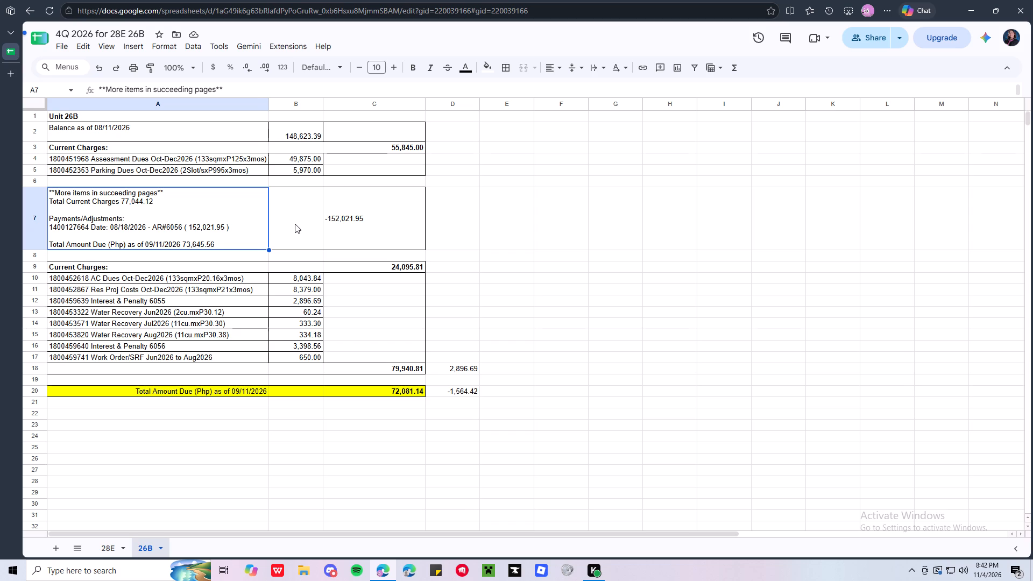
left_click(295, 224)
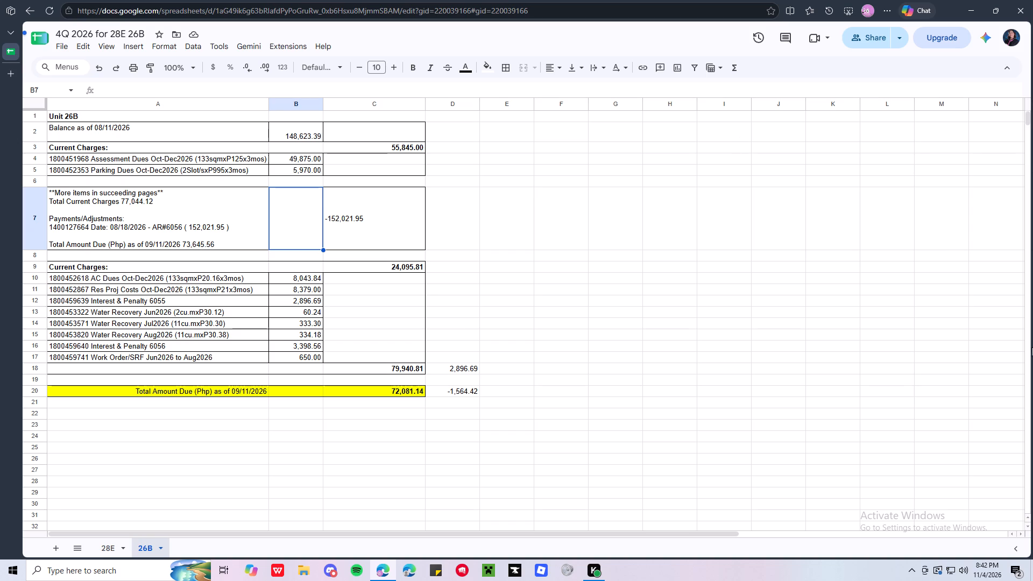
left_click(648, 350)
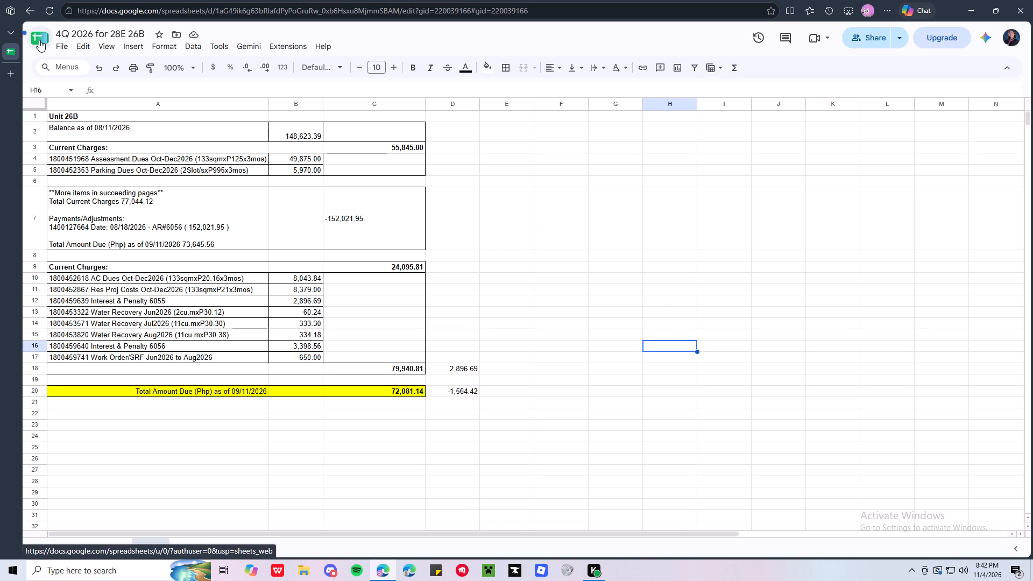
Review who has access to the spreadsheet in its sharing settings, and close them without changes.
left_click(57, 46)
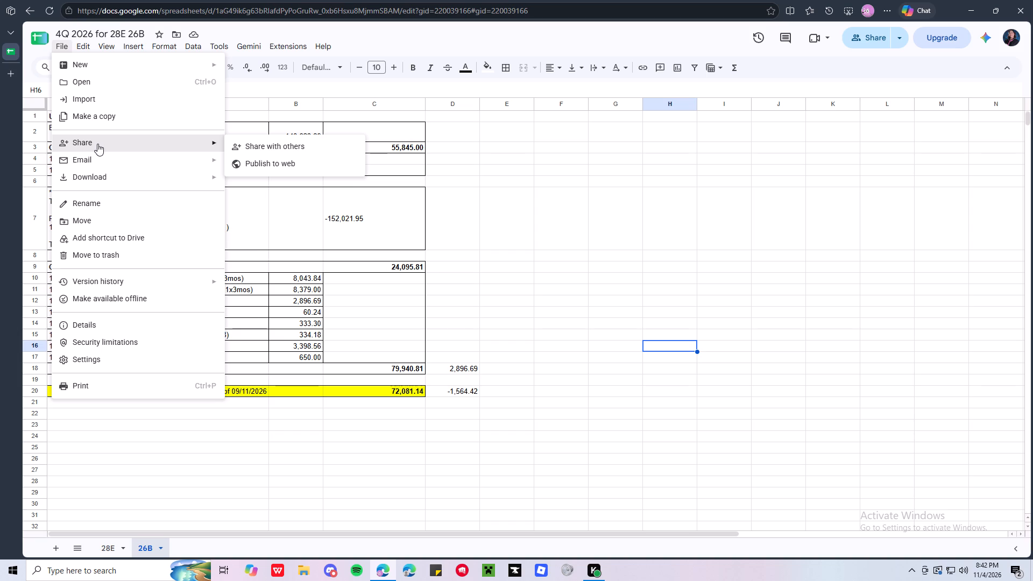
left_click(273, 150)
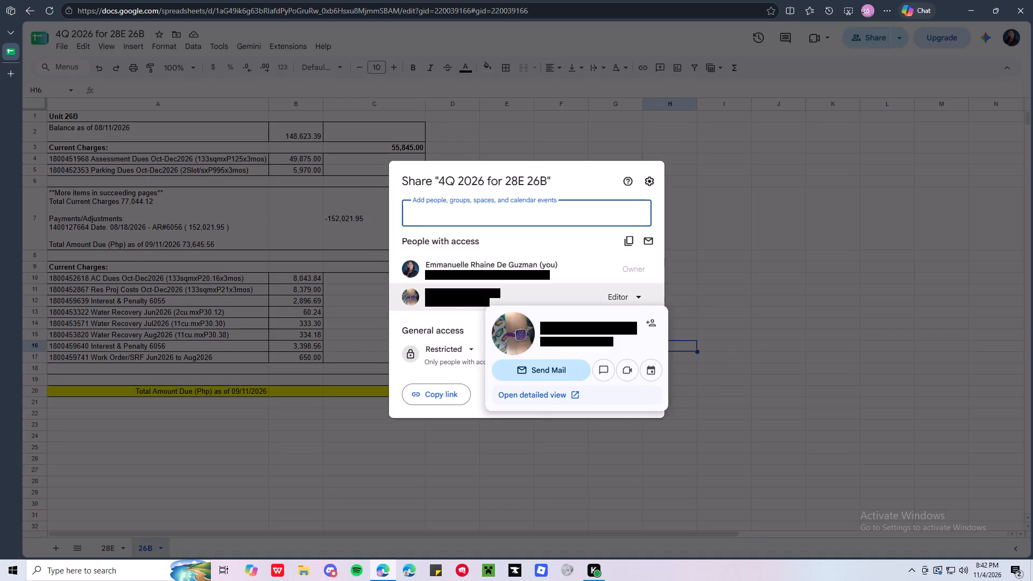
left_click(477, 290)
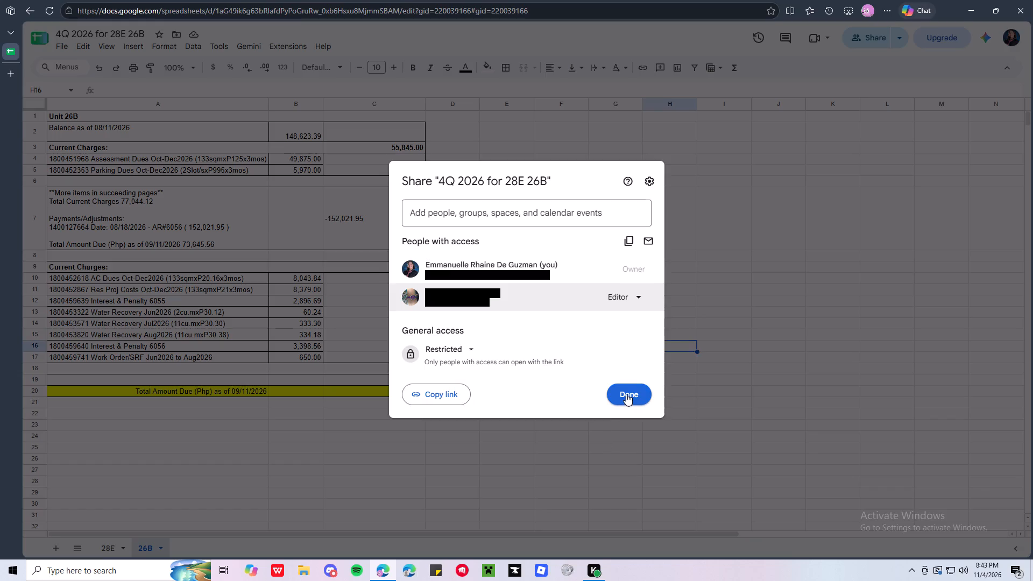
left_click(626, 391)
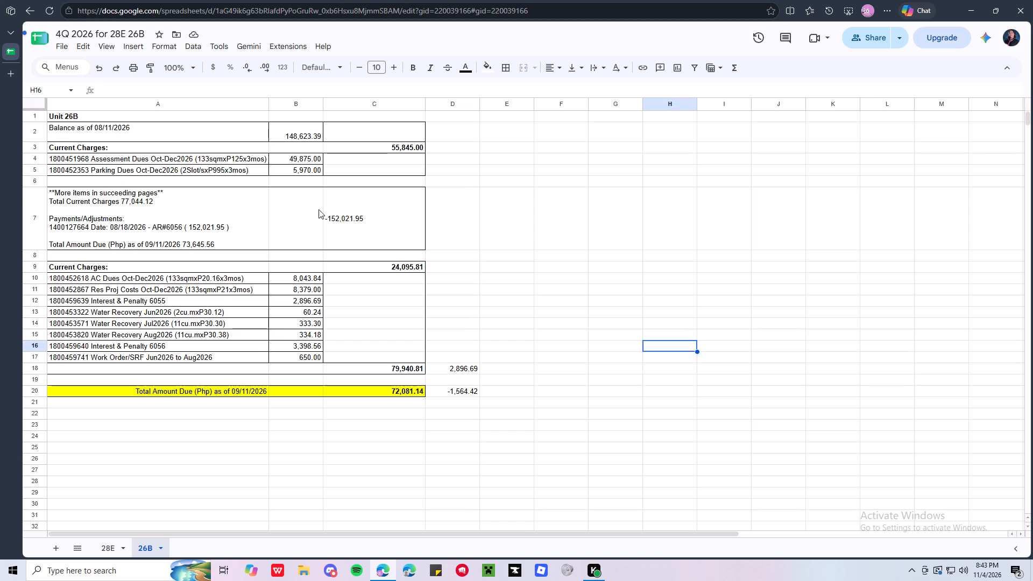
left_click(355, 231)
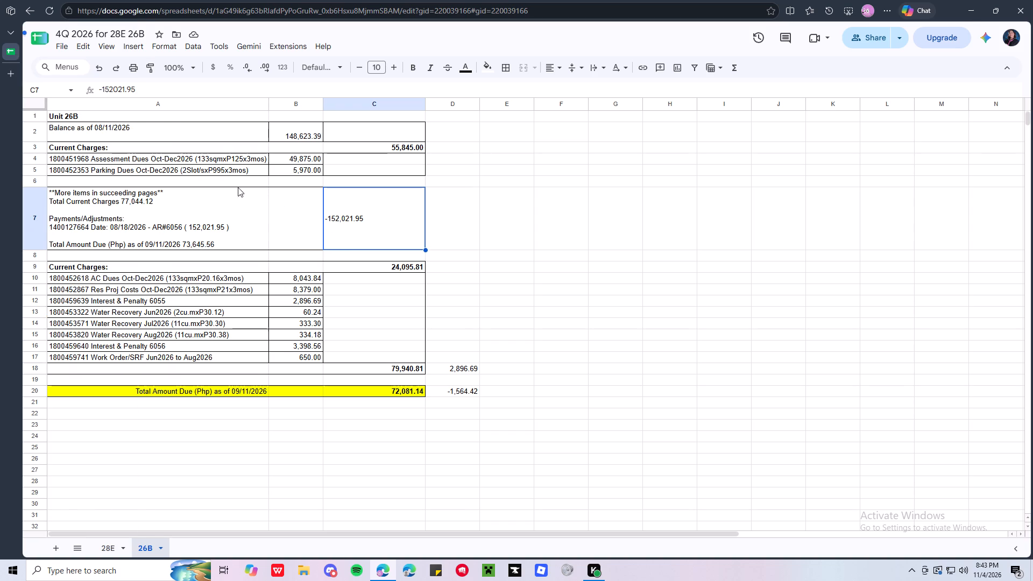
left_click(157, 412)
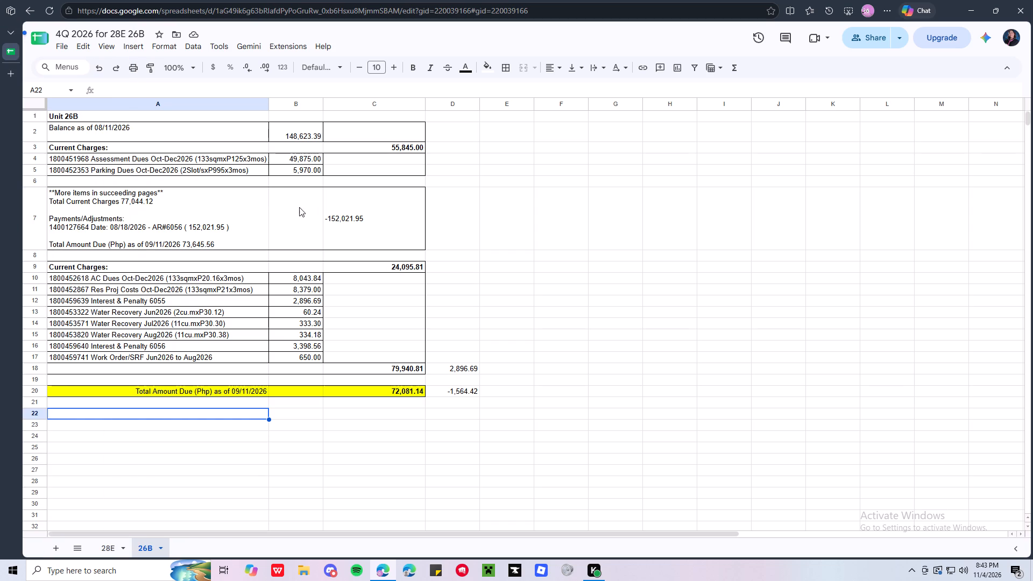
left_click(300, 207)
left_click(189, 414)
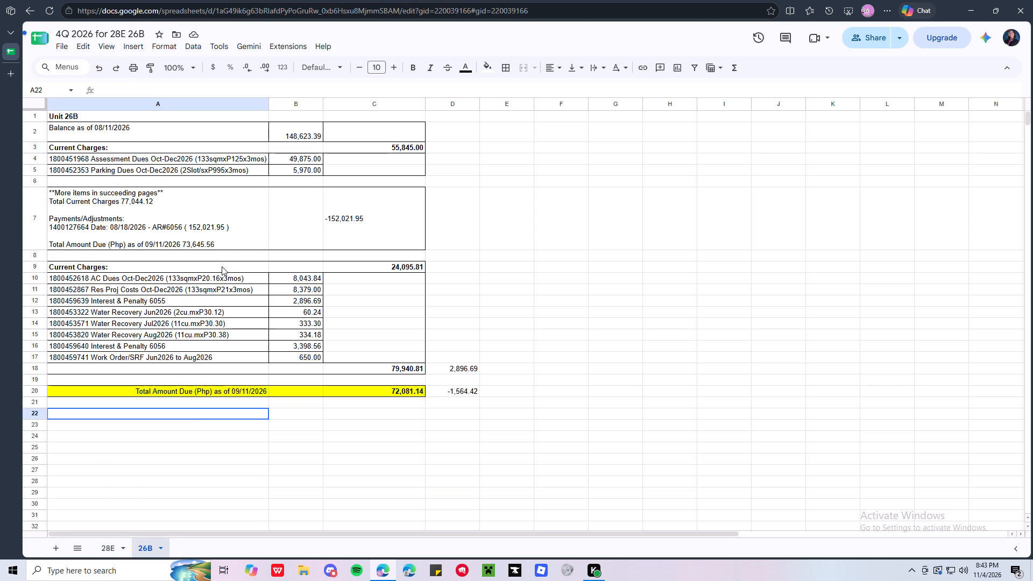
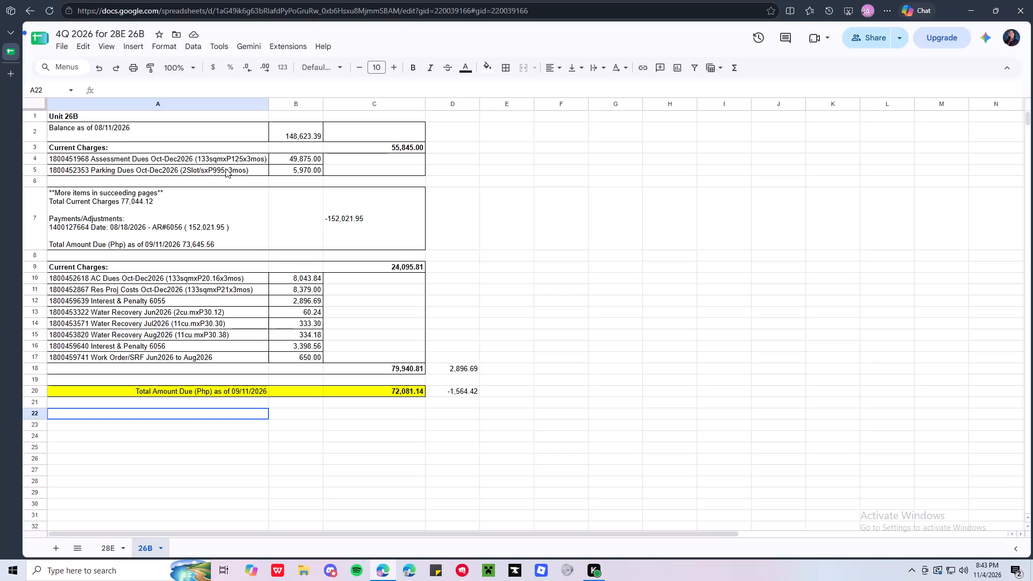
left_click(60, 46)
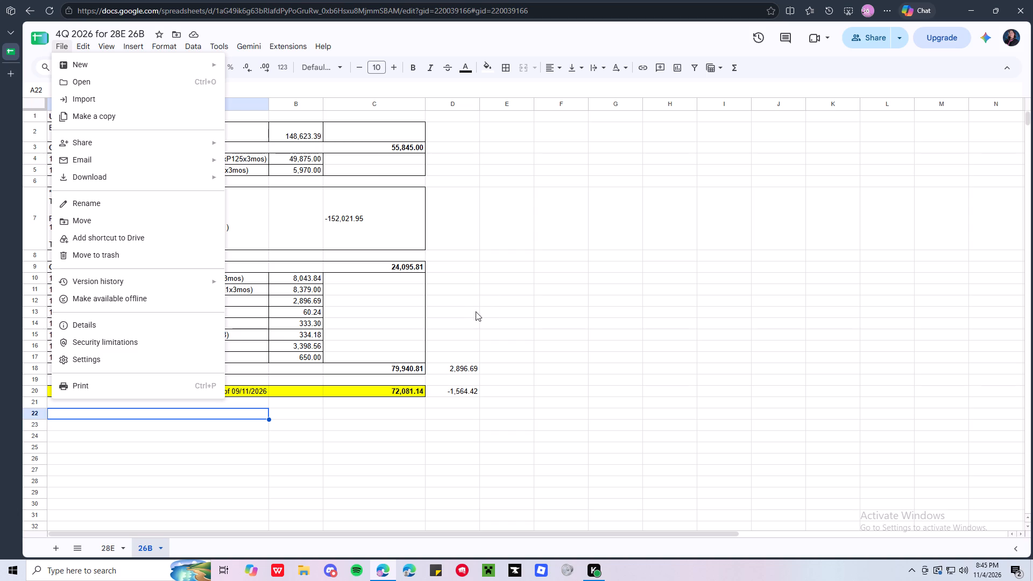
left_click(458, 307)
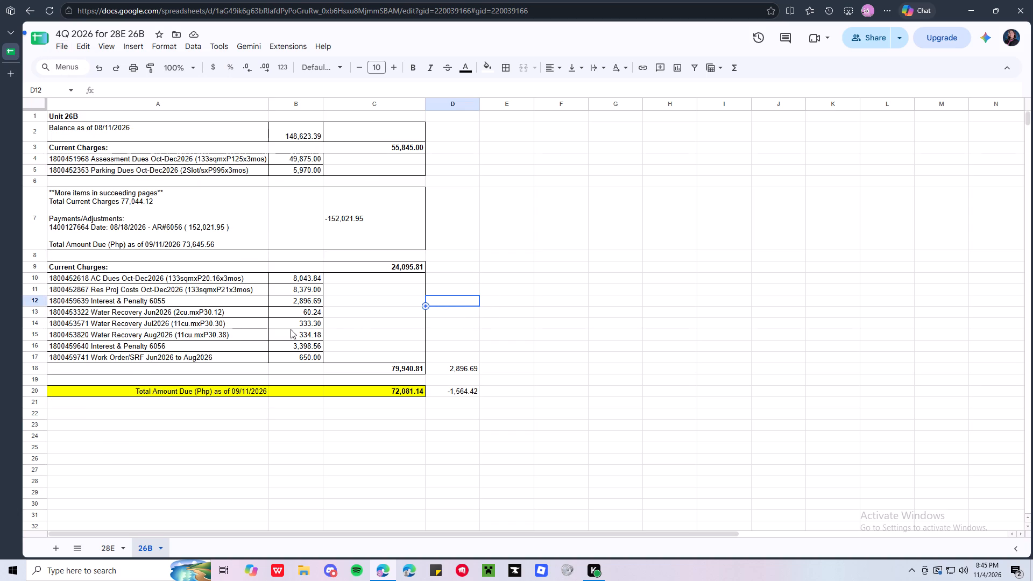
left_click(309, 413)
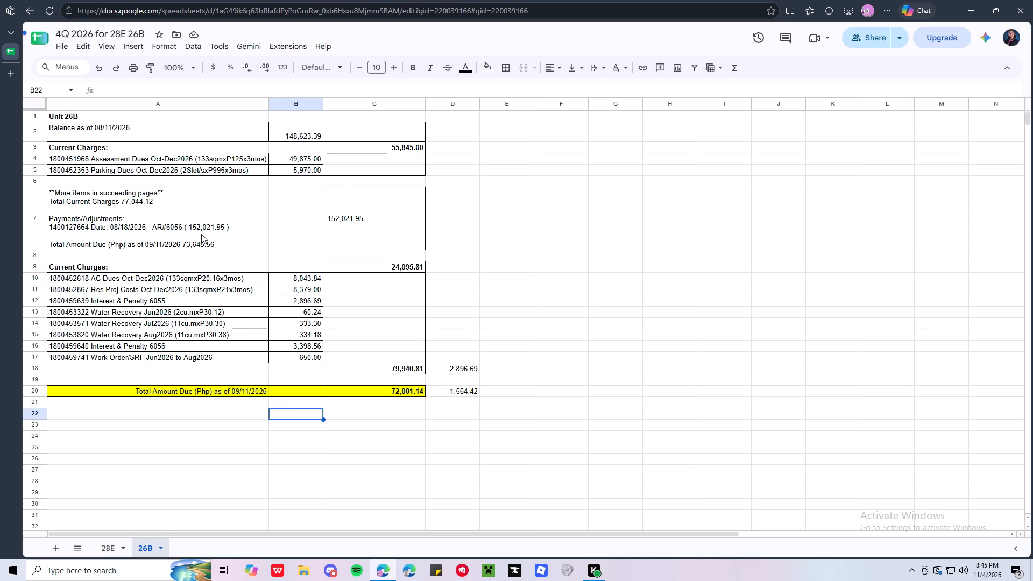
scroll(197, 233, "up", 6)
Extend the heading in cell A1 of the 26B sheet to read "Unit 26B - 4Q".
left_click(79, 117)
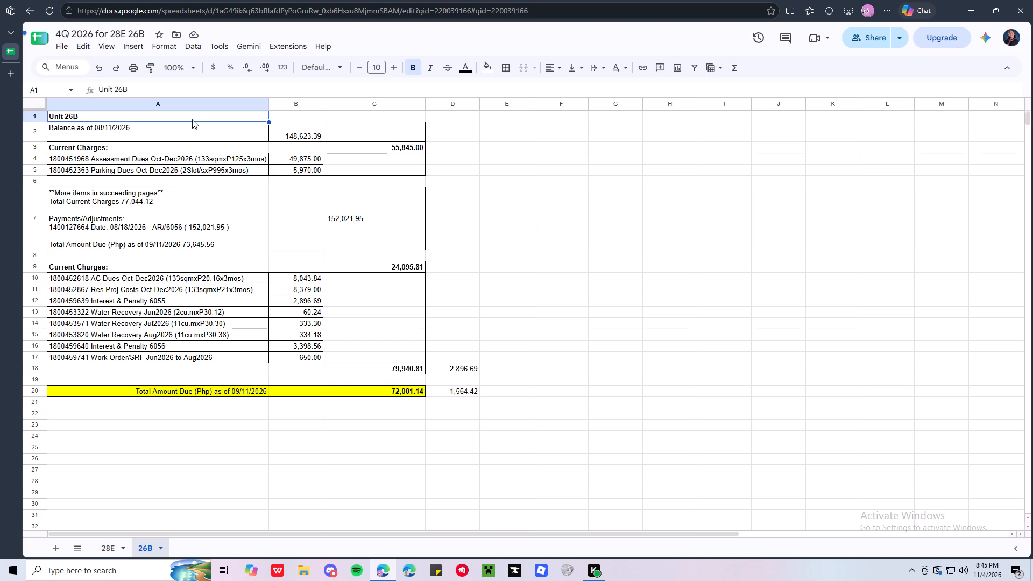
left_click(183, 85)
key("space")
type("-")
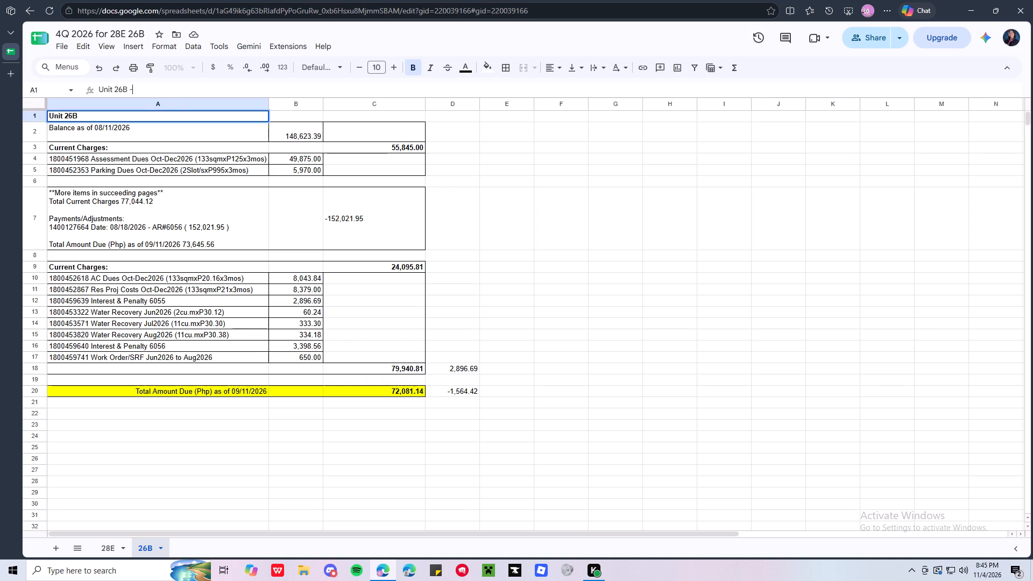
key("space")
key("space")
type("4q")
key("BackSpace")
key("q")
key("Return")
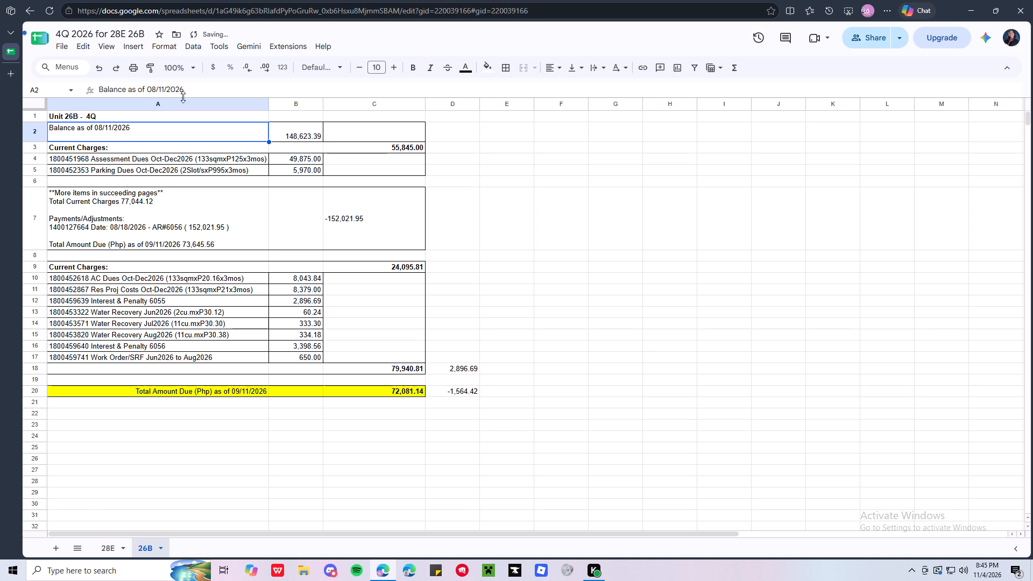
Extend the heading in cell A1 of the 28E sheet to read "Unit 28E - 4Q".
left_click(98, 551)
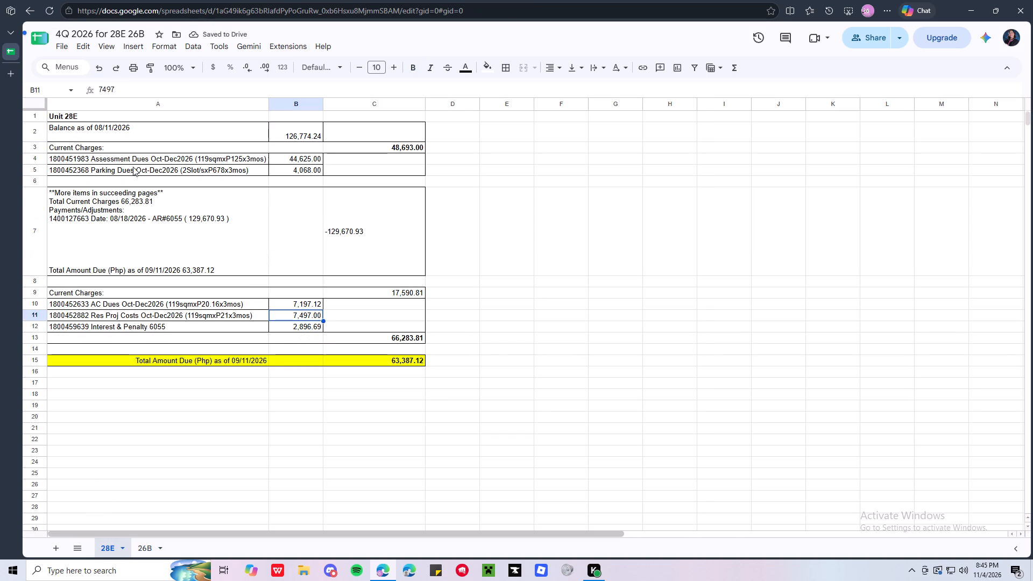
left_click(133, 114)
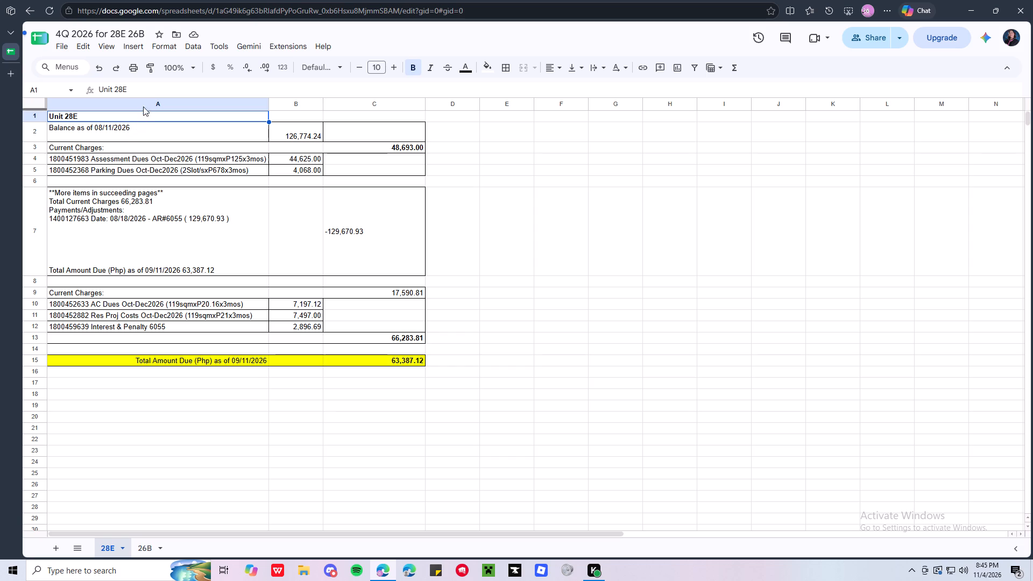
left_click(158, 91)
key("space")
type("-")
key("space")
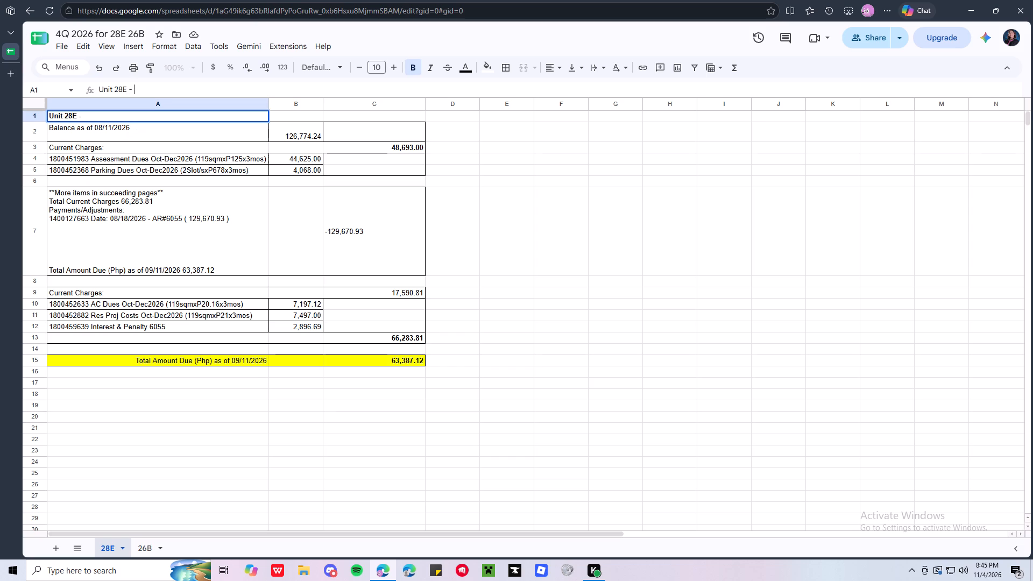
type("4Q")
key("Return")
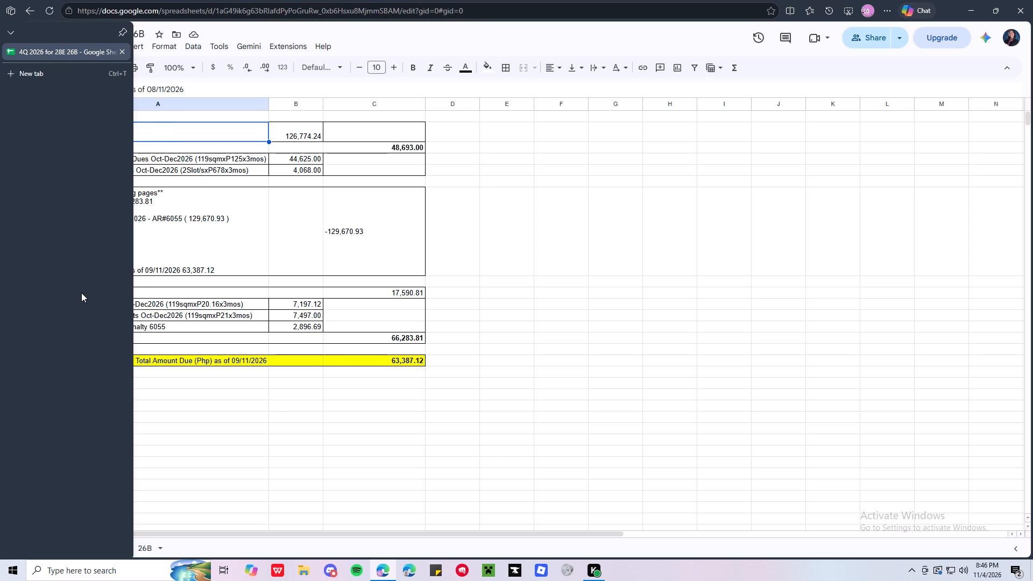
Examine the 28E payment details and the 26B sheet's charge lines, Interest & Penalty 6055 amount, charges difference formula, payment adjustment and balance label.
left_click(81, 293)
left_click(131, 260)
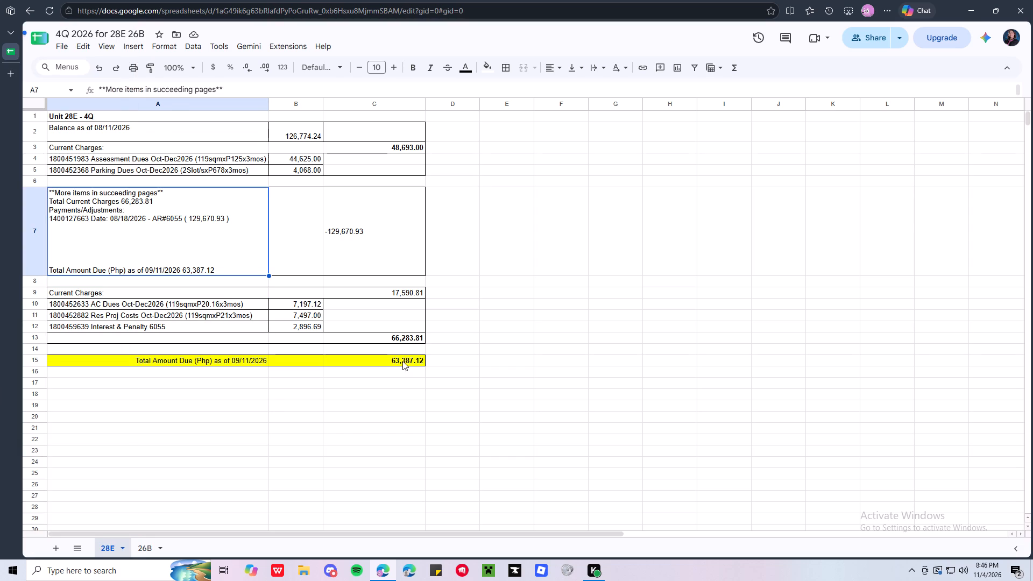
left_click(141, 550)
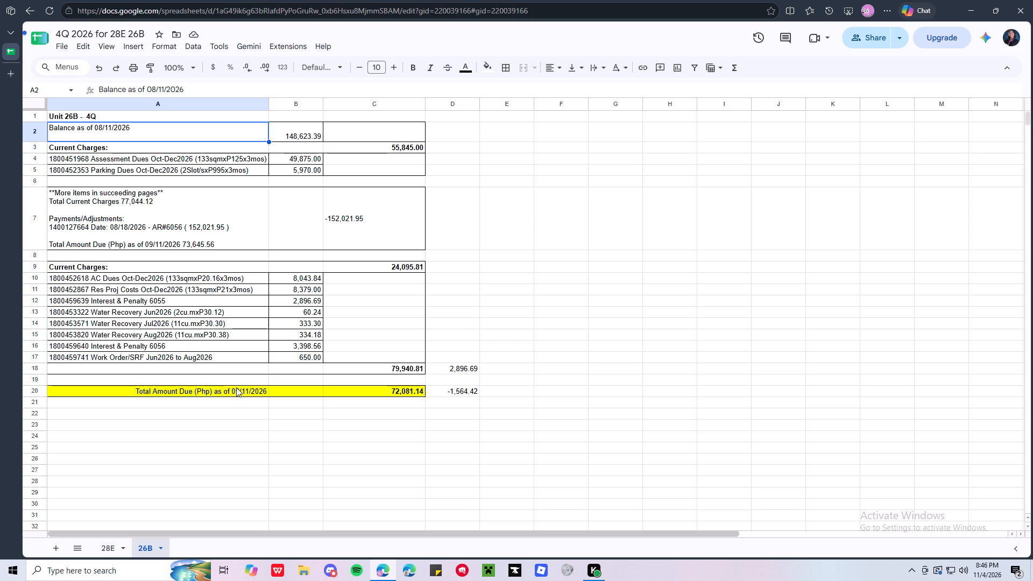
left_click(199, 355)
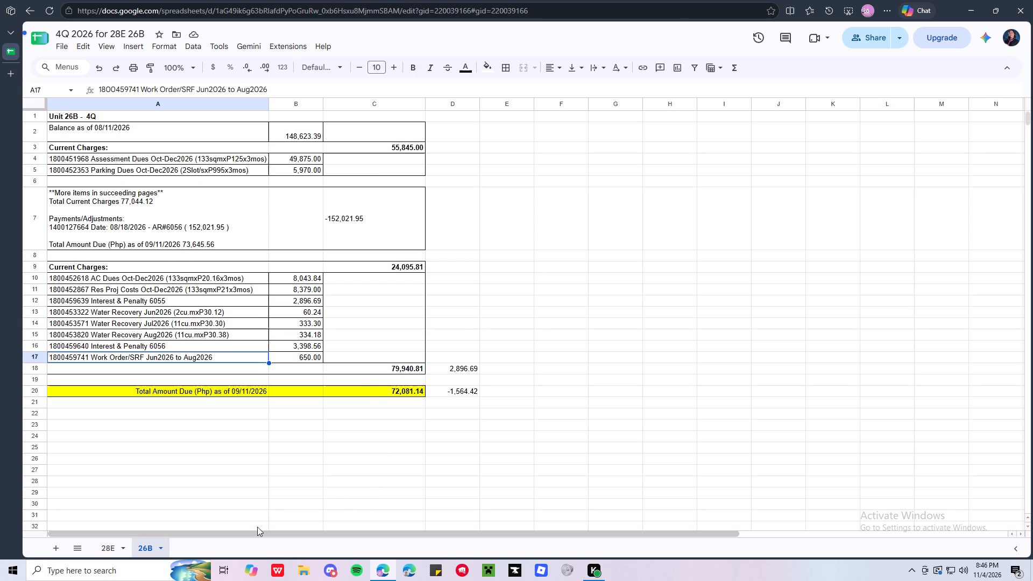
left_click(170, 312)
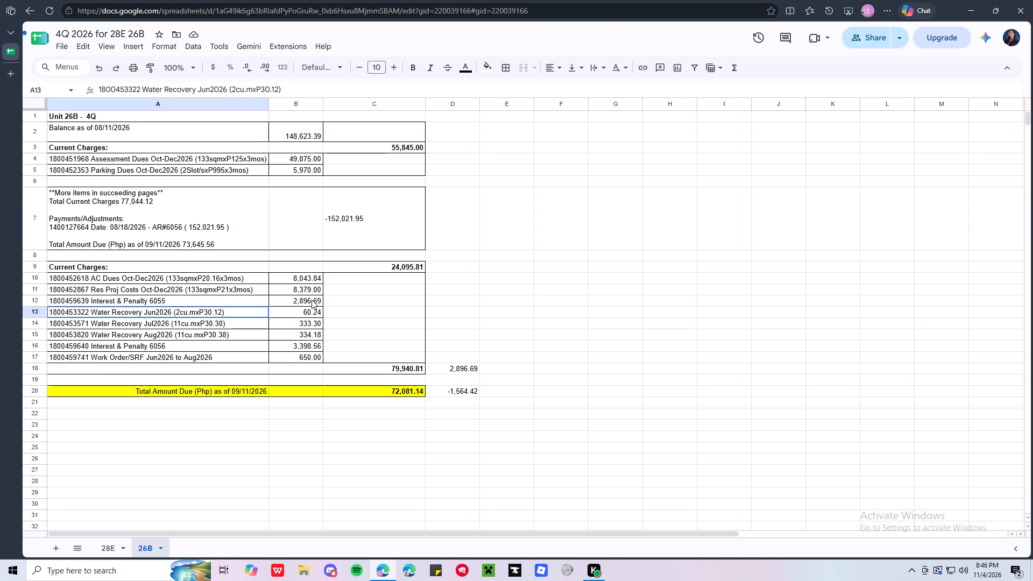
left_click(312, 297)
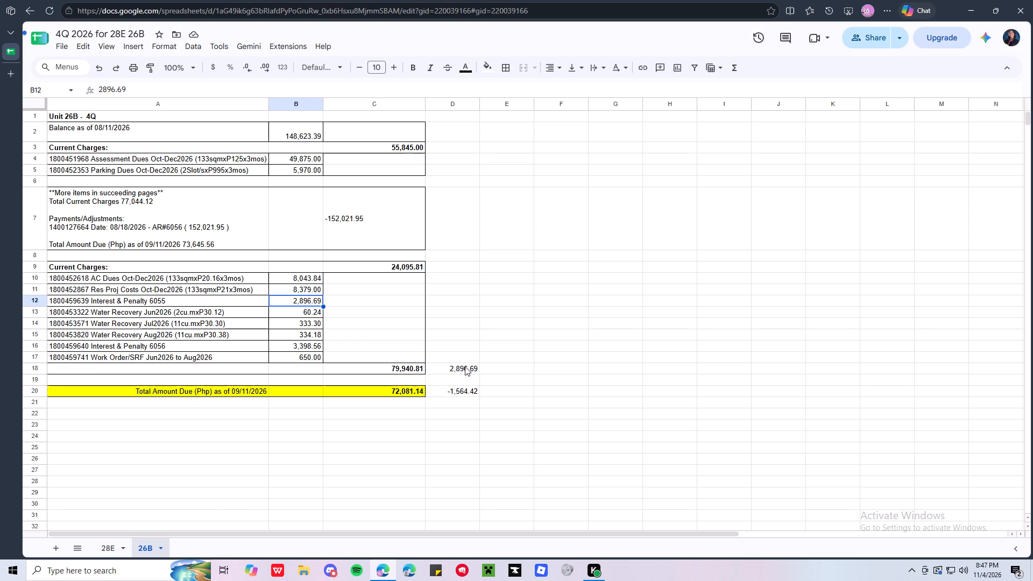
left_click(468, 372)
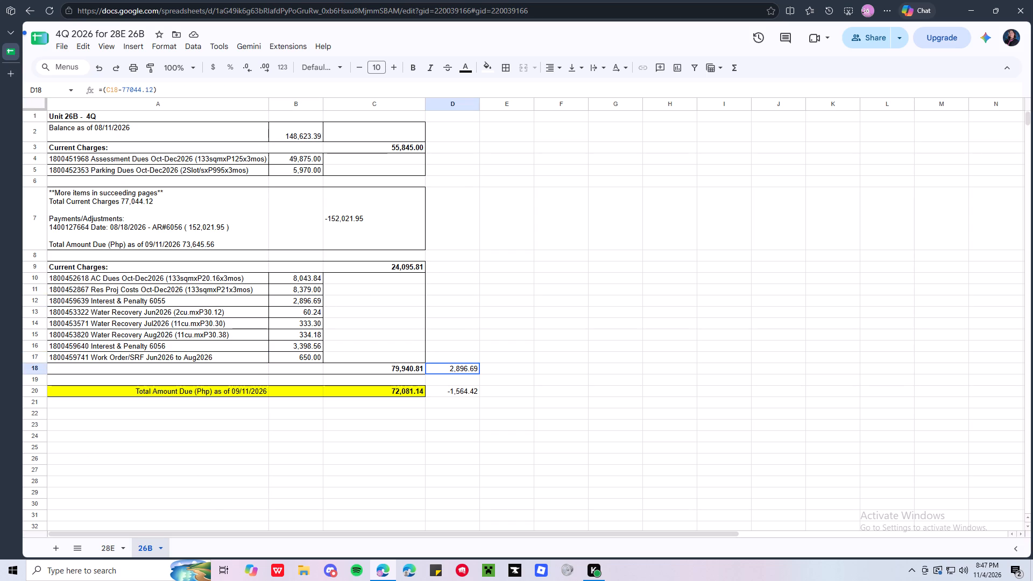
left_click(289, 303)
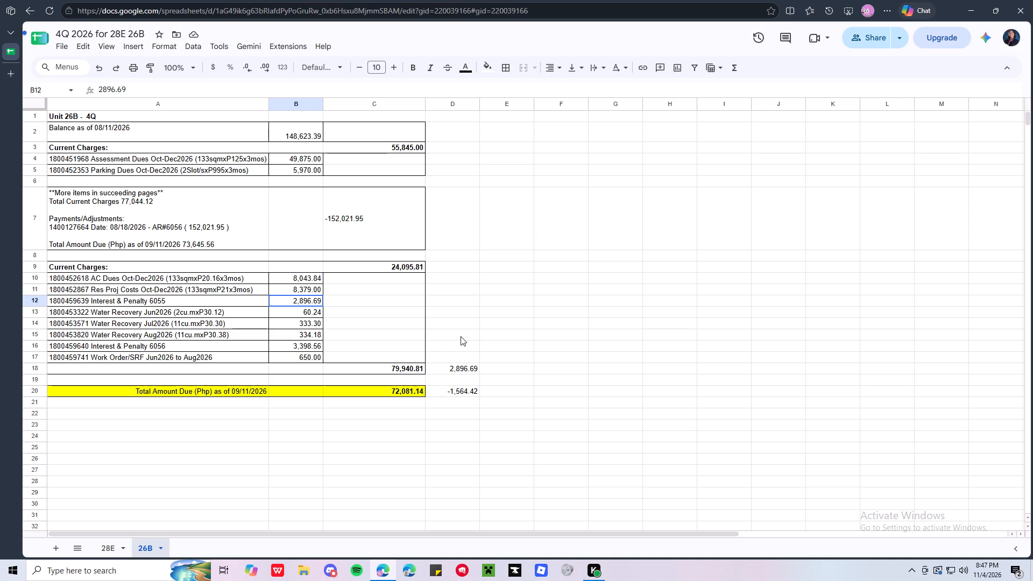
left_click(381, 222)
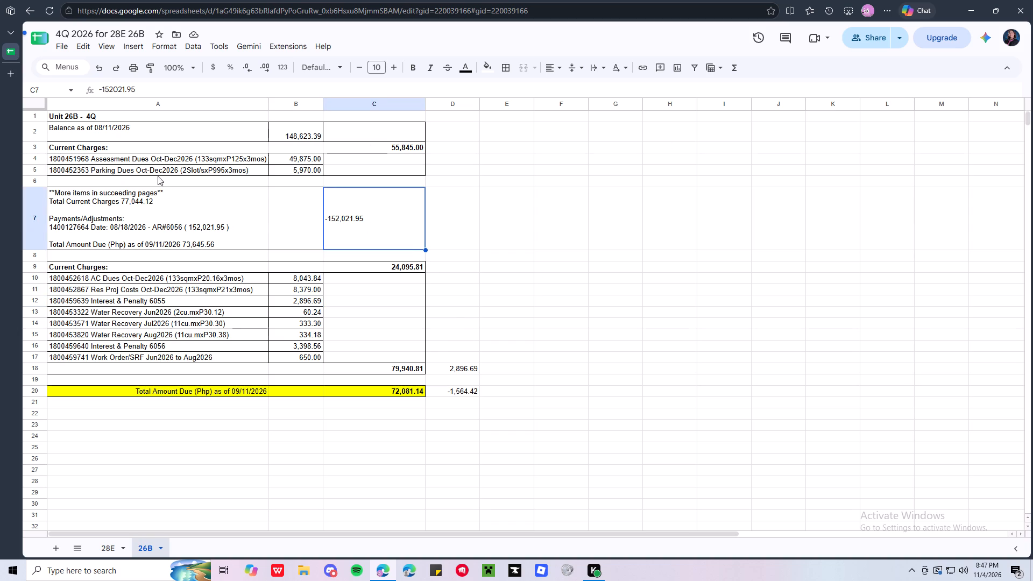
left_click(135, 129)
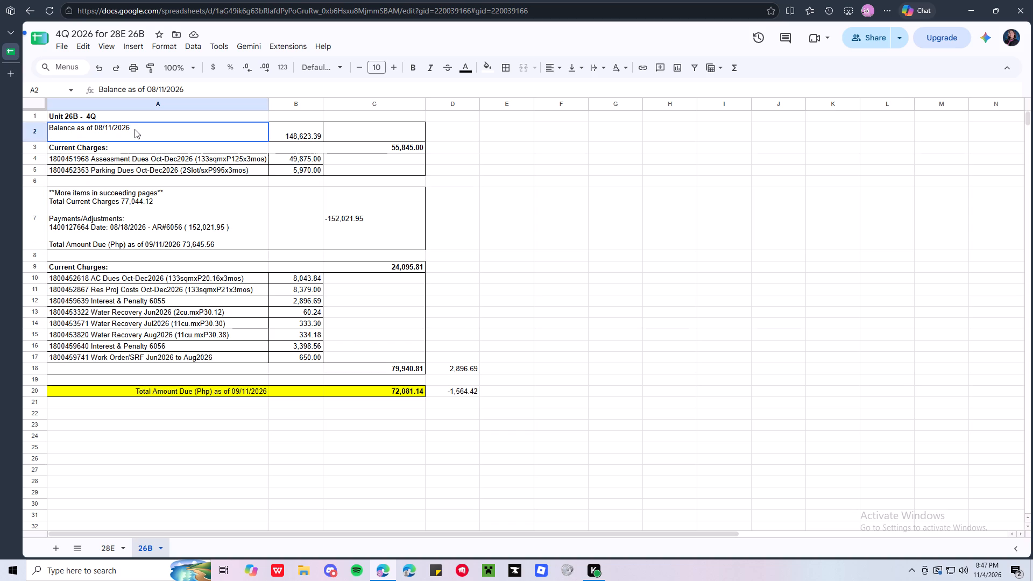
left_click(146, 542)
left_click(116, 549)
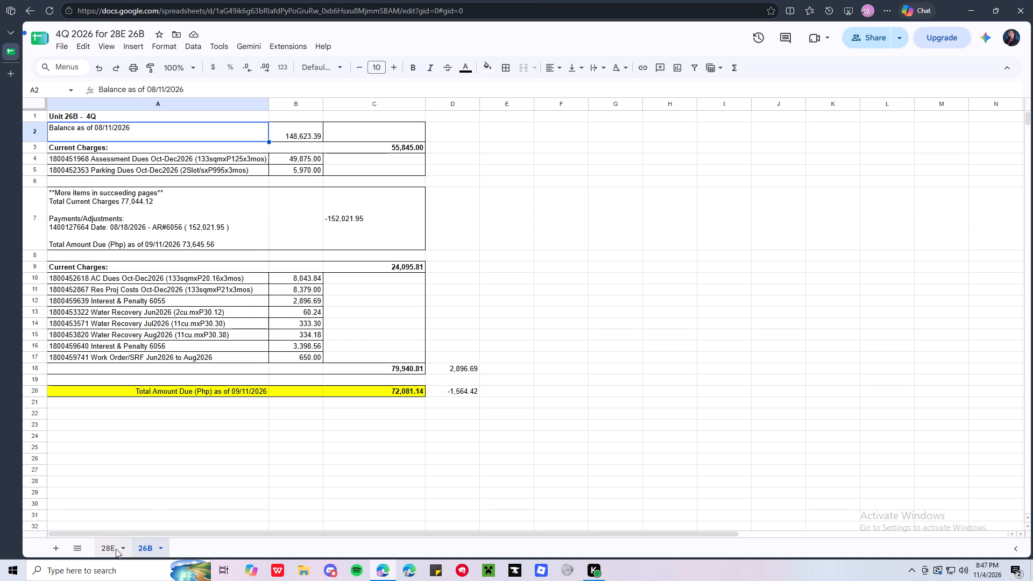
left_click(147, 547)
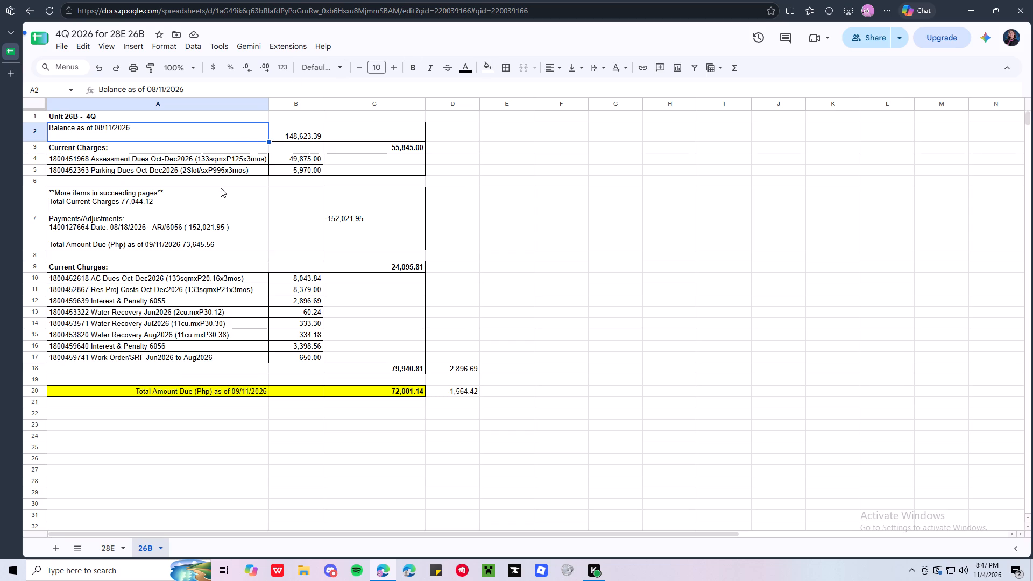
Paste only the column width onto the Total Amount Due label cell, A20, on the 26B sheet.
left_click(38, 397)
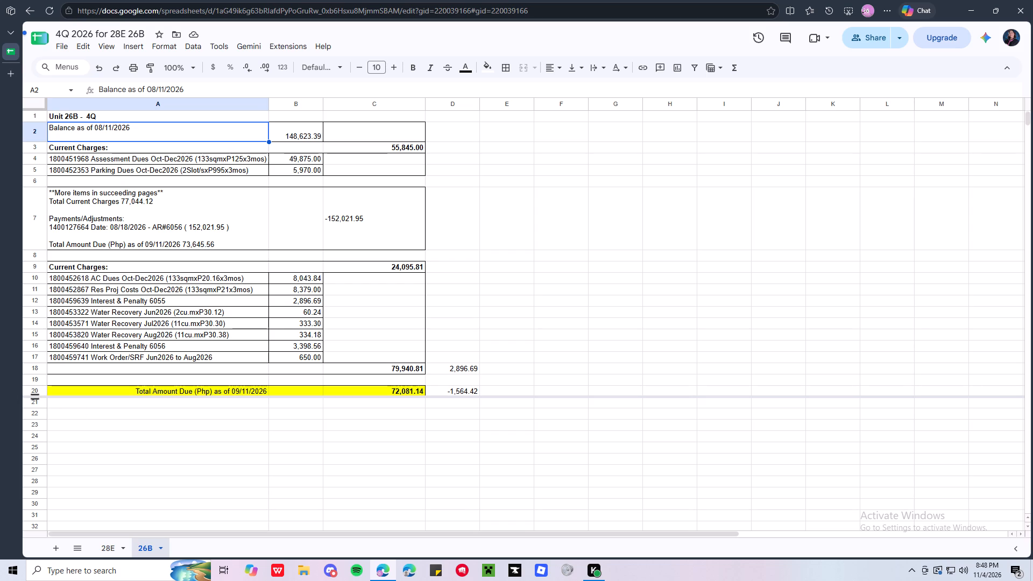
left_click(93, 420)
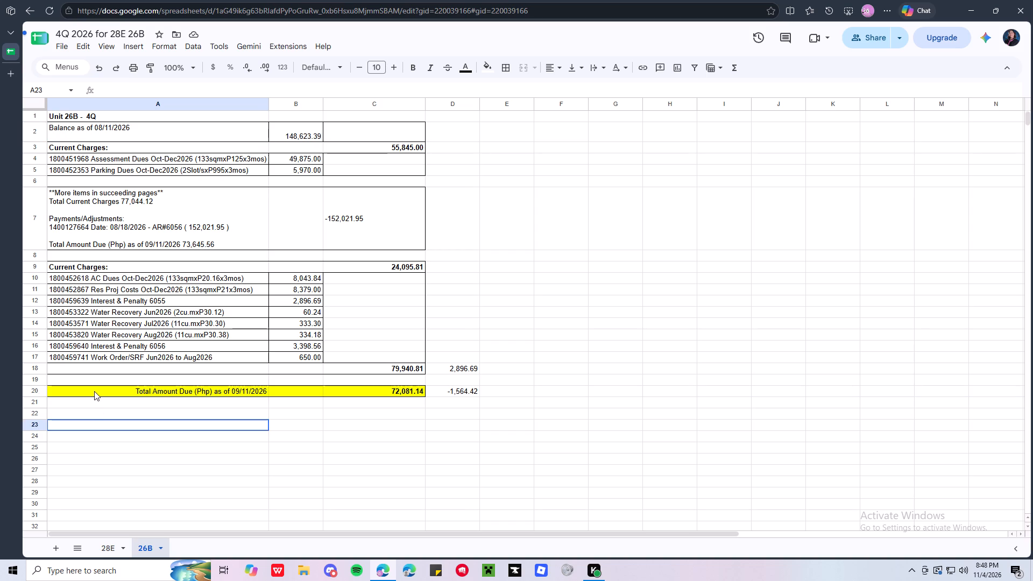
right_click(94, 391)
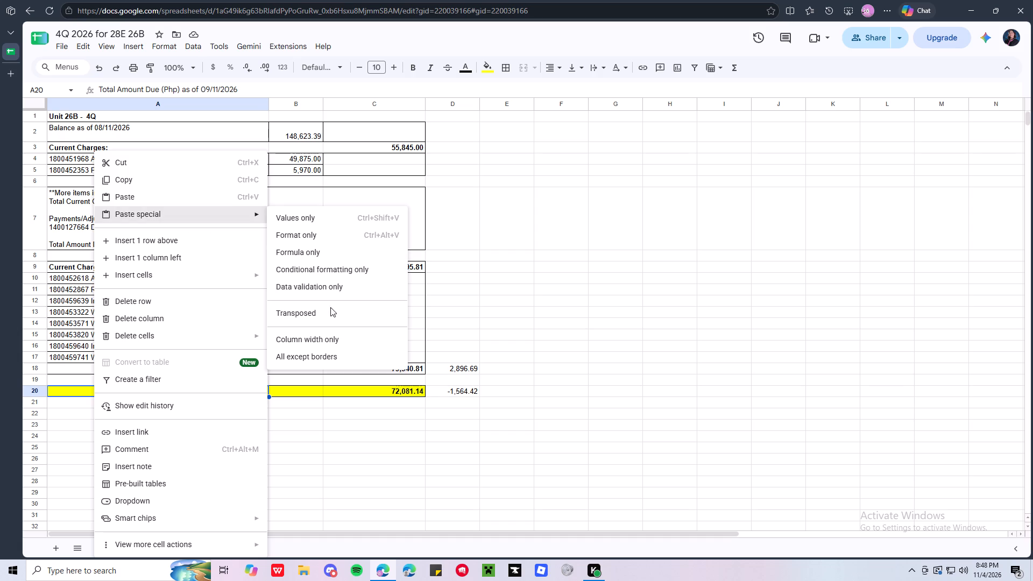
left_click(334, 343)
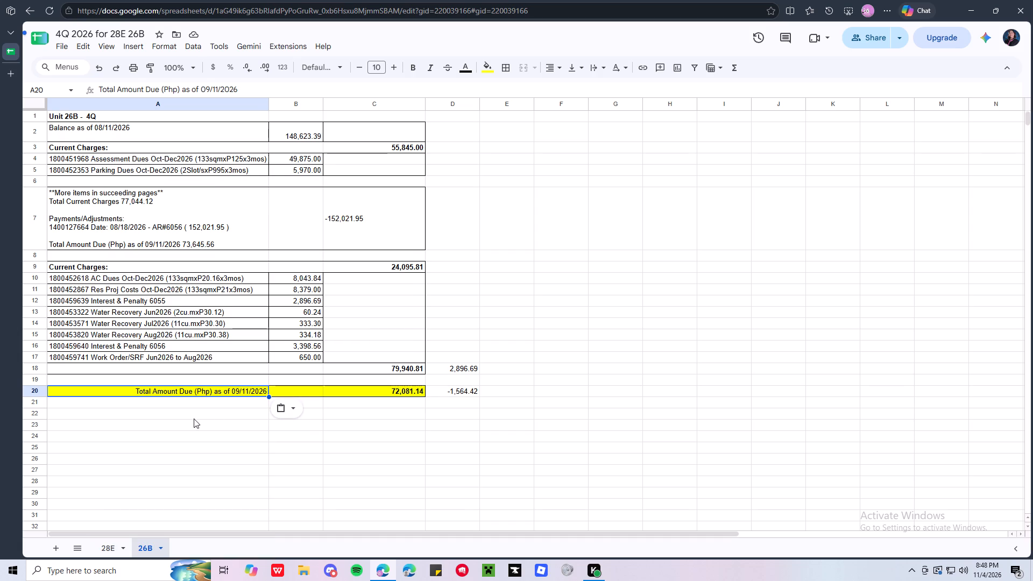
left_click(120, 421)
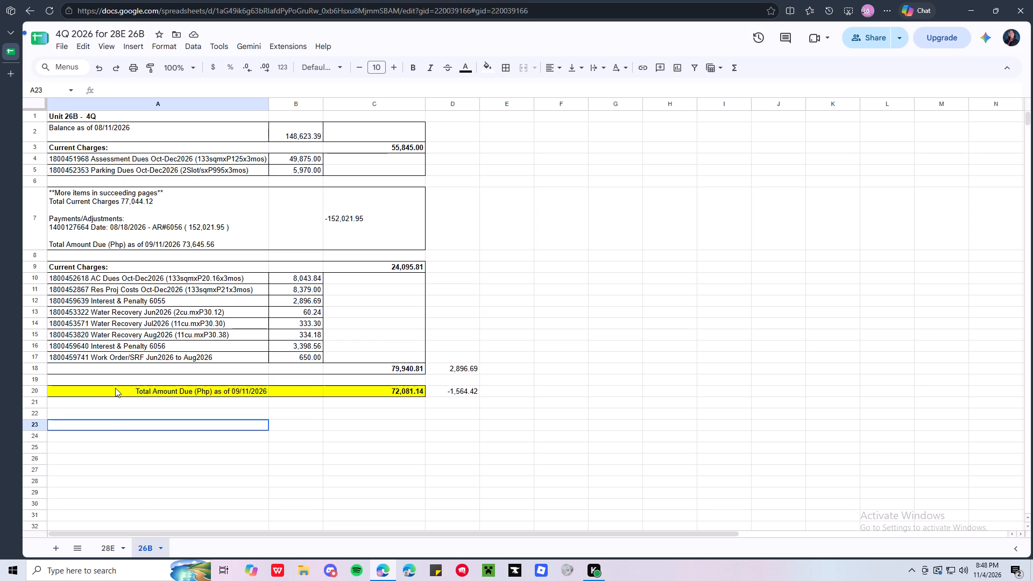
Set the height of row 20, the Total Amount Due row on the 26B sheet, to 25 pixels.
right_click(115, 388)
left_click(72, 416)
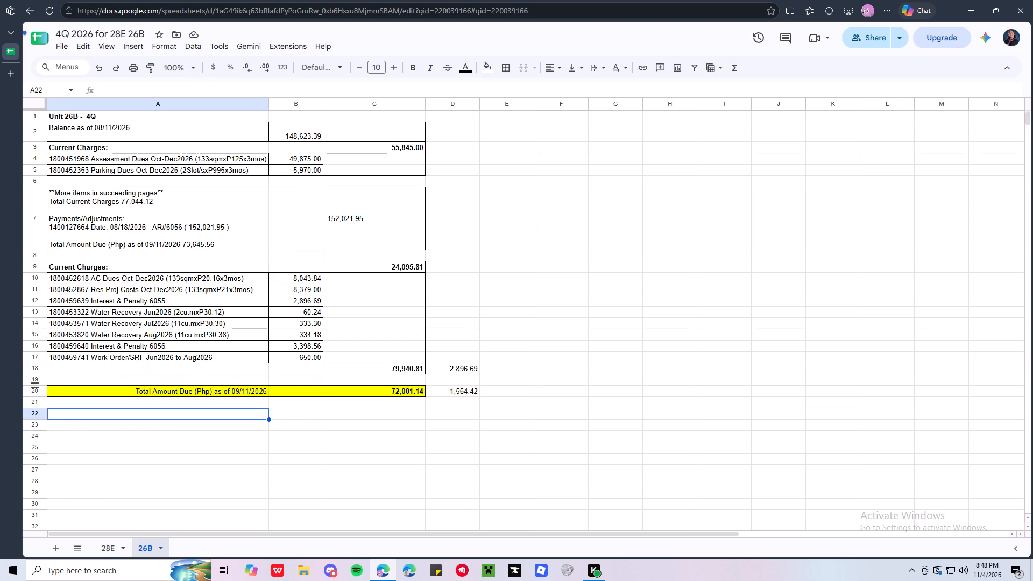
right_click(35, 393)
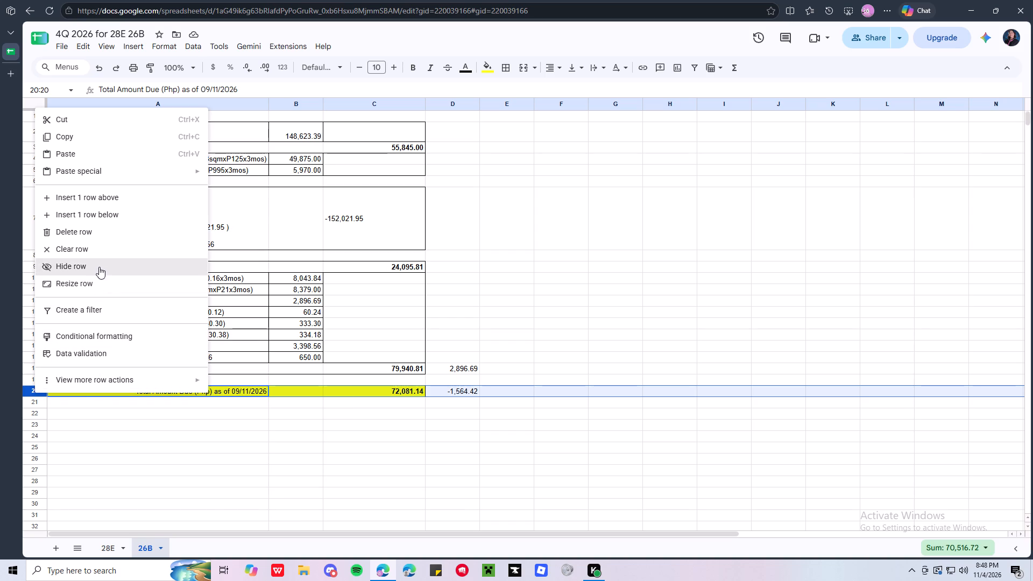
left_click(94, 286)
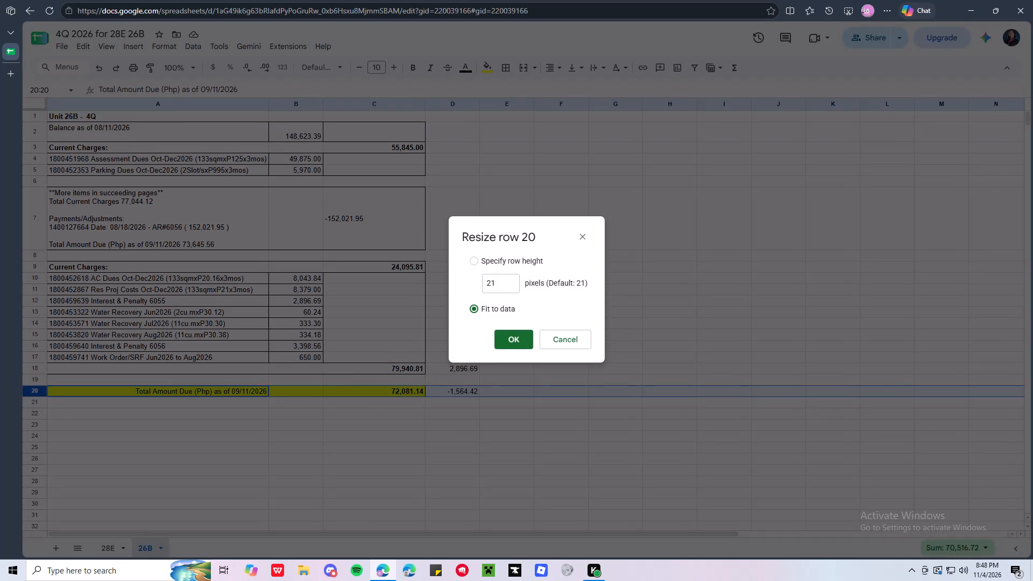
left_click_drag(499, 282, 482, 288)
key("2")
key("5")
key("Return")
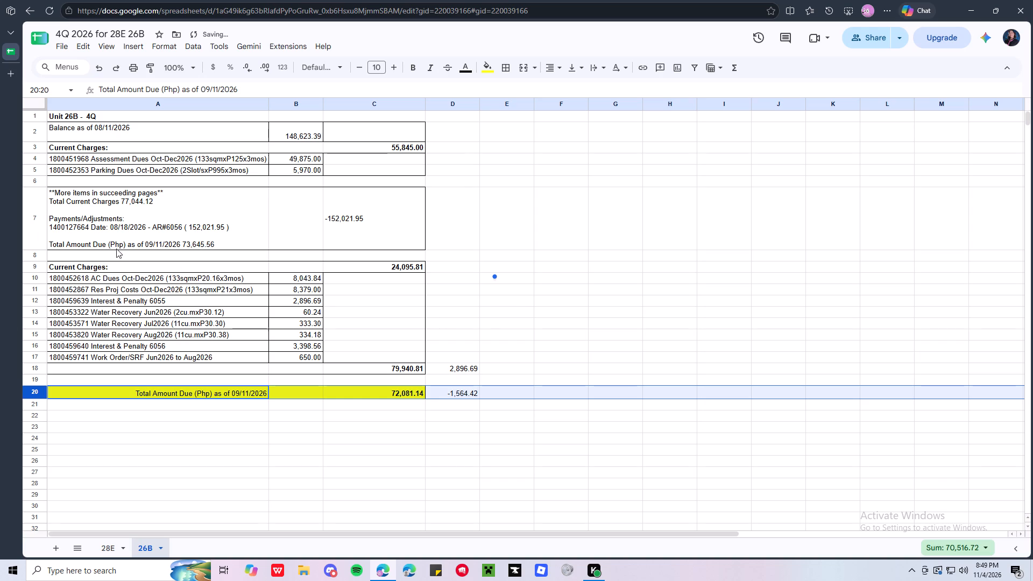
Set the height of row 15, the Total Amount Due row on the 28E sheet, to 25 pixels.
left_click(111, 550)
left_click(28, 360)
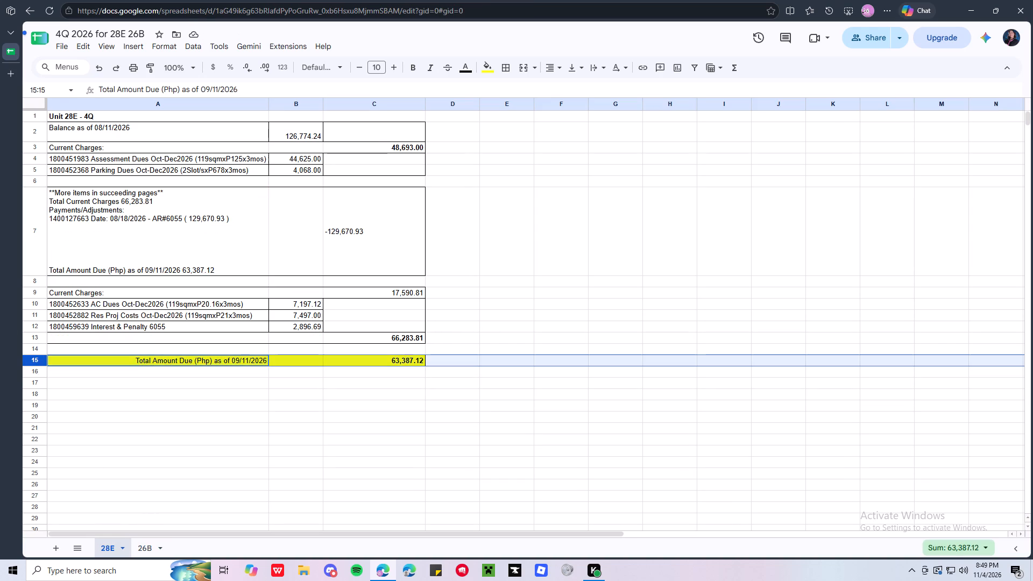
right_click(28, 360)
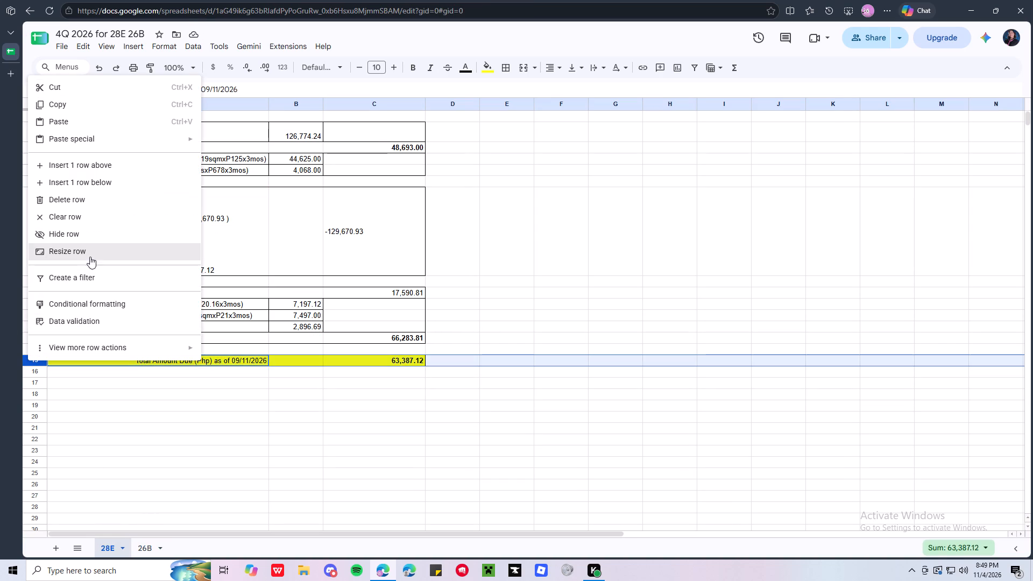
left_click(90, 252)
left_click_drag(499, 280, 473, 288)
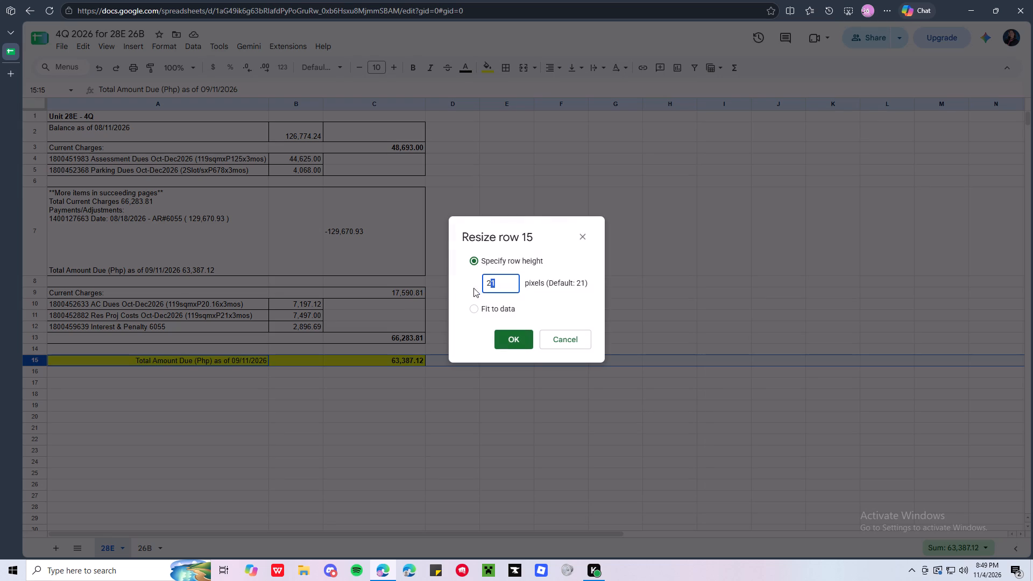
left_click_drag(473, 288, 449, 289)
key("2")
key("5")
key("Return")
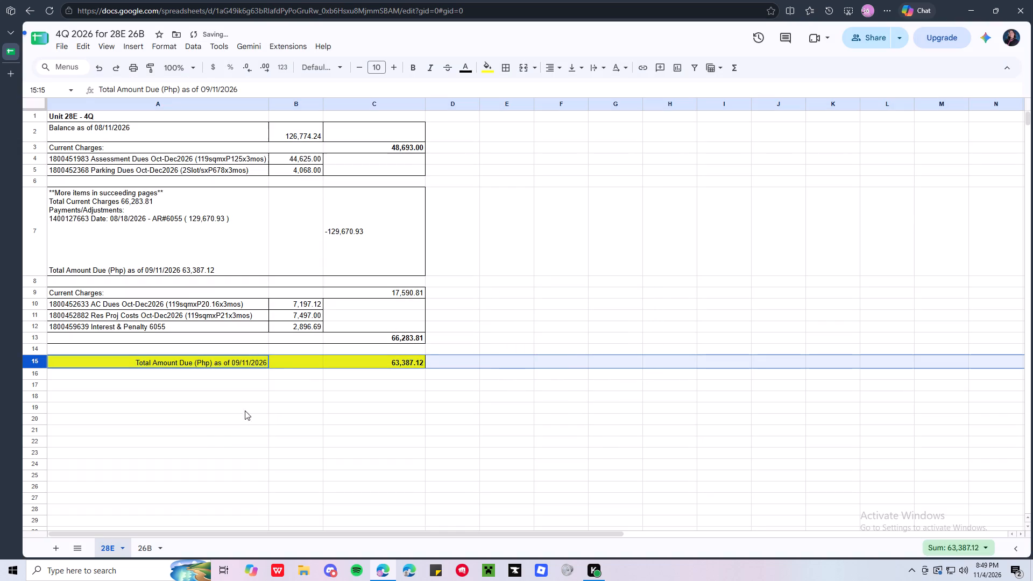
left_click(196, 402)
Make both Current Charges rows on the 28E sheet bold, A9:C9 and A3:C3.
scroll(143, 260, "up", 3)
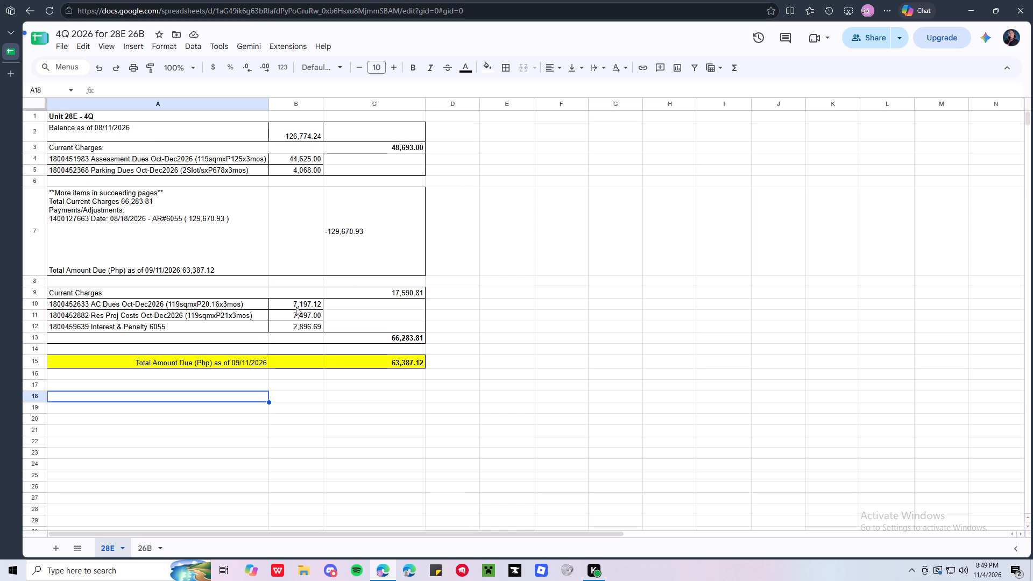
left_click(395, 292)
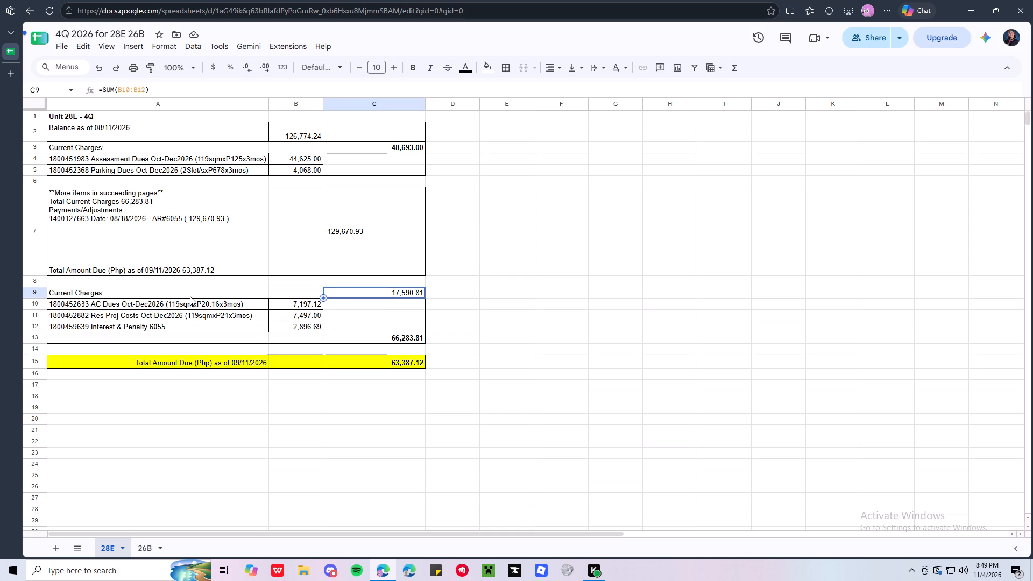
left_click(190, 296, "shift")
key("ctrl+b")
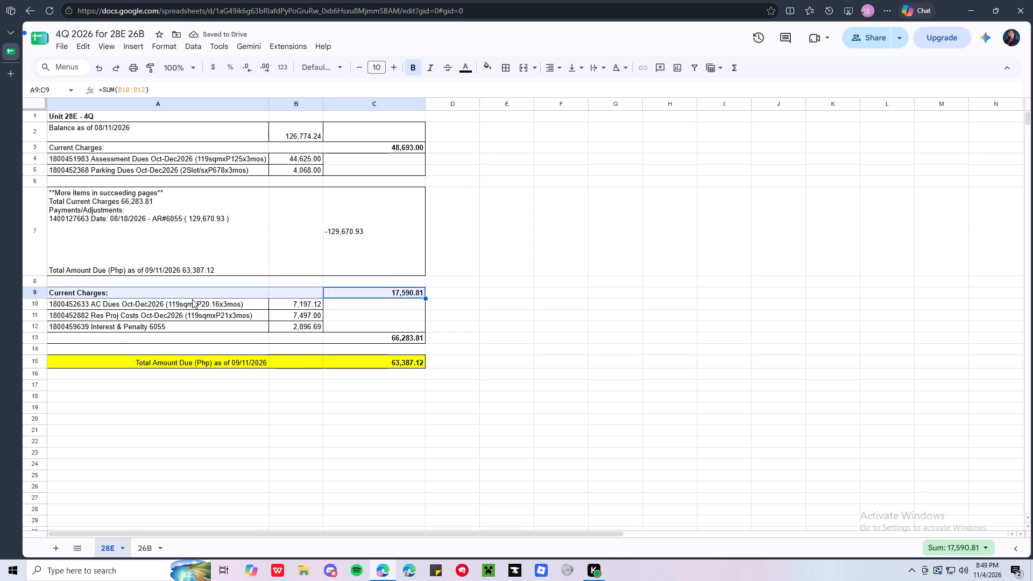
left_click(100, 145)
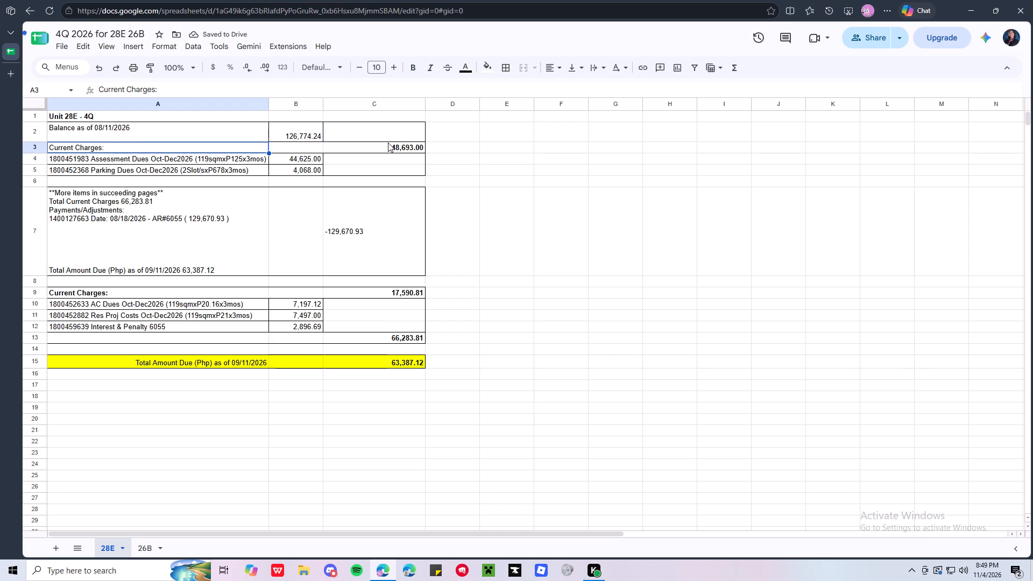
left_click(390, 144, "shift")
key("ctrl+b")
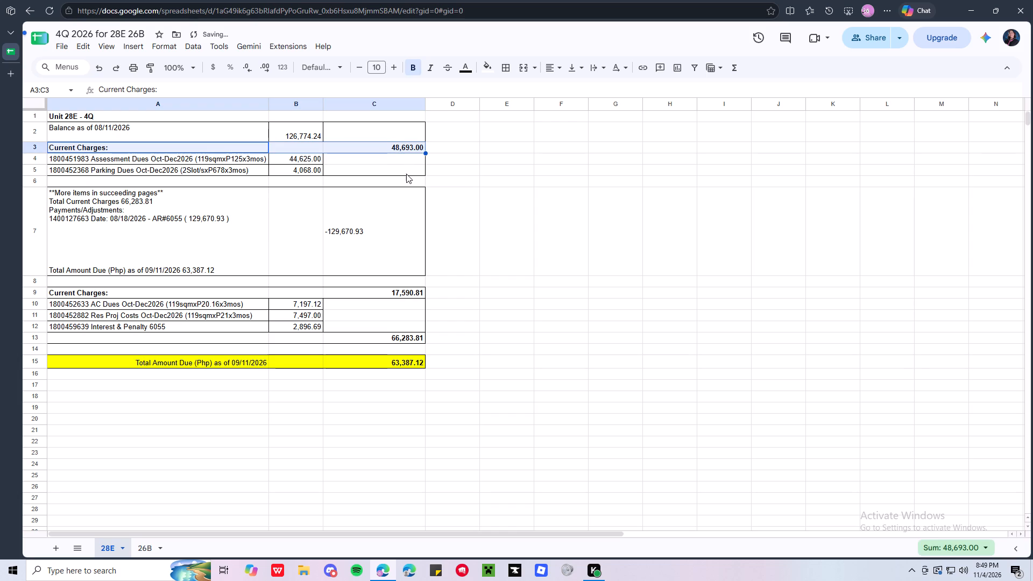
Make the Total Amount Due label in cell A15 of the 28E sheet bold.
left_click(146, 360)
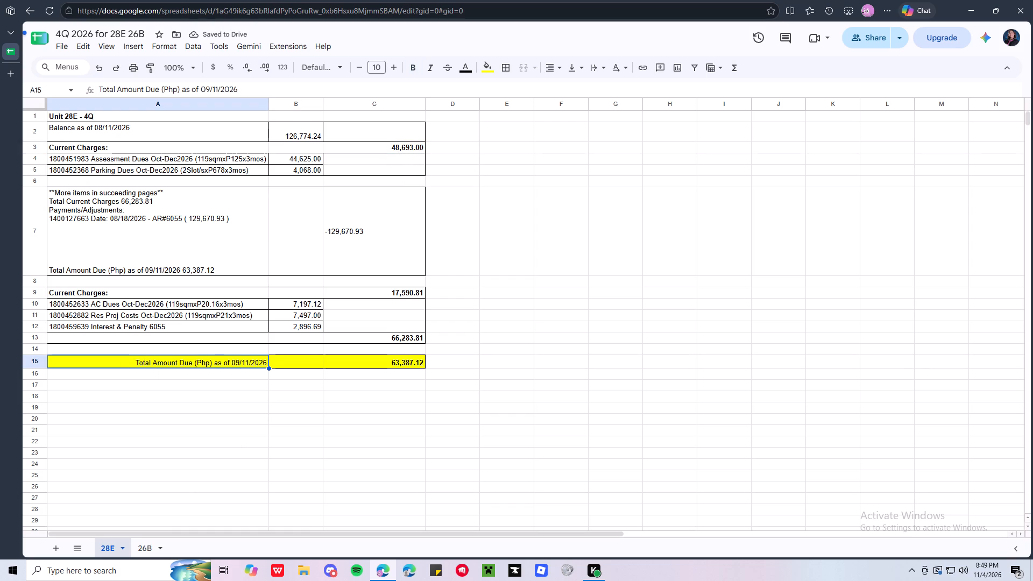
key("ctrl+b")
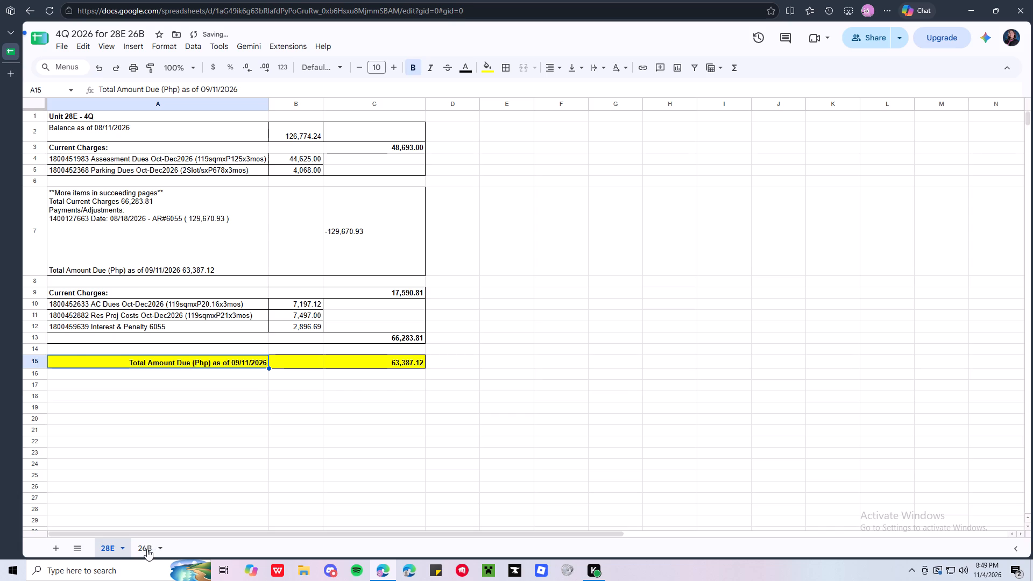
Make the Total Amount Due row, A20:C20, on the 26B sheet bold.
left_click(147, 549)
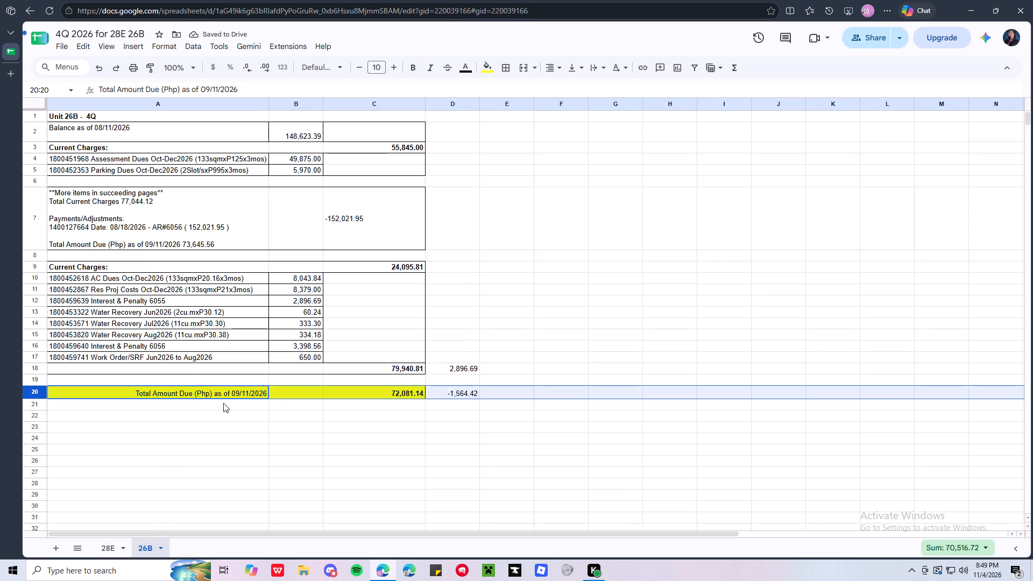
left_click(242, 392)
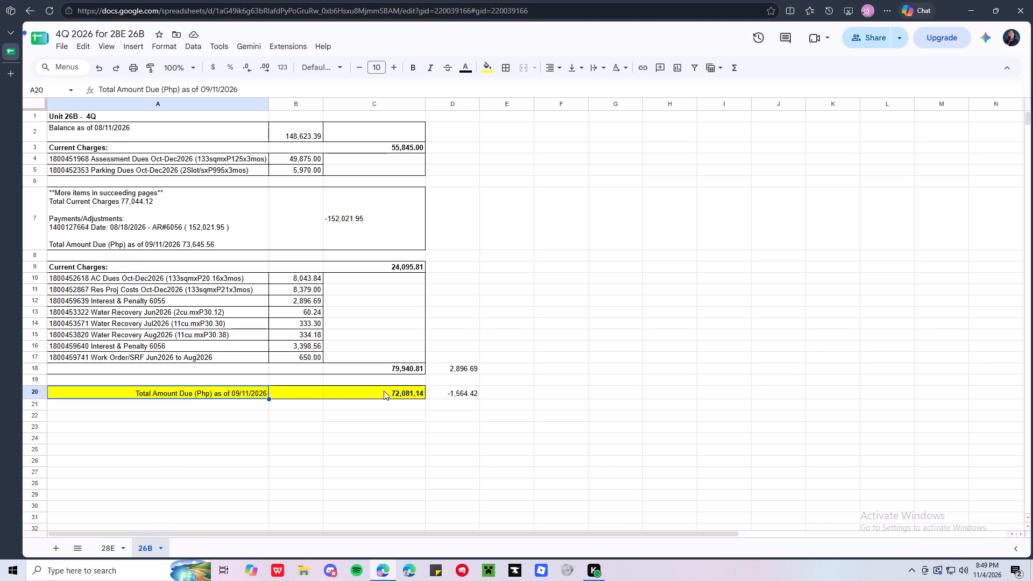
left_click(385, 391, "shift")
key("ctrl+b")
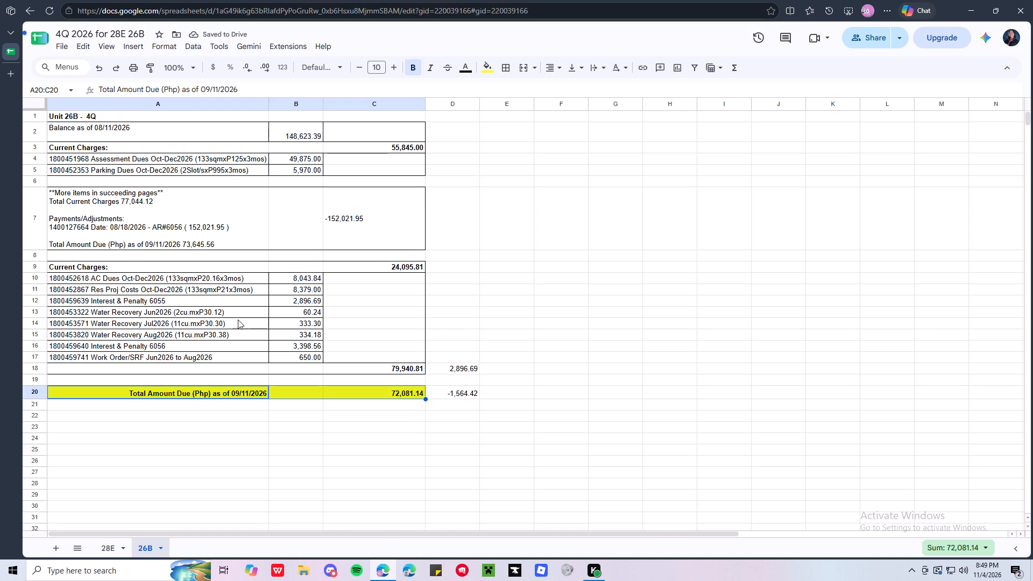
Review the 26B charge lines and enter the check formula =995*3 in cell D5 beside the Parking Dues amount.
scroll(237, 307, "up", 3)
left_click(150, 224)
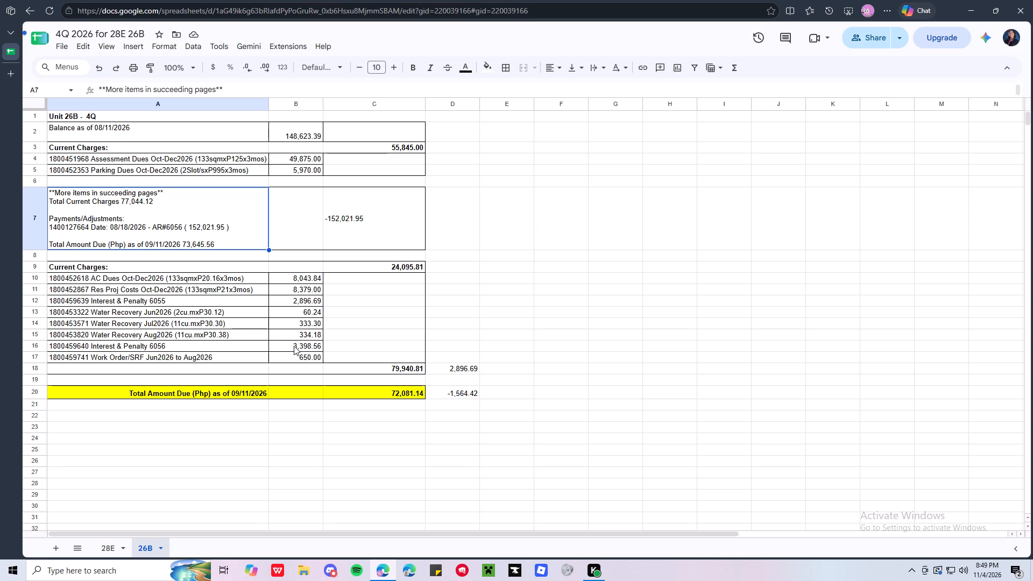
left_click(215, 338)
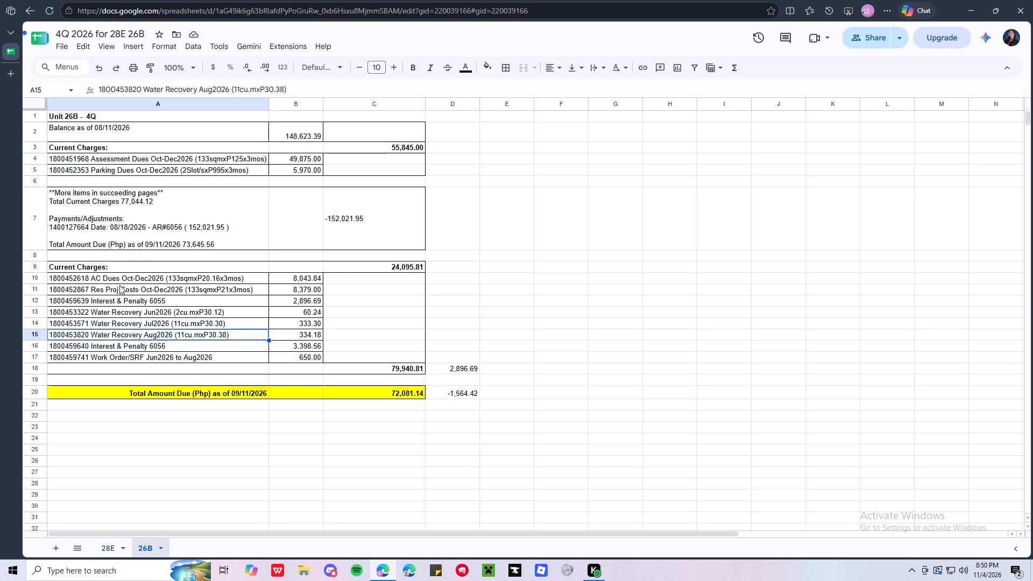
left_click(204, 273)
left_click(204, 274)
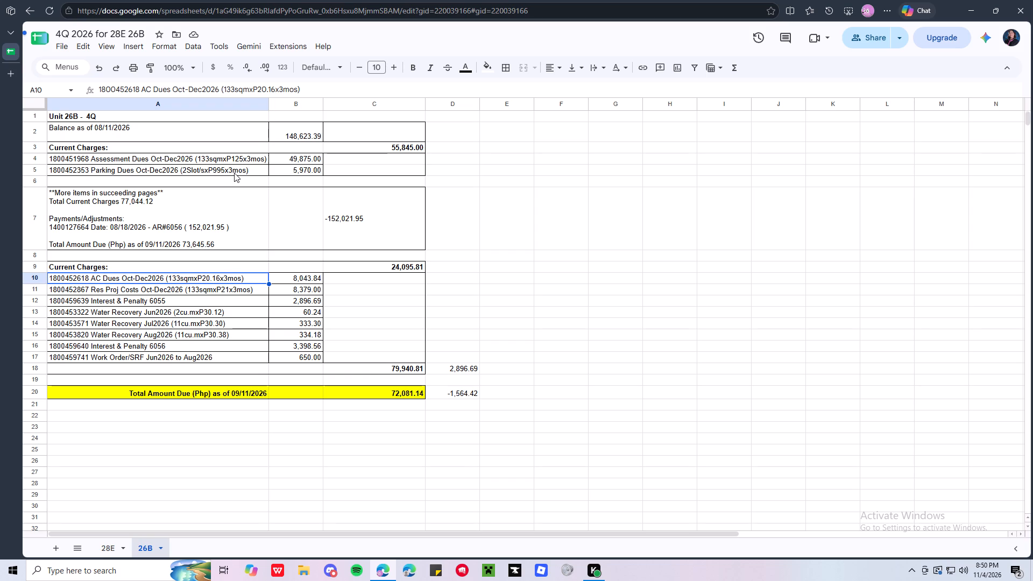
left_click(308, 171)
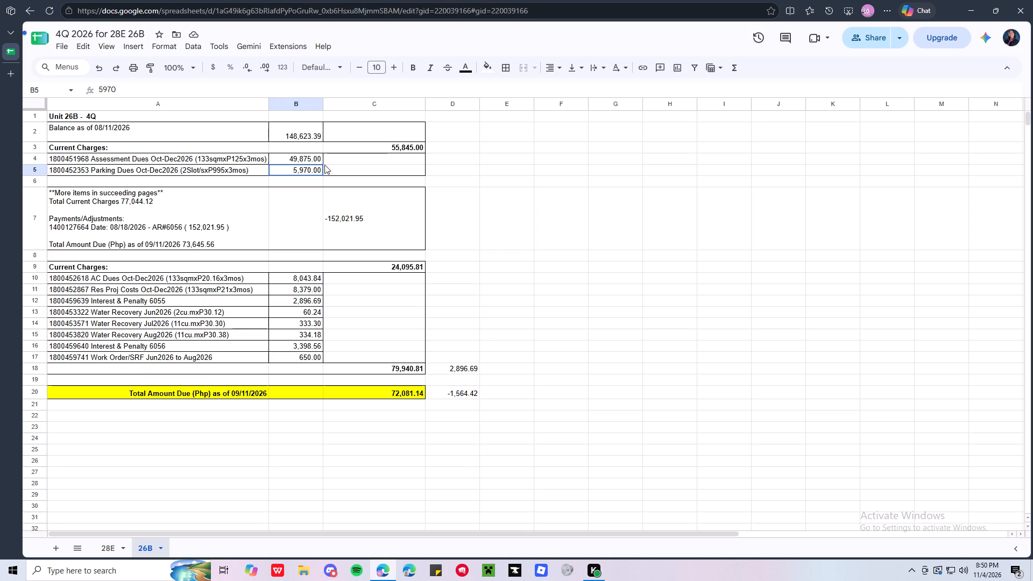
left_click(443, 169)
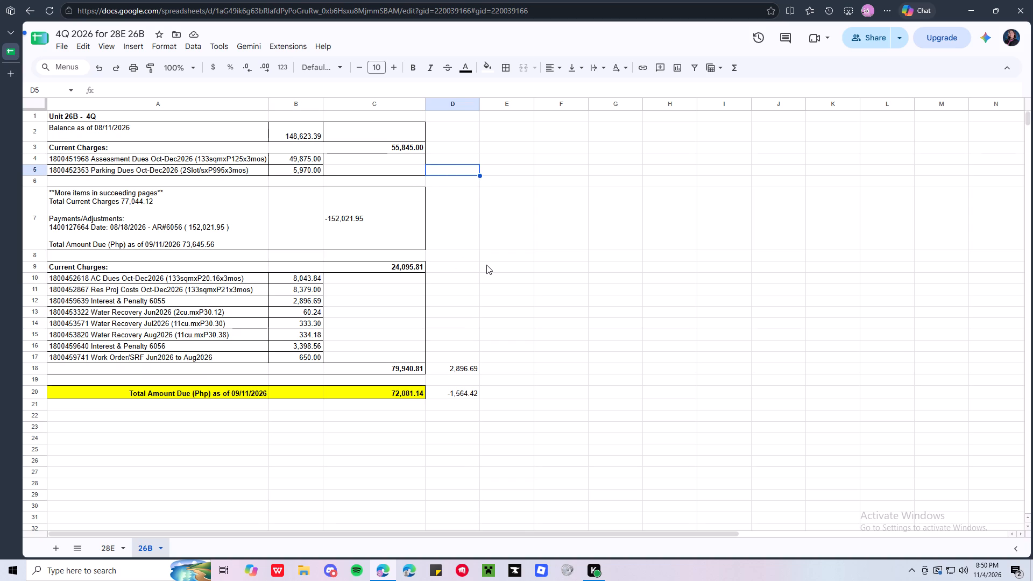
type("=995")
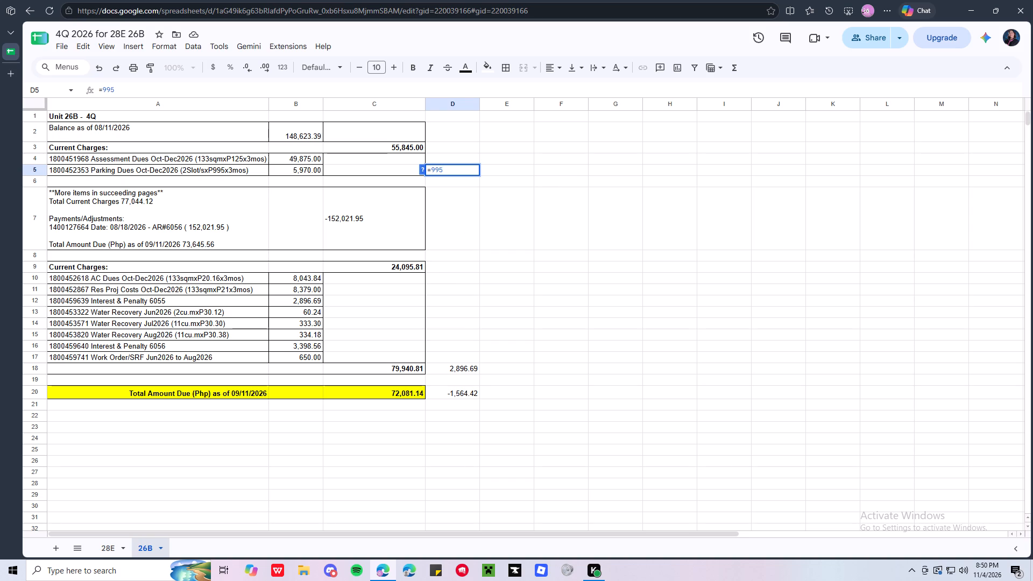
key("shift+asterisk")
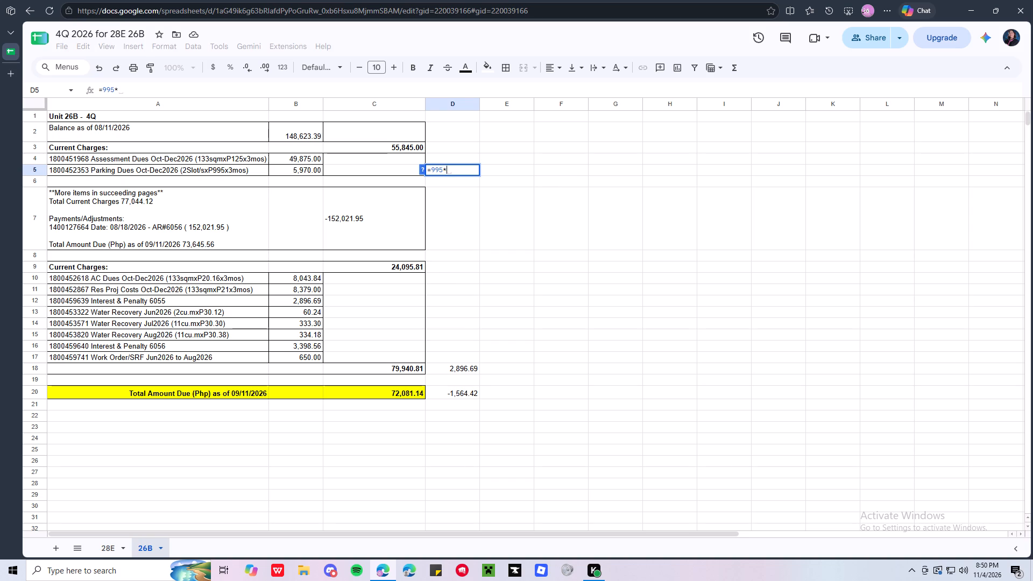
key("3")
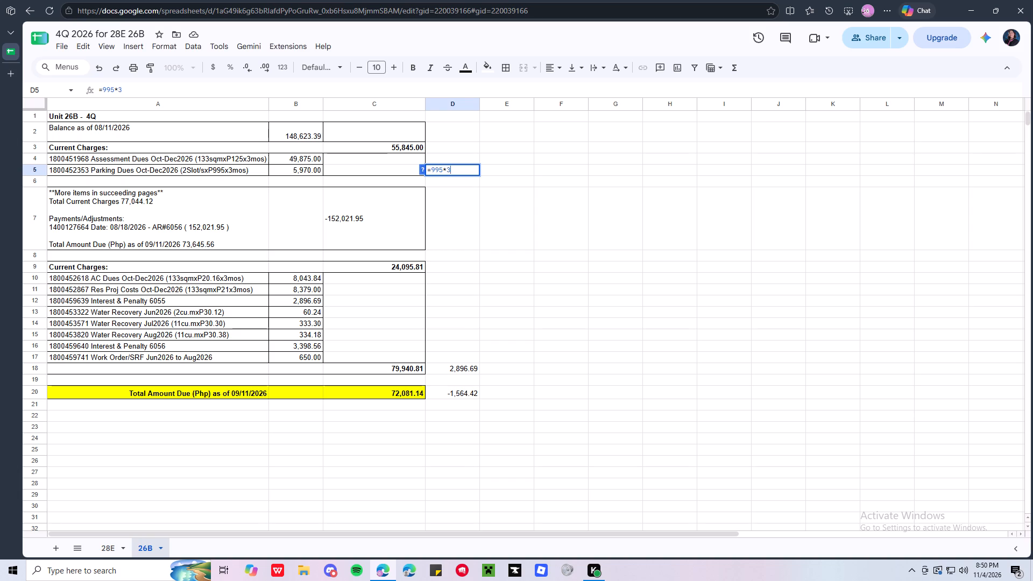
key("Return")
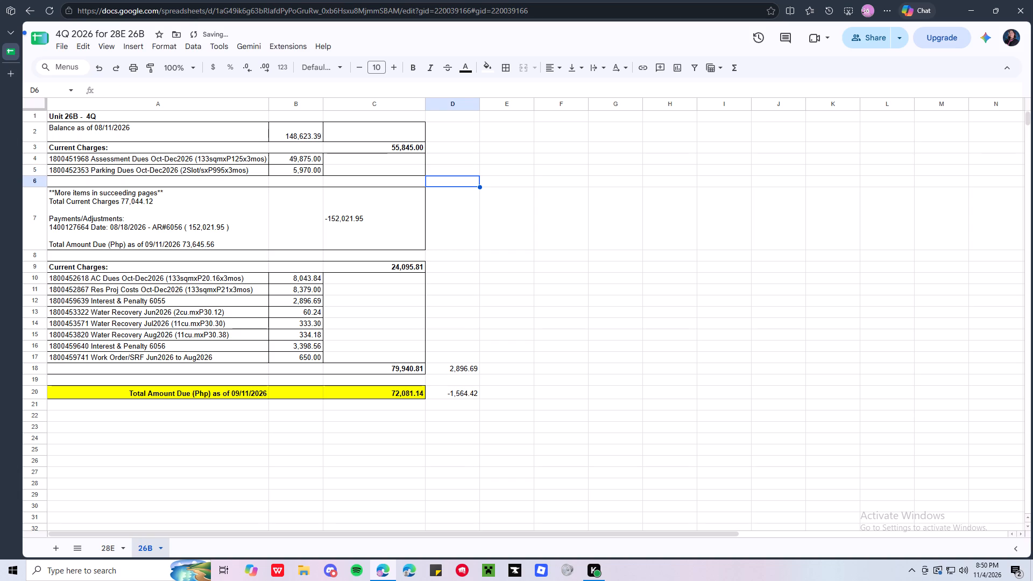
Extend the parking dues check formula in cell D5 to =995*3*2 to account for both slots.
key("Up")
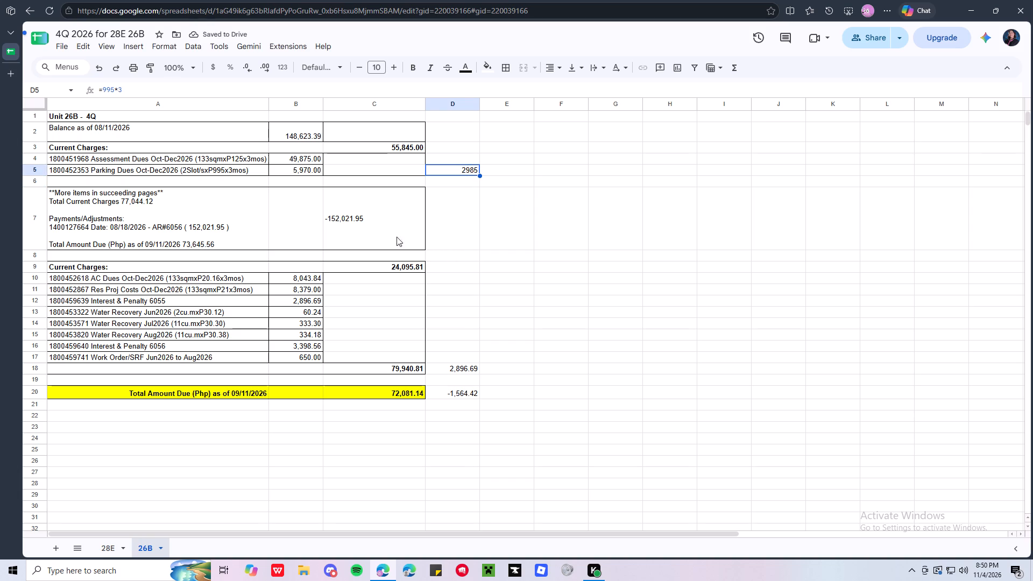
left_click(160, 89)
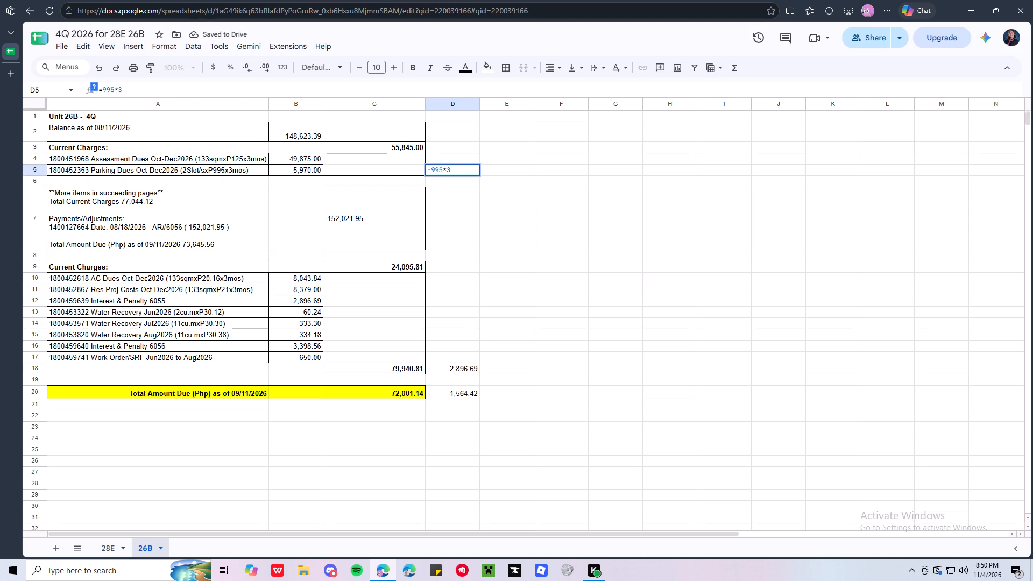
type("*2")
key("Return")
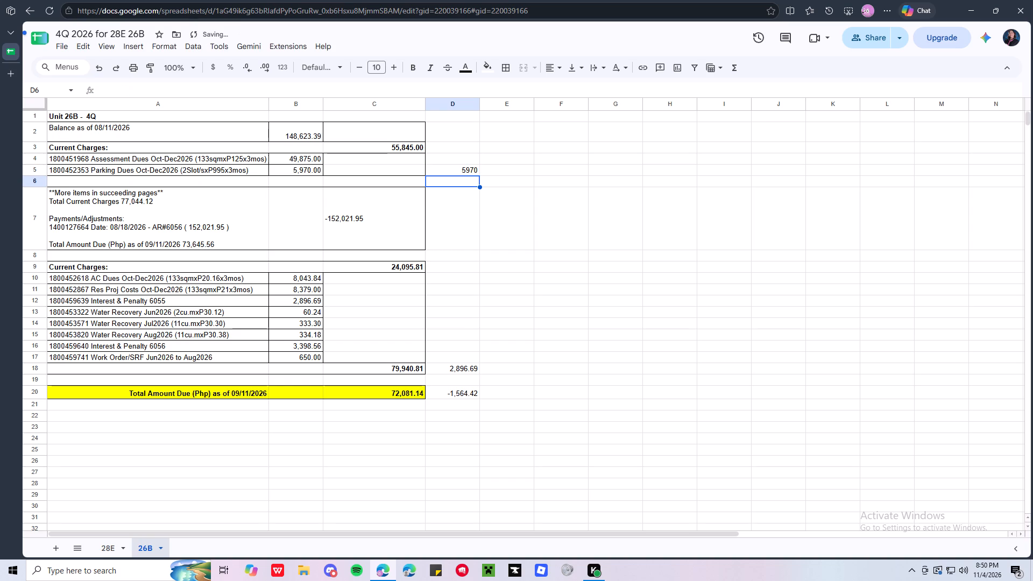
key("Up")
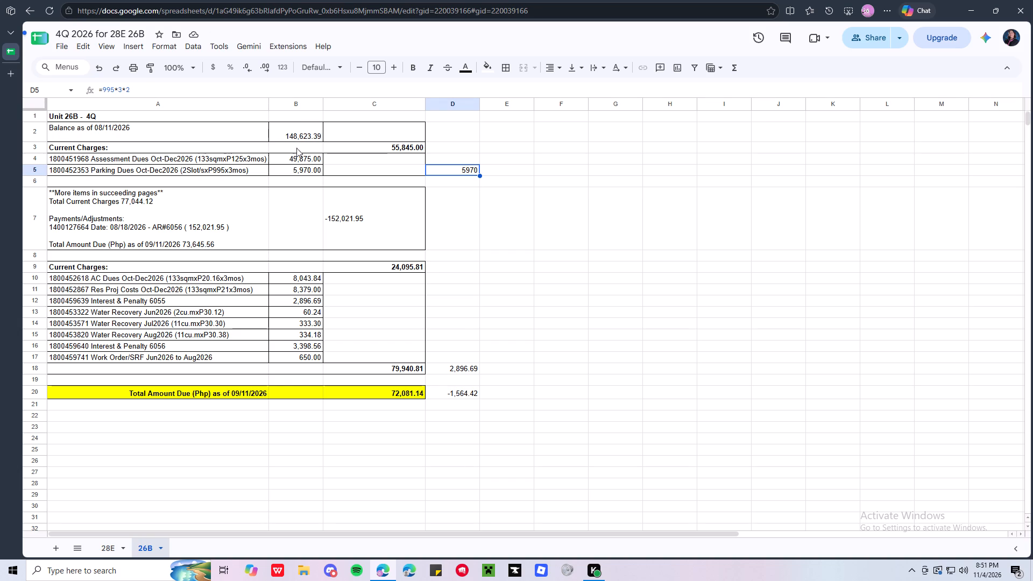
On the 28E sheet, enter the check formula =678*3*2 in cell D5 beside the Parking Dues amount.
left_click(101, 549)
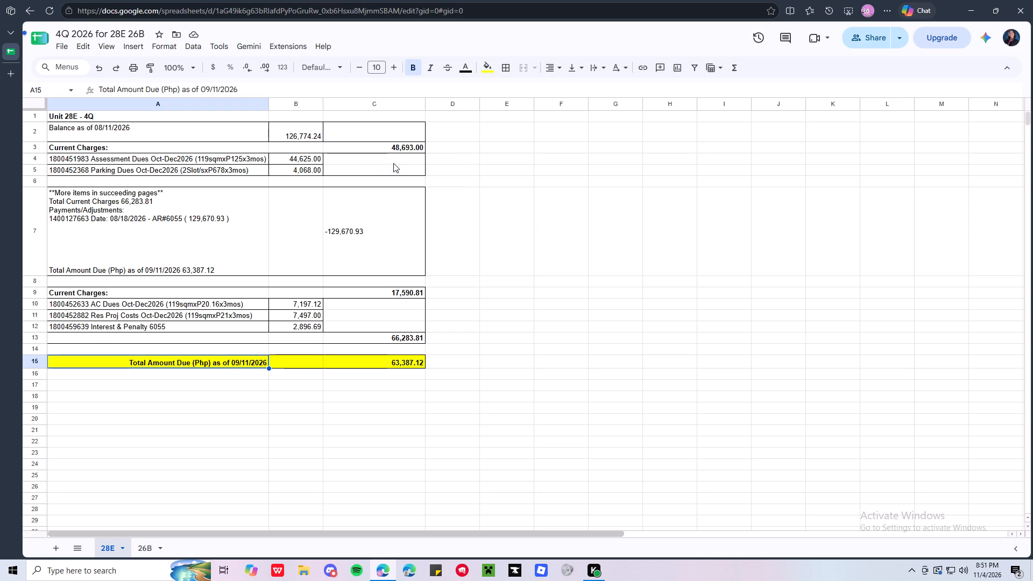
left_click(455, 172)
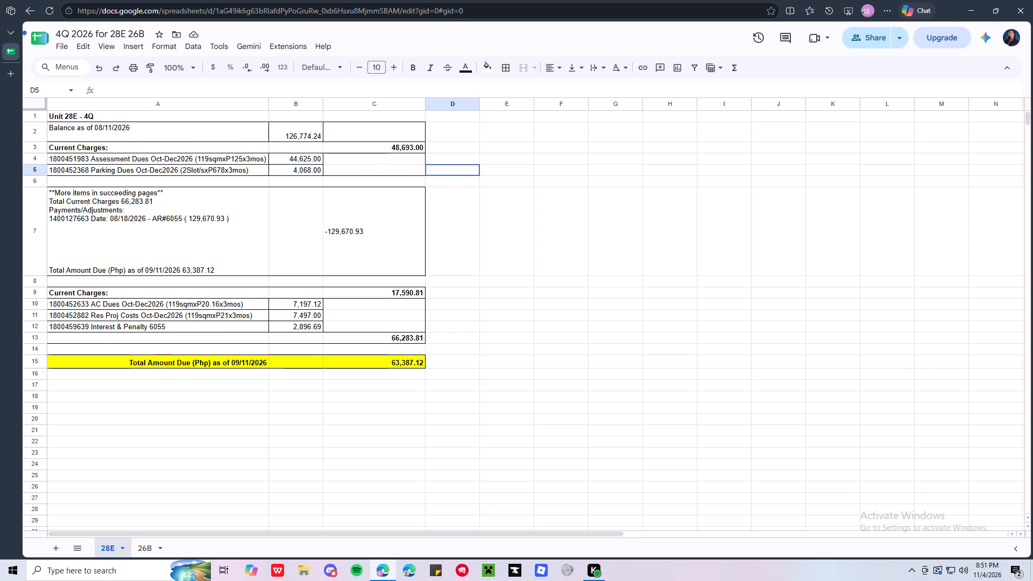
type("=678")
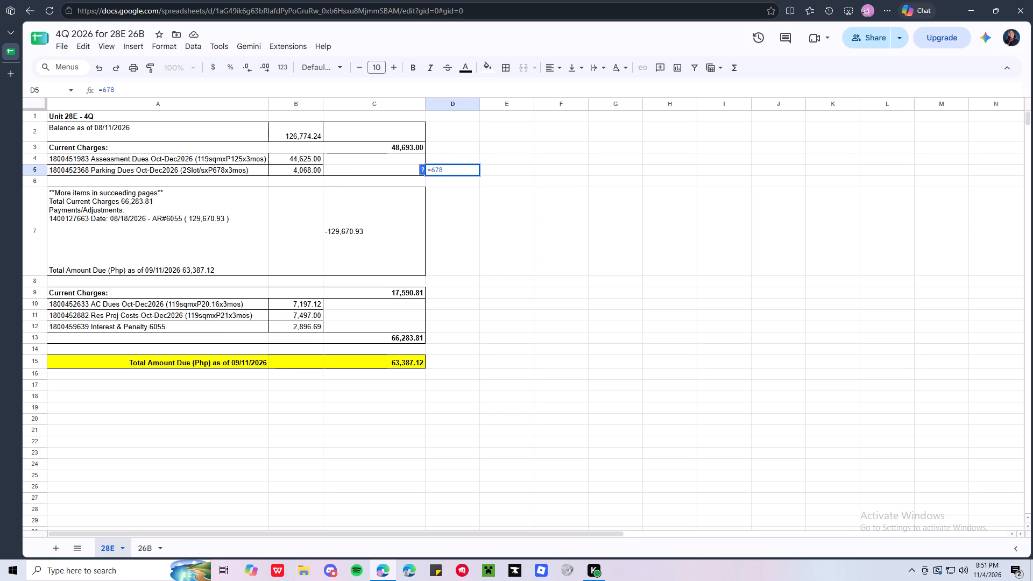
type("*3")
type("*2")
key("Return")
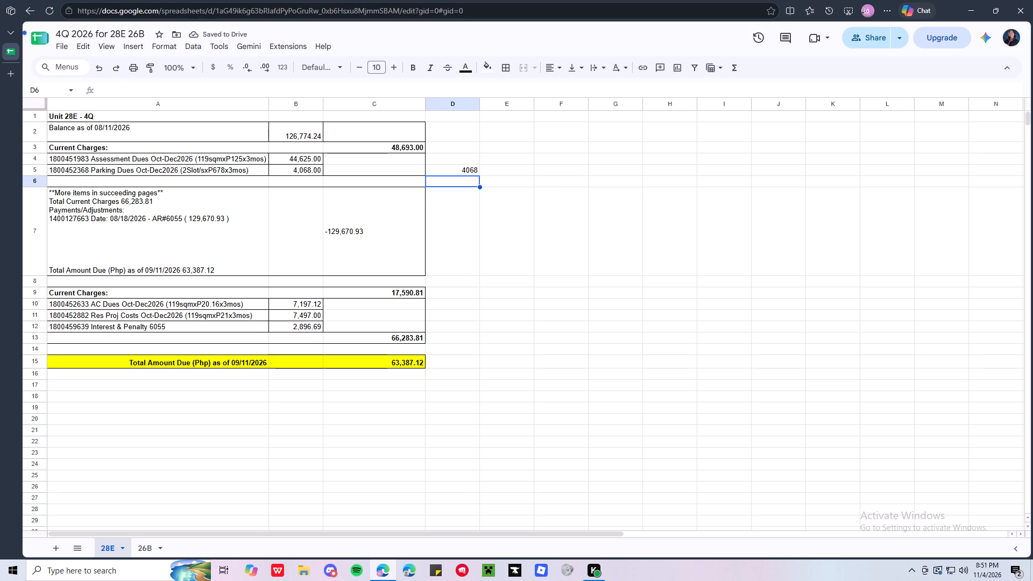
Clear the parking dues check formulas from cell D5 on both the 28E and 26B sheets.
key("Up")
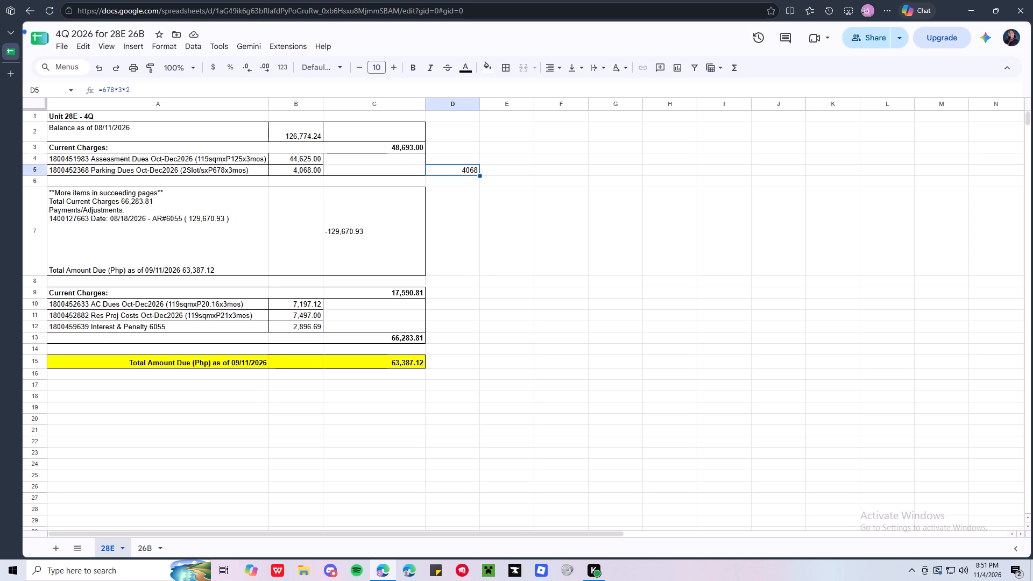
left_click(151, 547)
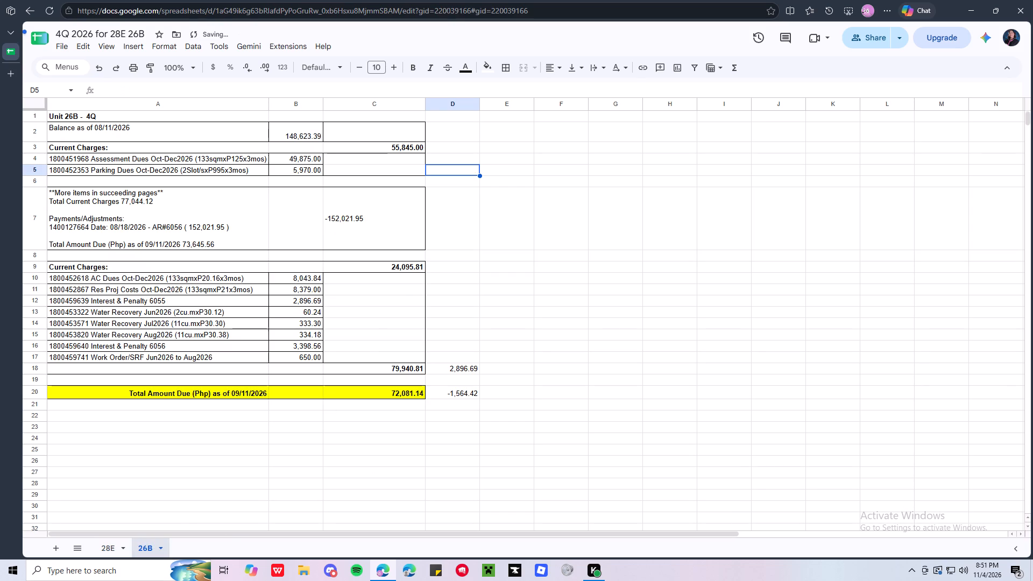
left_click(211, 210)
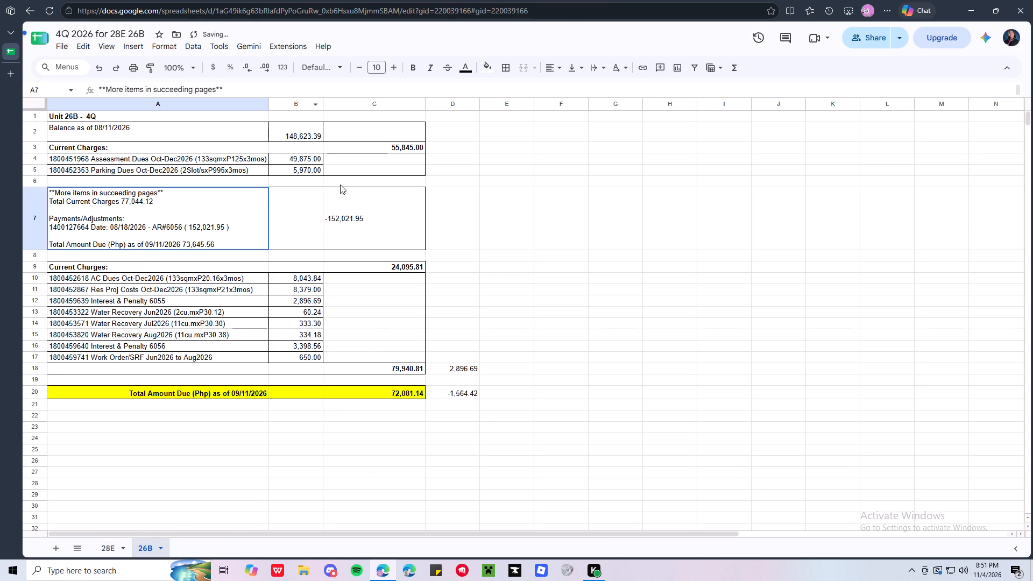
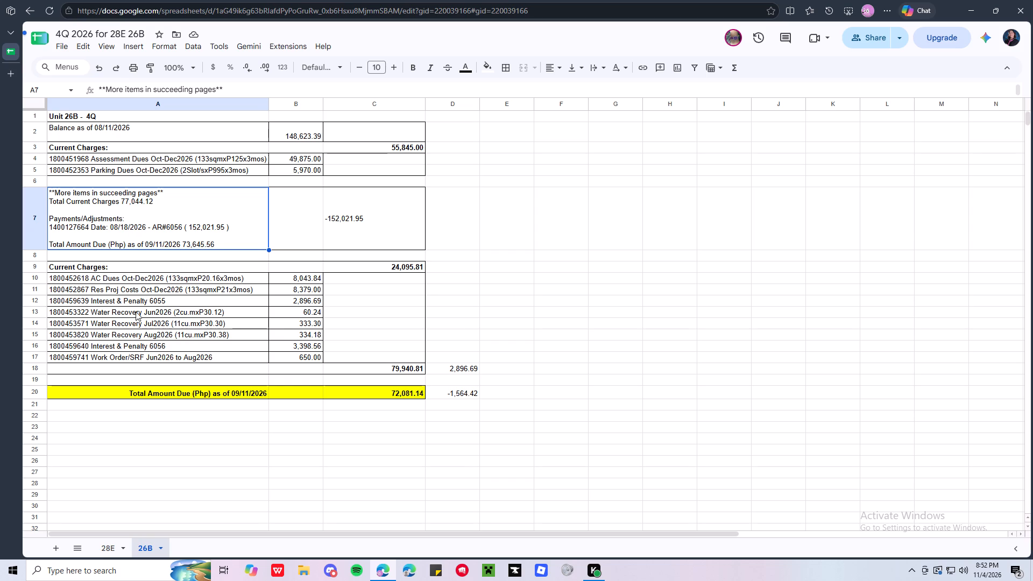
Open the ATLAS-Oct2026 spreadsheet from Google Drive in a new browser tab.
left_click(206, 448)
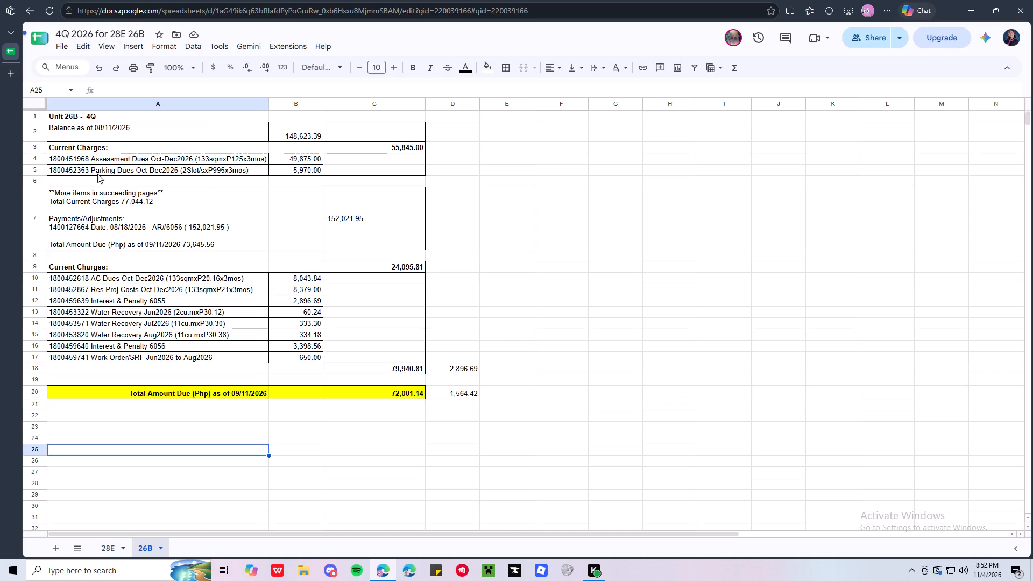
key("ctrl+t")
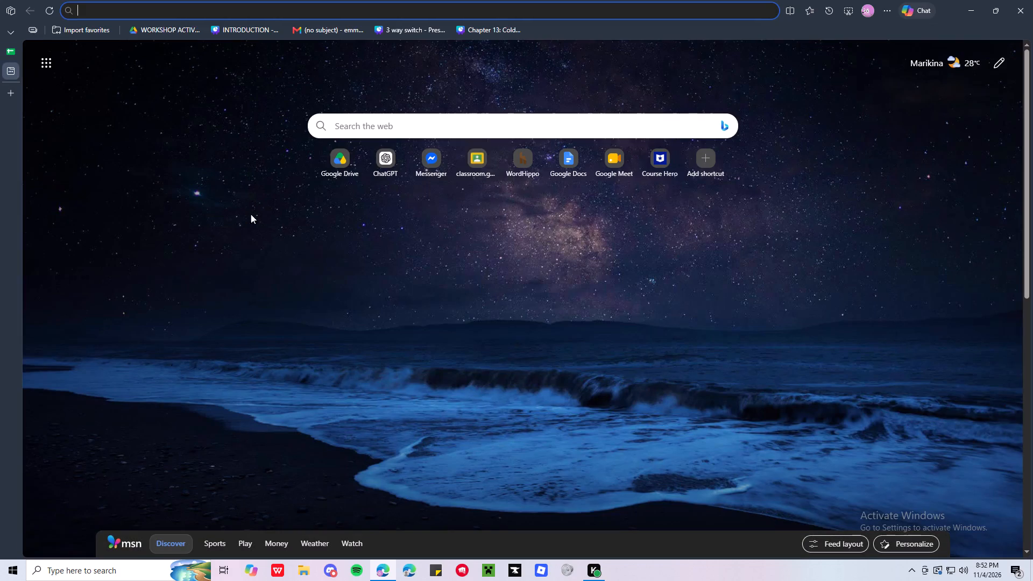
left_click(338, 160)
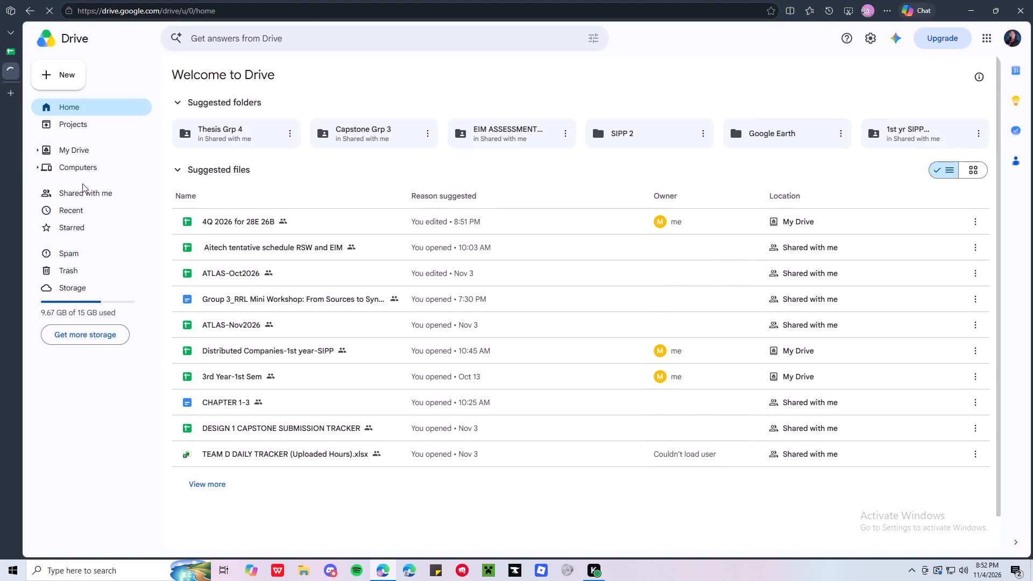
left_click(242, 271)
double_click(242, 271)
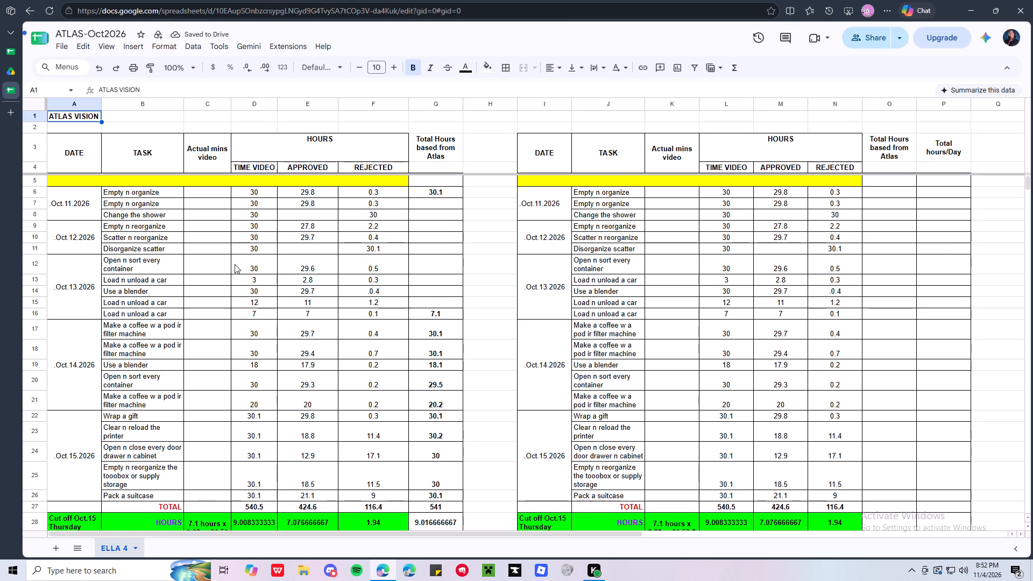
Examine the payout summary table below the TOTAL 3&4 rows, including approved billable hours, overall uploaded hours, bonus and payout.
scroll(235, 264, "down", 11)
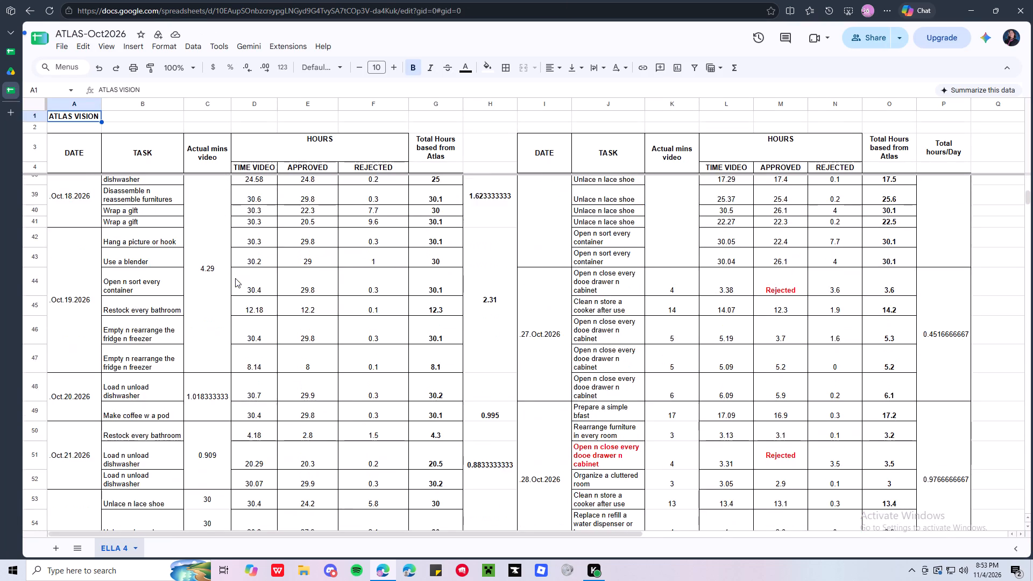
scroll(235, 278, "down", 19)
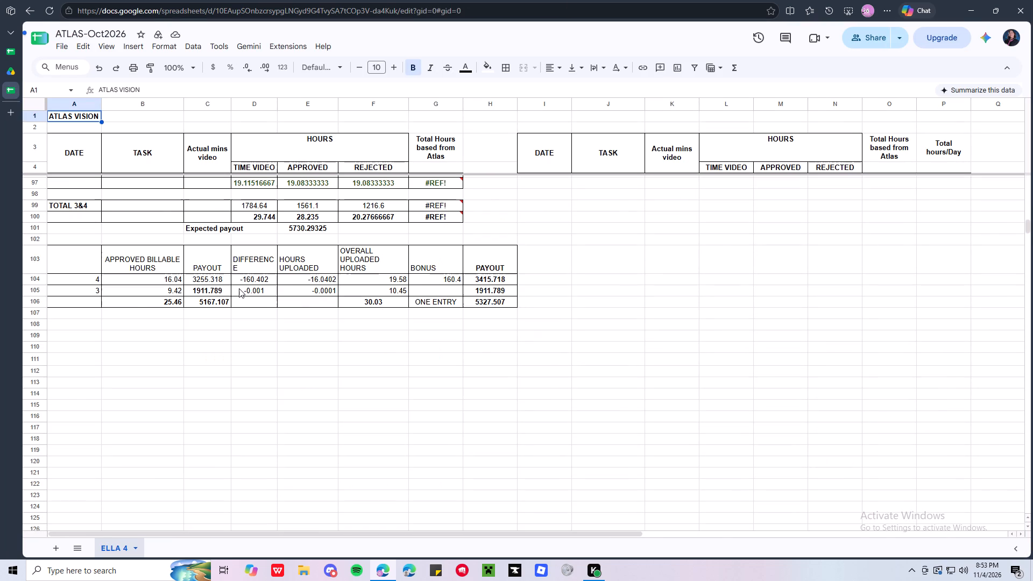
scroll(239, 288, "up", 1)
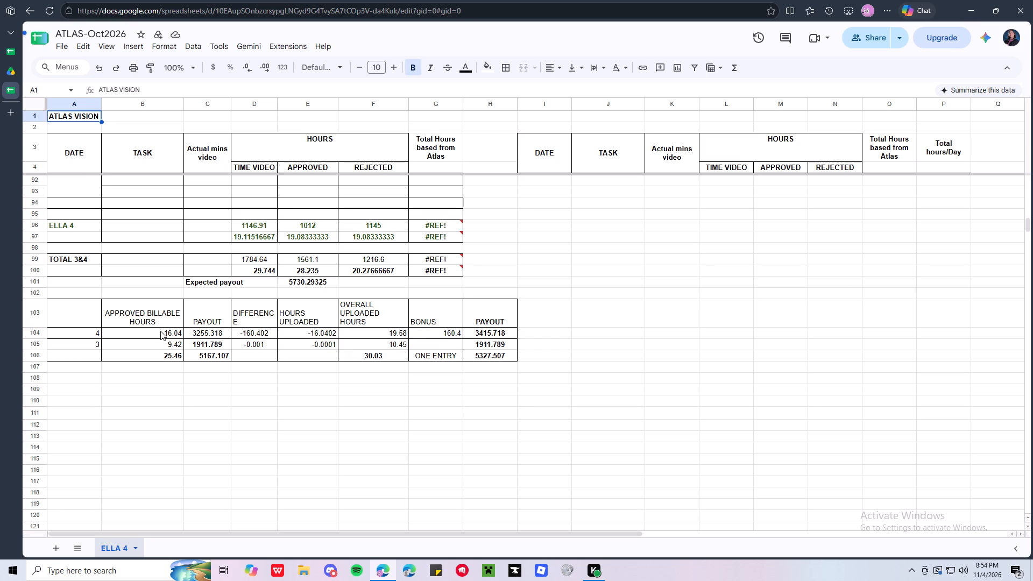
left_click(180, 400)
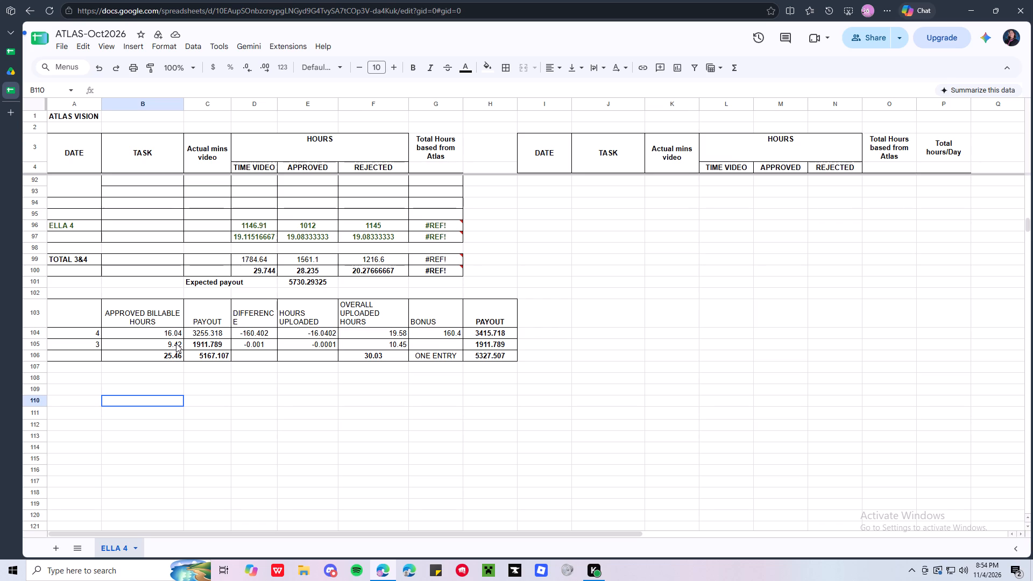
left_click(167, 377)
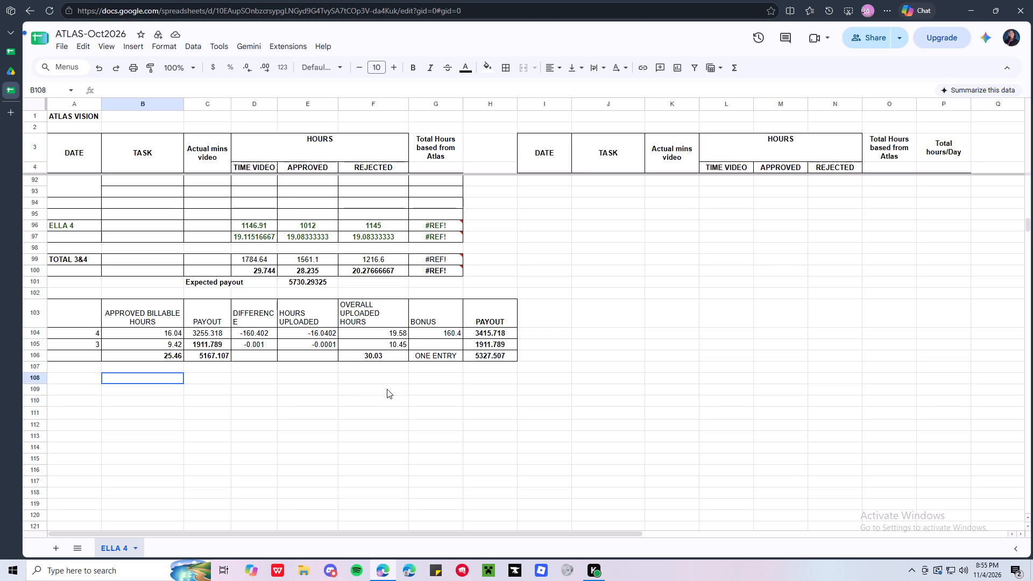
left_click(390, 387)
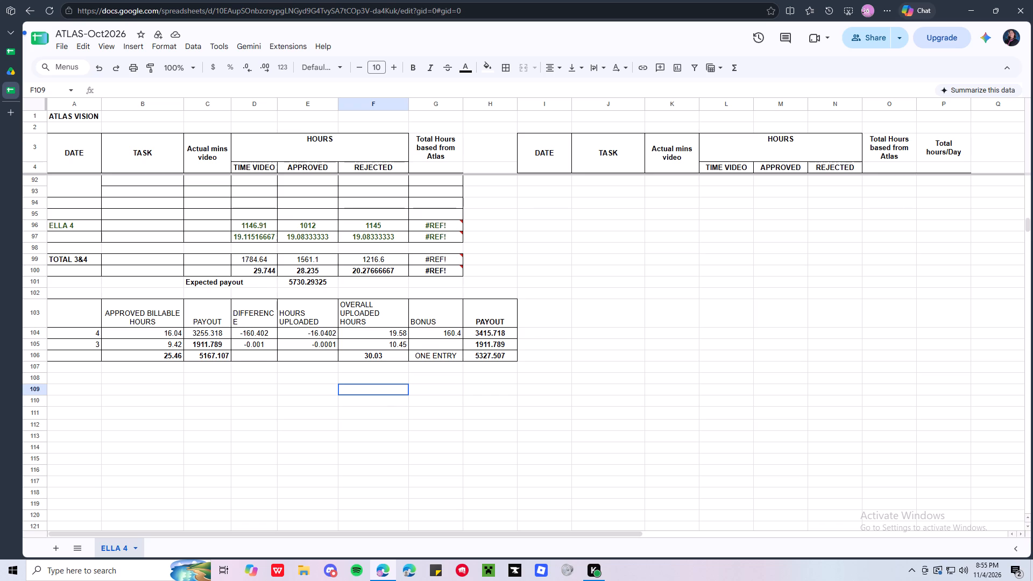
left_click(400, 352)
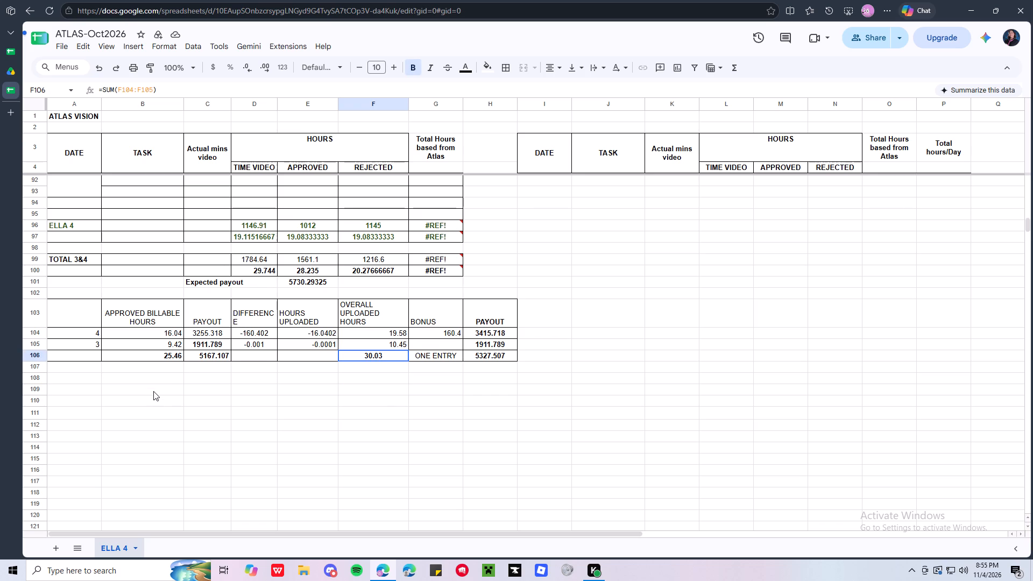
left_click(153, 389)
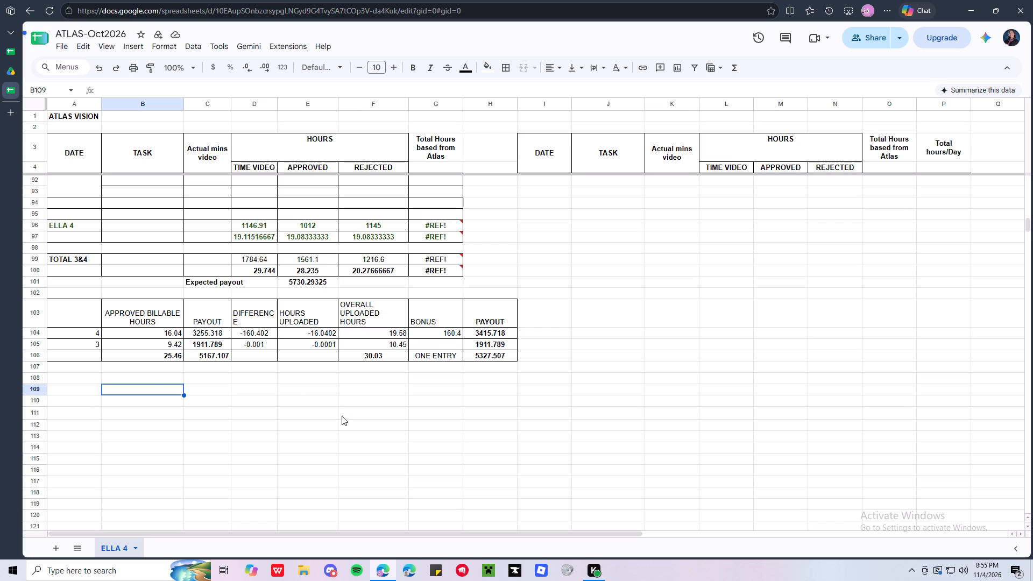
Review the late-October daily task entries above the payout summary, checking their video time, approved and rejected values.
scroll(342, 416, "up", 2)
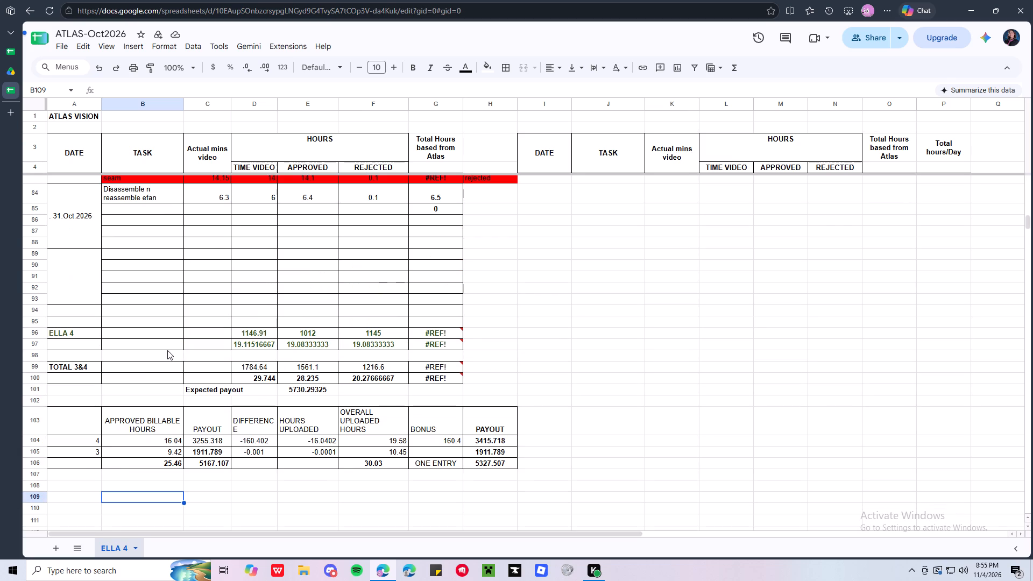
scroll(167, 350, "down", 5)
scroll(169, 350, "up", 11)
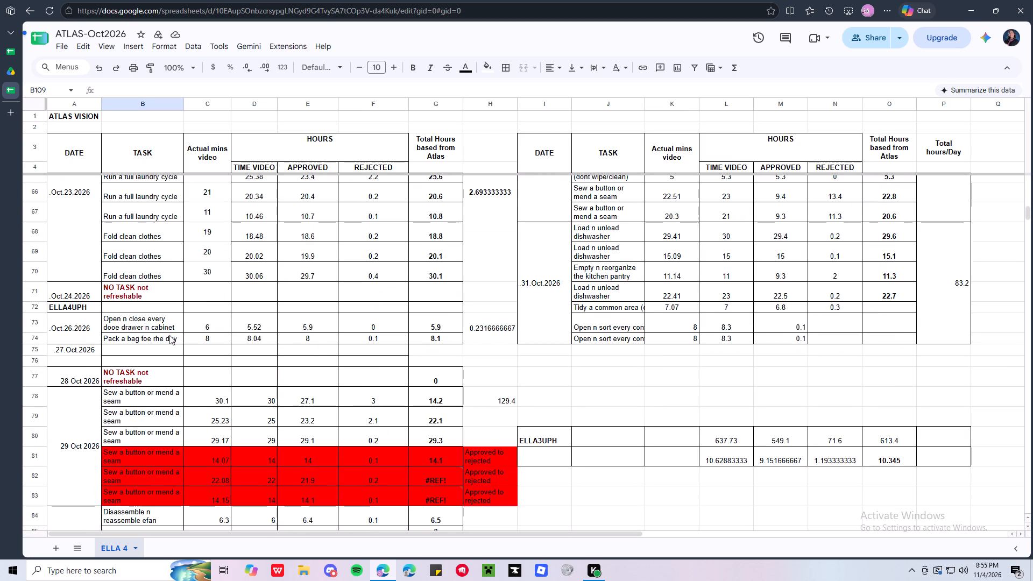
scroll(154, 405, "up", 4)
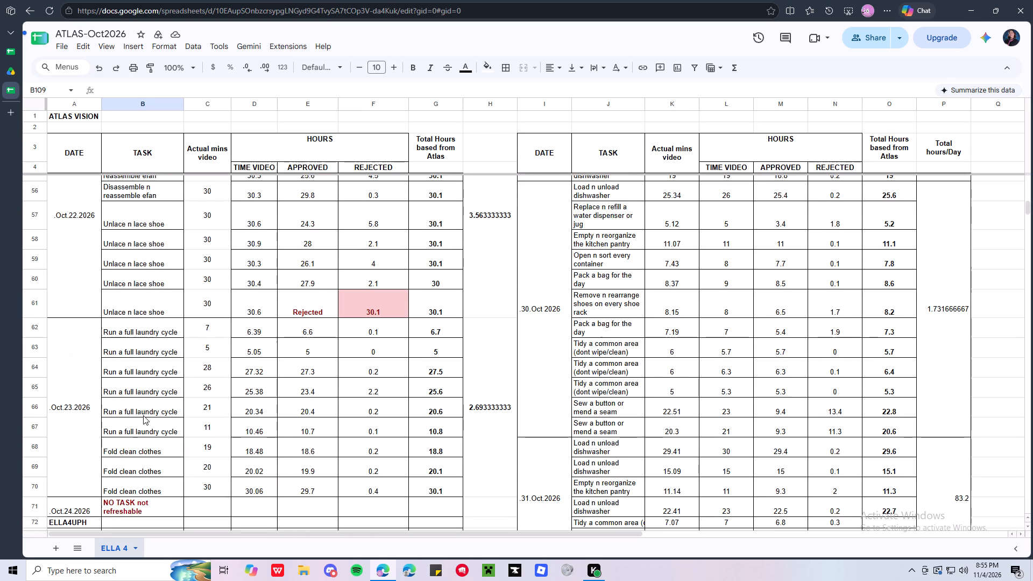